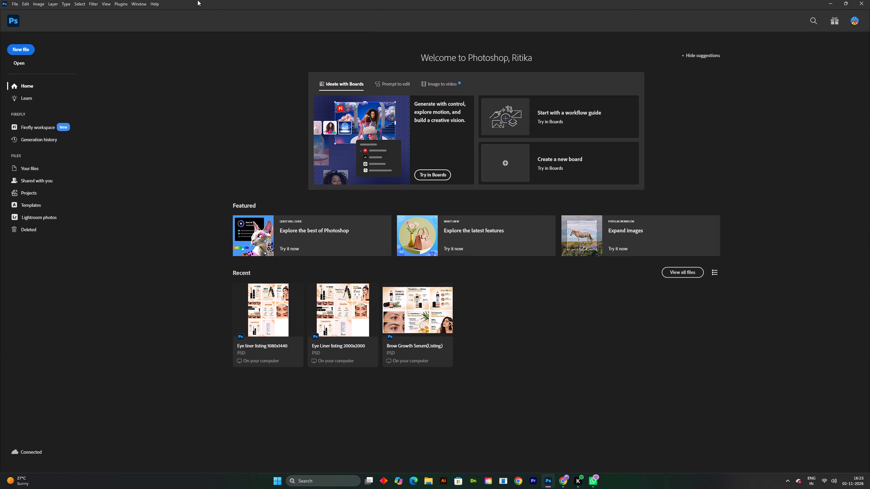
# Start a new document and set its width and height to 2000 pixels each.
pyautogui.click(28, 53)
pyautogui.click(10, 50)
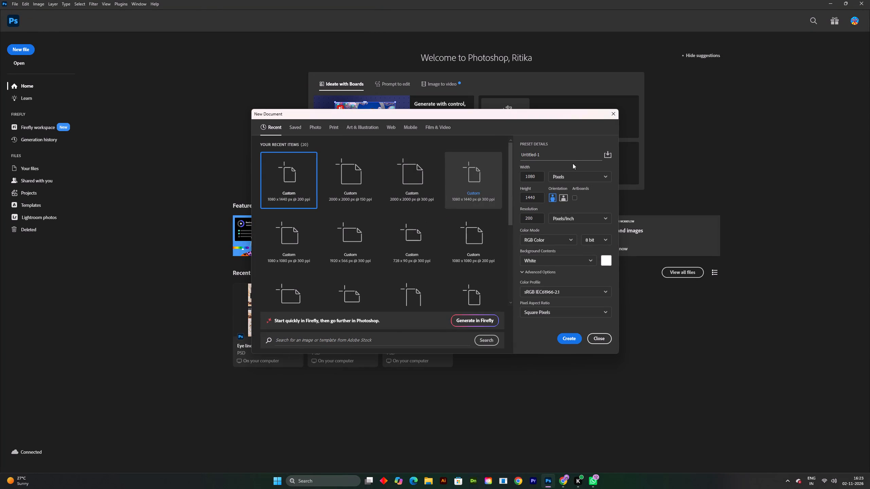
pyautogui.tripleClick(538, 200)
pyautogui.press('BackSpace')
pyautogui.press('BackSpace')
pyautogui.press('BackSpace')
pyautogui.press('BackSpace')
pyautogui.press('BackSpace')
pyautogui.press('1')
pyautogui.press('BackSpace')
pyautogui.press('BackSpace')
pyautogui.write('2000')
pyautogui.doubleClick(531, 181)
pyautogui.doubleClick(535, 175)
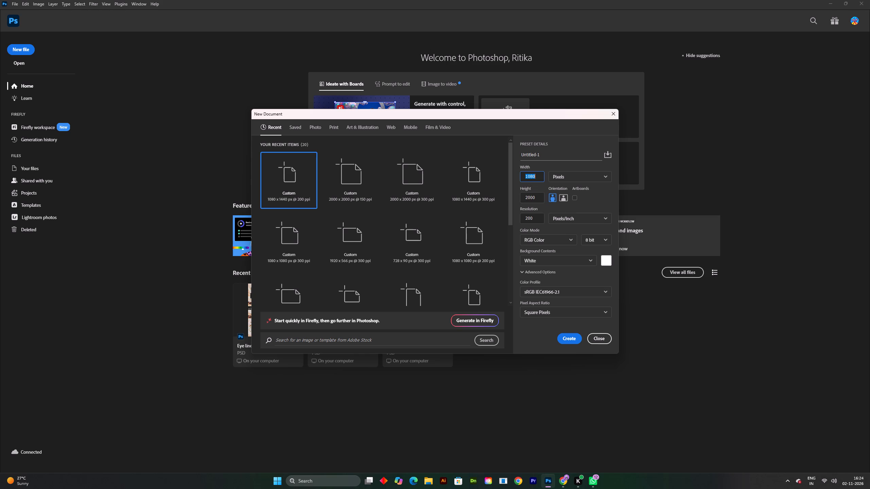
pyautogui.press('BackSpace')
pyautogui.write('2000')
# Set the new document's resolution to 150 pixels/inch and create it.
pyautogui.doubleClick(532, 214)
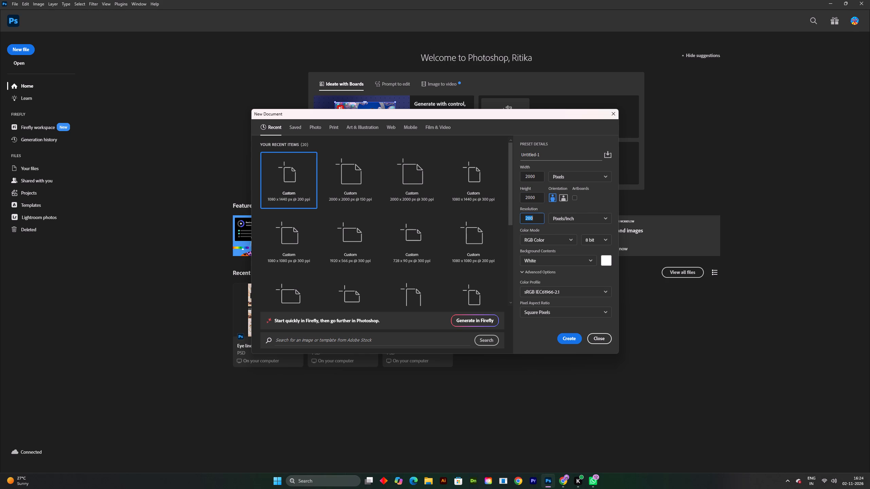
pyautogui.click(532, 219)
pyautogui.press('BackSpace')
pyautogui.press('BackSpace')
pyautogui.press('BackSpace')
pyautogui.press('BackSpace')
pyautogui.press('BackSpace')
pyautogui.press('BackSpace')
pyautogui.press('BackSpace')
pyautogui.press('BackSpace')
pyautogui.press('BackSpace')
pyautogui.press('BackSpace')
pyautogui.press('BackSpace')
pyautogui.press('BackSpace')
pyautogui.press('BackSpace')
pyautogui.write('150')
pyautogui.press('Return')
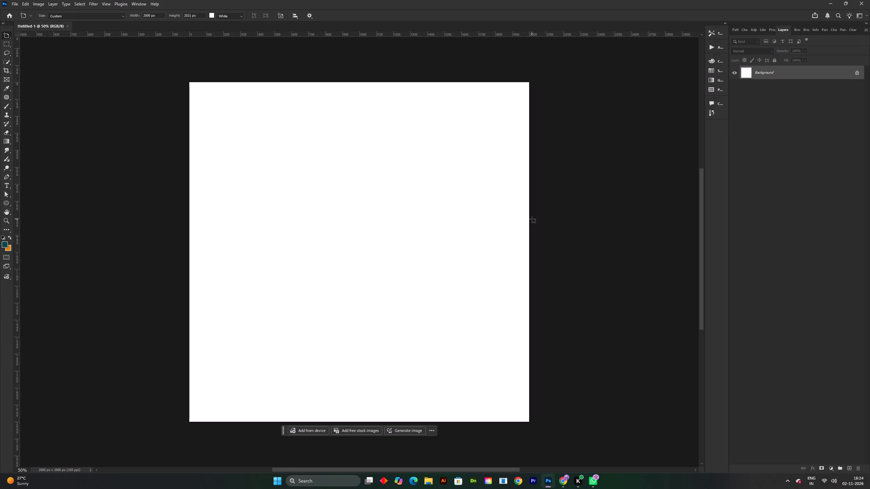
# Unlock the Background layer so it becomes a regular layer.
pyautogui.click(855, 71)
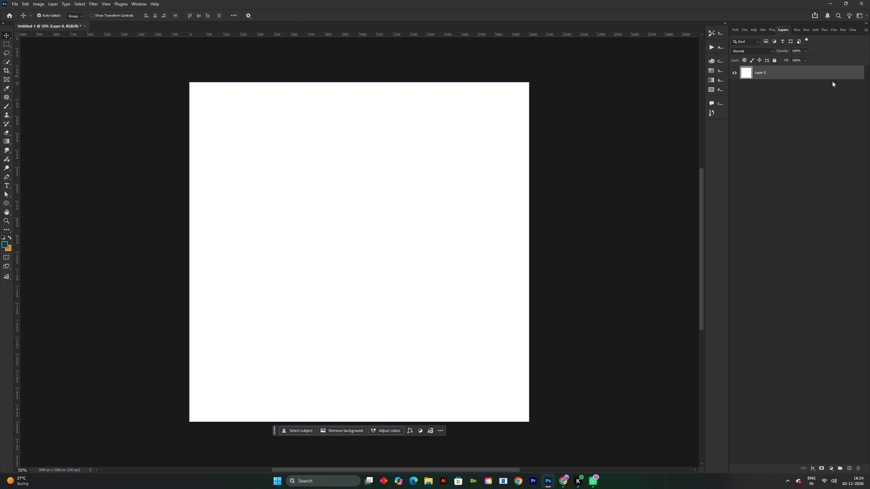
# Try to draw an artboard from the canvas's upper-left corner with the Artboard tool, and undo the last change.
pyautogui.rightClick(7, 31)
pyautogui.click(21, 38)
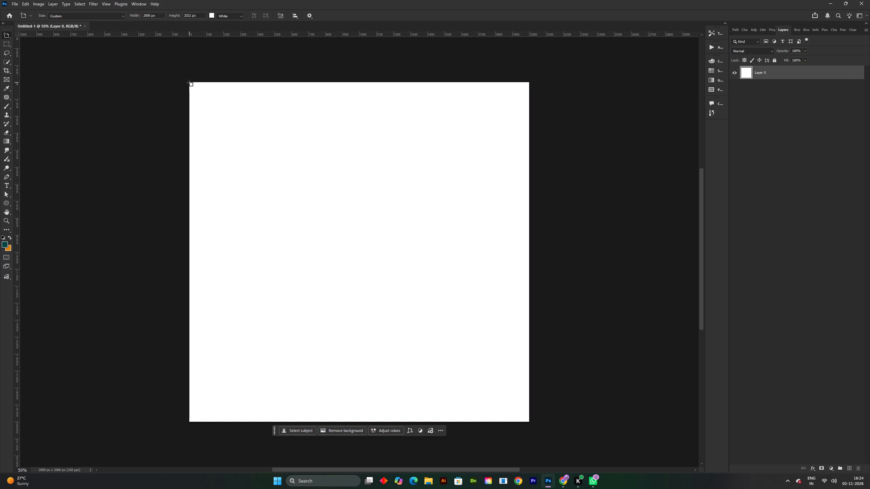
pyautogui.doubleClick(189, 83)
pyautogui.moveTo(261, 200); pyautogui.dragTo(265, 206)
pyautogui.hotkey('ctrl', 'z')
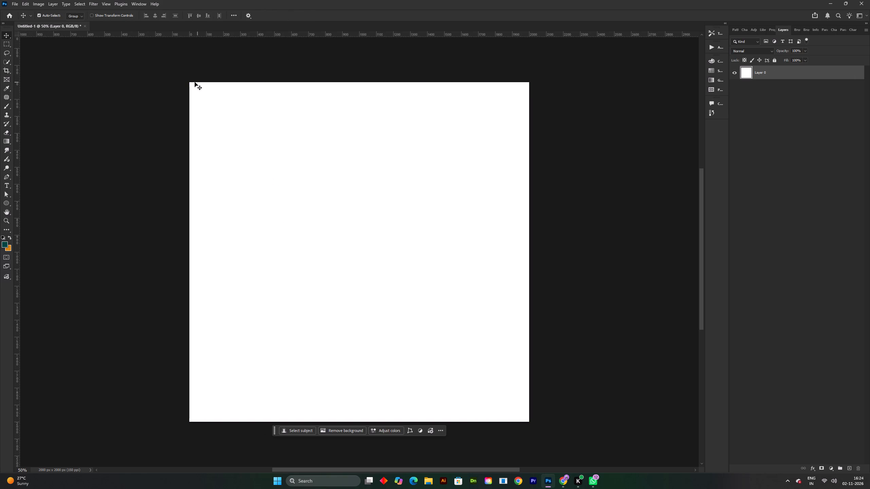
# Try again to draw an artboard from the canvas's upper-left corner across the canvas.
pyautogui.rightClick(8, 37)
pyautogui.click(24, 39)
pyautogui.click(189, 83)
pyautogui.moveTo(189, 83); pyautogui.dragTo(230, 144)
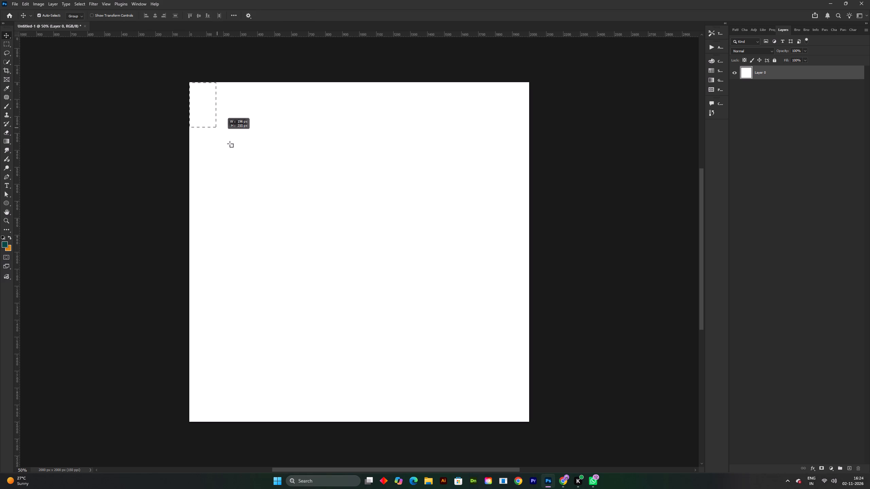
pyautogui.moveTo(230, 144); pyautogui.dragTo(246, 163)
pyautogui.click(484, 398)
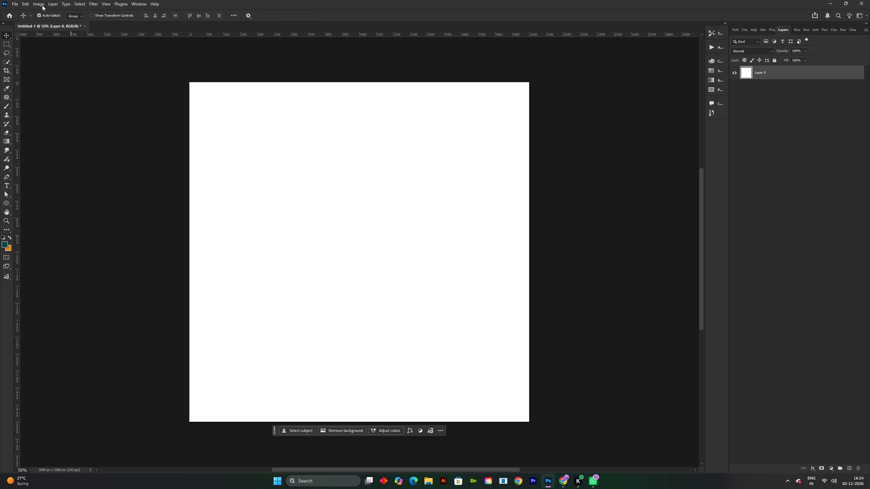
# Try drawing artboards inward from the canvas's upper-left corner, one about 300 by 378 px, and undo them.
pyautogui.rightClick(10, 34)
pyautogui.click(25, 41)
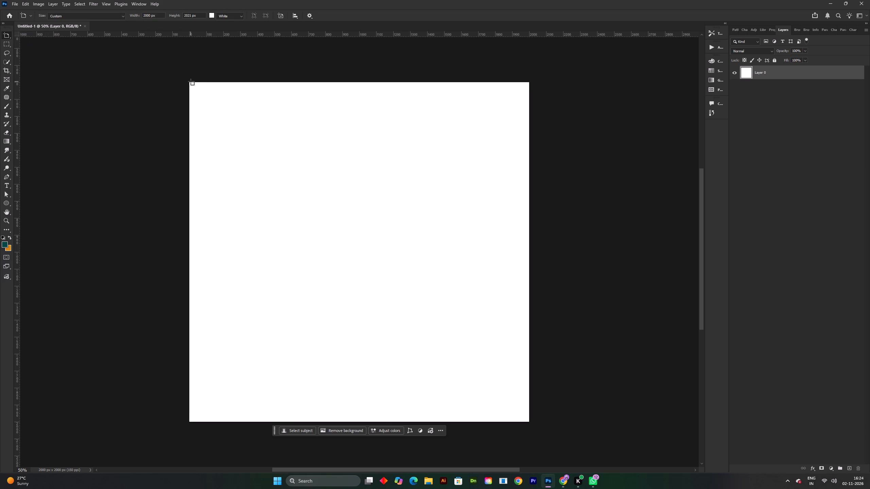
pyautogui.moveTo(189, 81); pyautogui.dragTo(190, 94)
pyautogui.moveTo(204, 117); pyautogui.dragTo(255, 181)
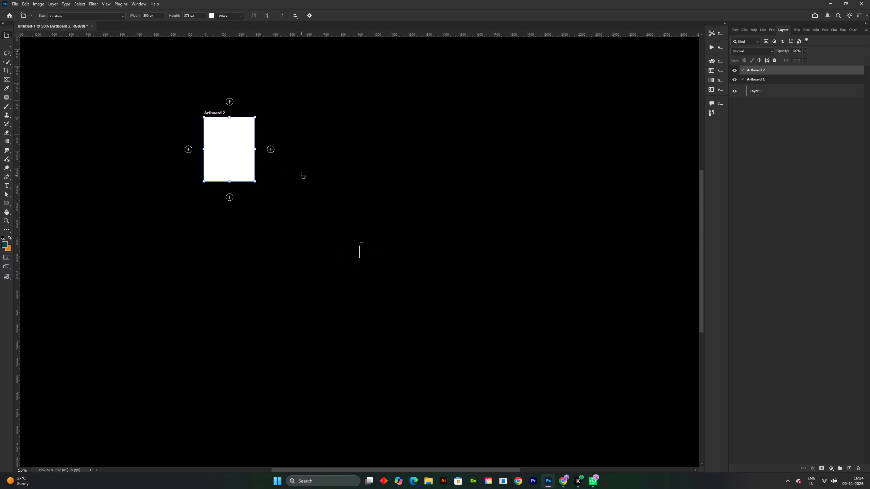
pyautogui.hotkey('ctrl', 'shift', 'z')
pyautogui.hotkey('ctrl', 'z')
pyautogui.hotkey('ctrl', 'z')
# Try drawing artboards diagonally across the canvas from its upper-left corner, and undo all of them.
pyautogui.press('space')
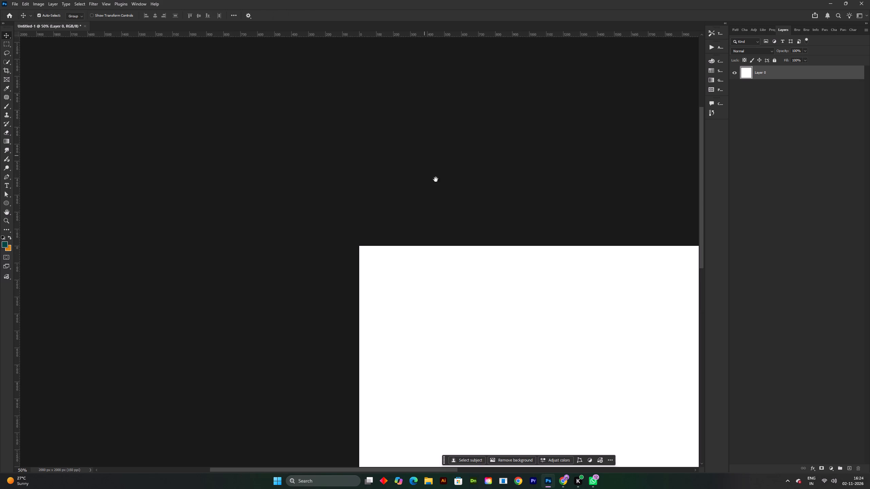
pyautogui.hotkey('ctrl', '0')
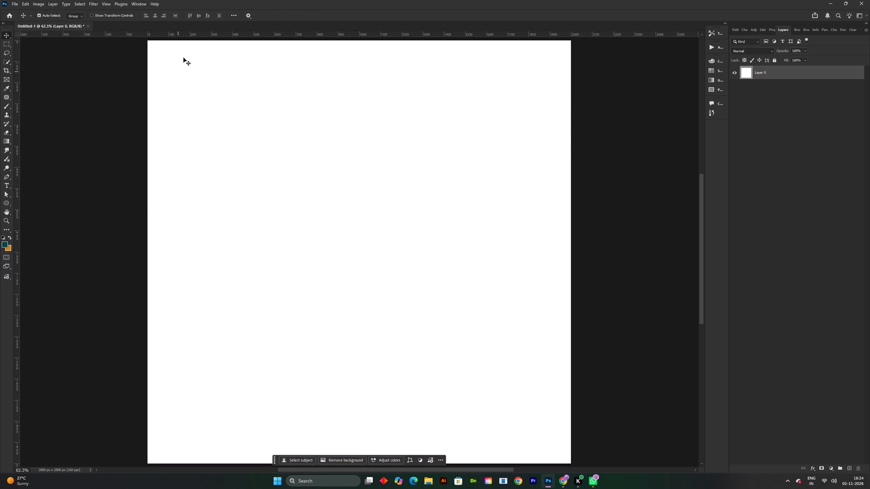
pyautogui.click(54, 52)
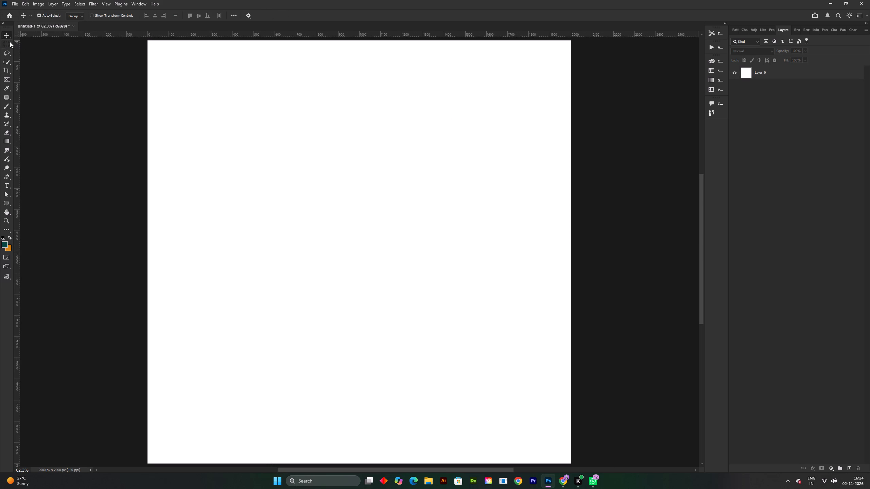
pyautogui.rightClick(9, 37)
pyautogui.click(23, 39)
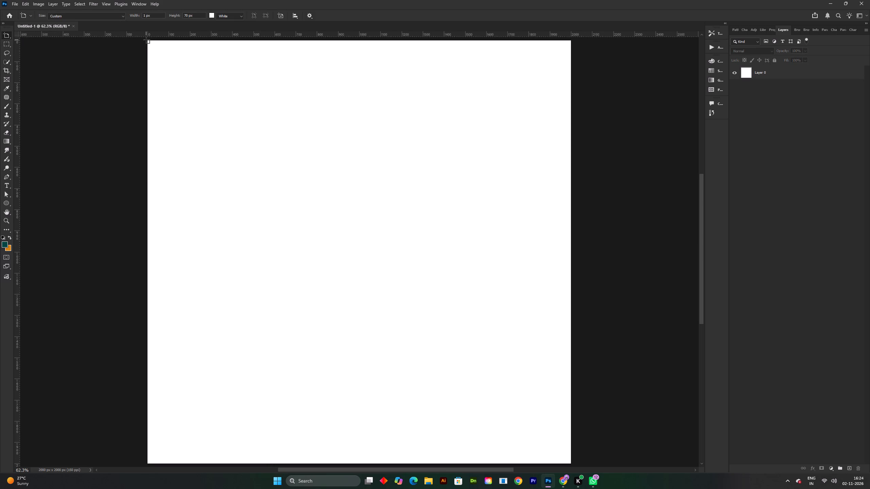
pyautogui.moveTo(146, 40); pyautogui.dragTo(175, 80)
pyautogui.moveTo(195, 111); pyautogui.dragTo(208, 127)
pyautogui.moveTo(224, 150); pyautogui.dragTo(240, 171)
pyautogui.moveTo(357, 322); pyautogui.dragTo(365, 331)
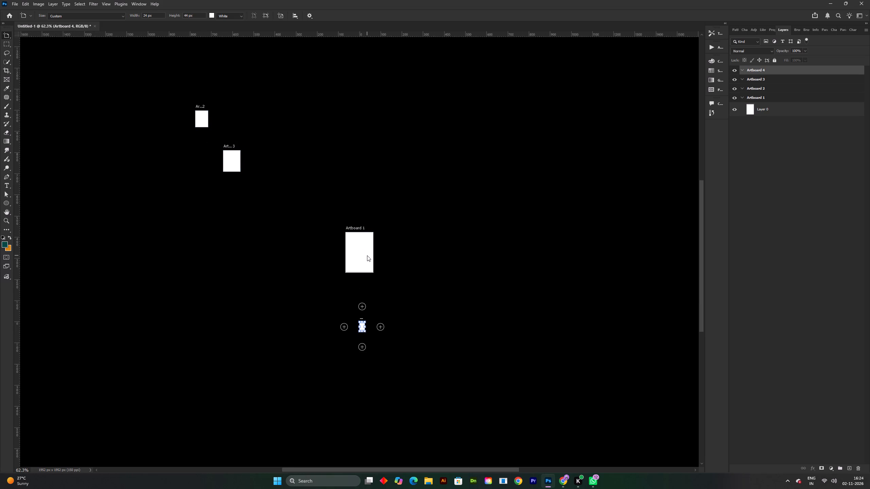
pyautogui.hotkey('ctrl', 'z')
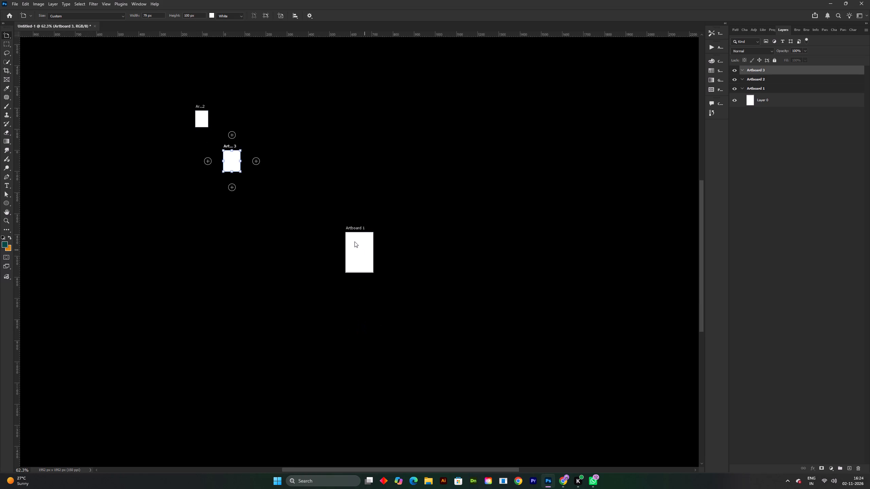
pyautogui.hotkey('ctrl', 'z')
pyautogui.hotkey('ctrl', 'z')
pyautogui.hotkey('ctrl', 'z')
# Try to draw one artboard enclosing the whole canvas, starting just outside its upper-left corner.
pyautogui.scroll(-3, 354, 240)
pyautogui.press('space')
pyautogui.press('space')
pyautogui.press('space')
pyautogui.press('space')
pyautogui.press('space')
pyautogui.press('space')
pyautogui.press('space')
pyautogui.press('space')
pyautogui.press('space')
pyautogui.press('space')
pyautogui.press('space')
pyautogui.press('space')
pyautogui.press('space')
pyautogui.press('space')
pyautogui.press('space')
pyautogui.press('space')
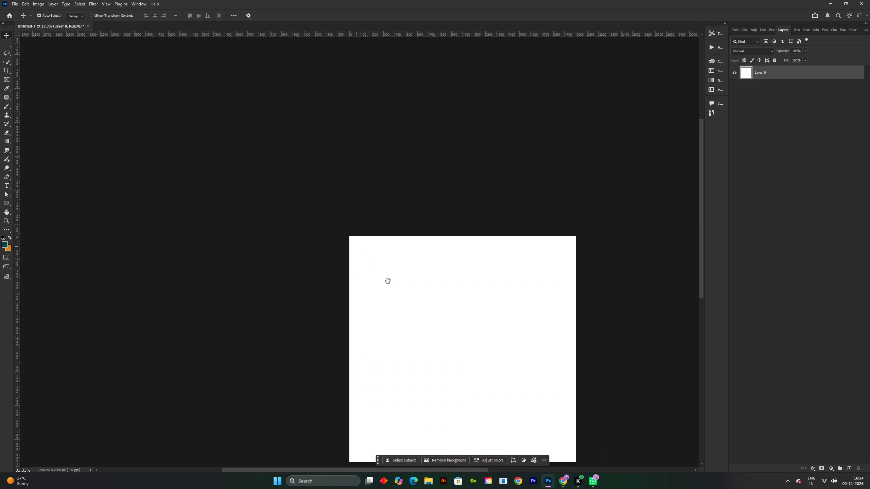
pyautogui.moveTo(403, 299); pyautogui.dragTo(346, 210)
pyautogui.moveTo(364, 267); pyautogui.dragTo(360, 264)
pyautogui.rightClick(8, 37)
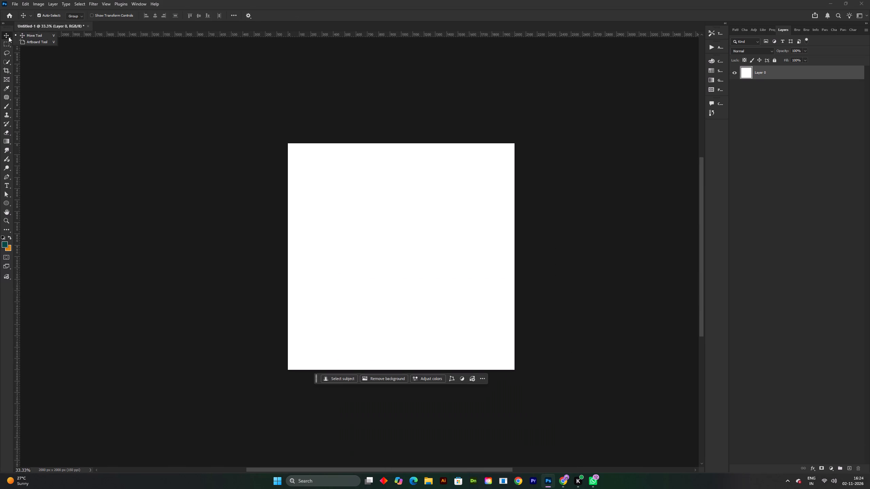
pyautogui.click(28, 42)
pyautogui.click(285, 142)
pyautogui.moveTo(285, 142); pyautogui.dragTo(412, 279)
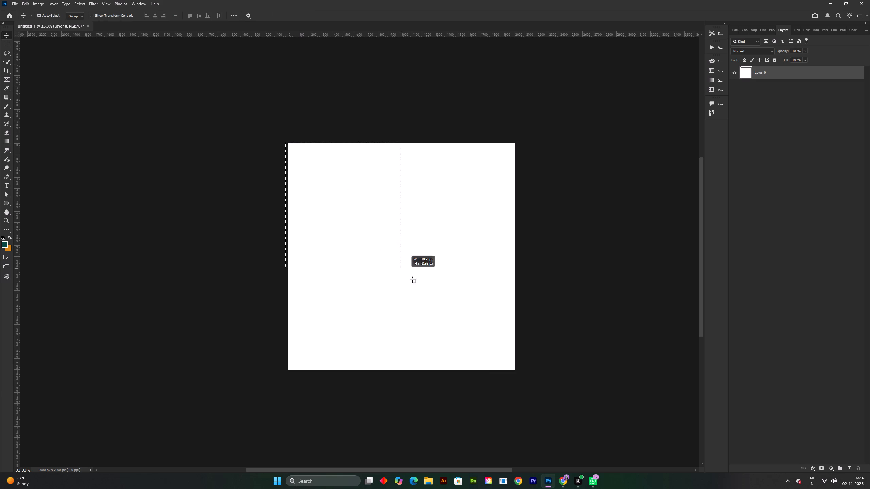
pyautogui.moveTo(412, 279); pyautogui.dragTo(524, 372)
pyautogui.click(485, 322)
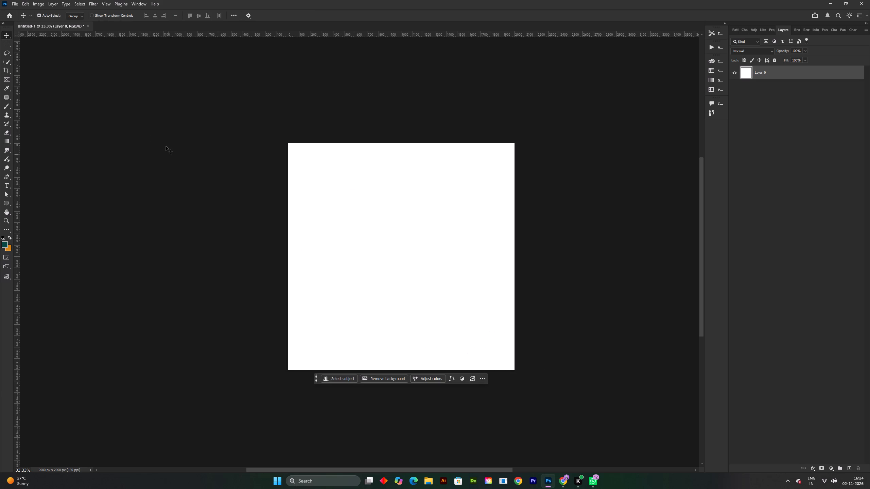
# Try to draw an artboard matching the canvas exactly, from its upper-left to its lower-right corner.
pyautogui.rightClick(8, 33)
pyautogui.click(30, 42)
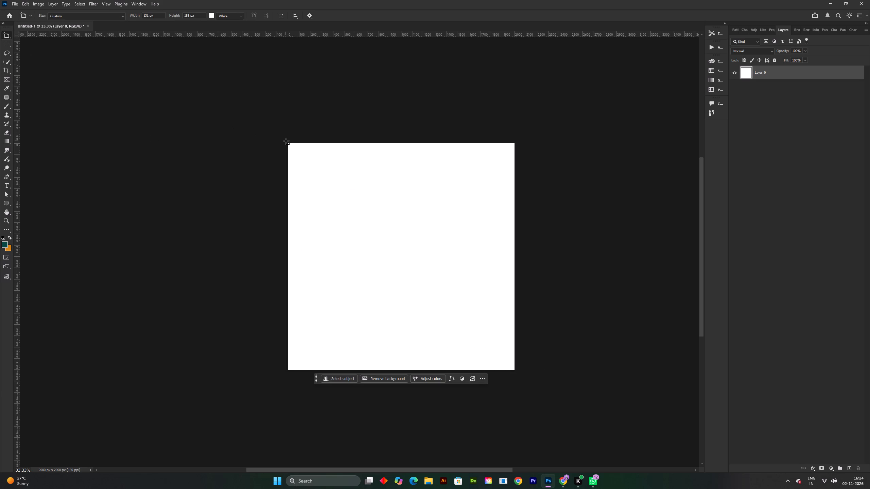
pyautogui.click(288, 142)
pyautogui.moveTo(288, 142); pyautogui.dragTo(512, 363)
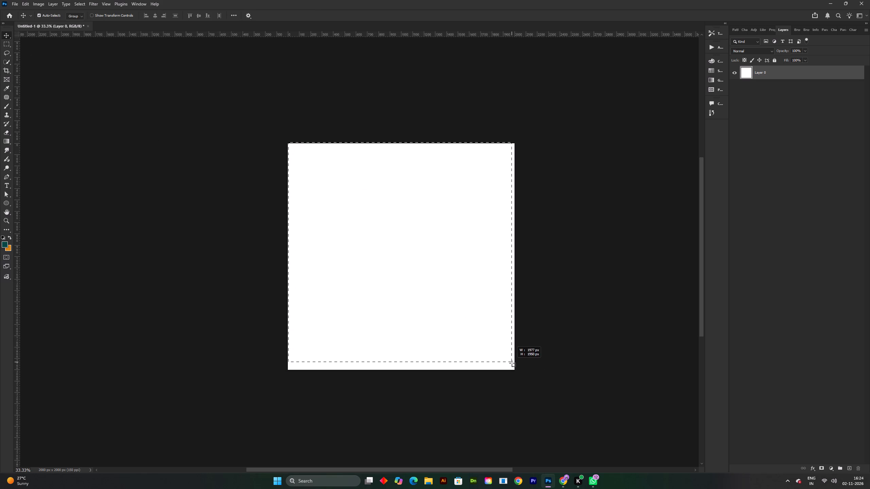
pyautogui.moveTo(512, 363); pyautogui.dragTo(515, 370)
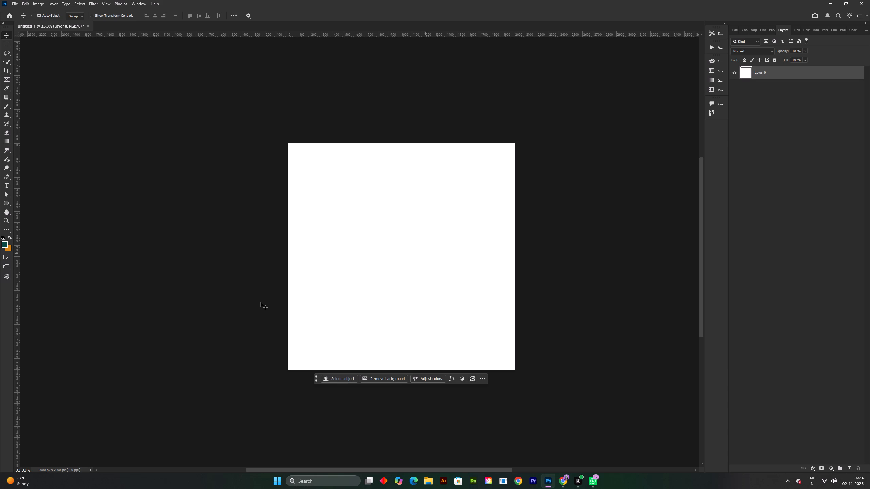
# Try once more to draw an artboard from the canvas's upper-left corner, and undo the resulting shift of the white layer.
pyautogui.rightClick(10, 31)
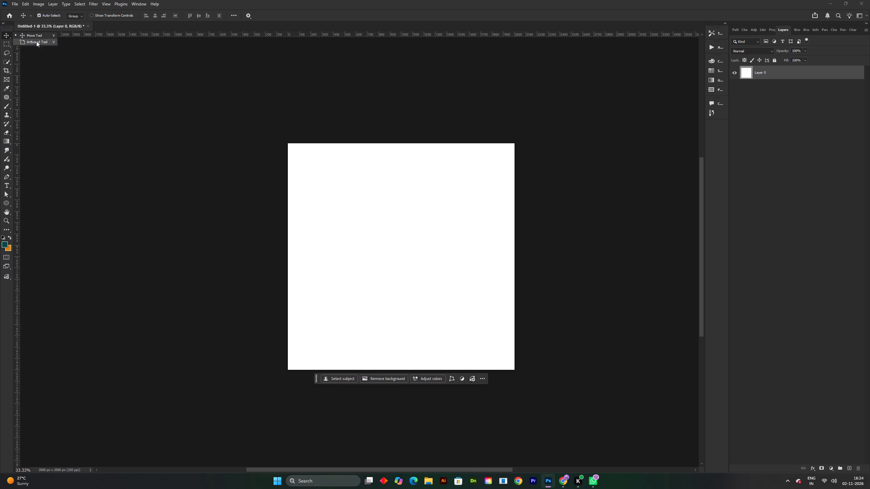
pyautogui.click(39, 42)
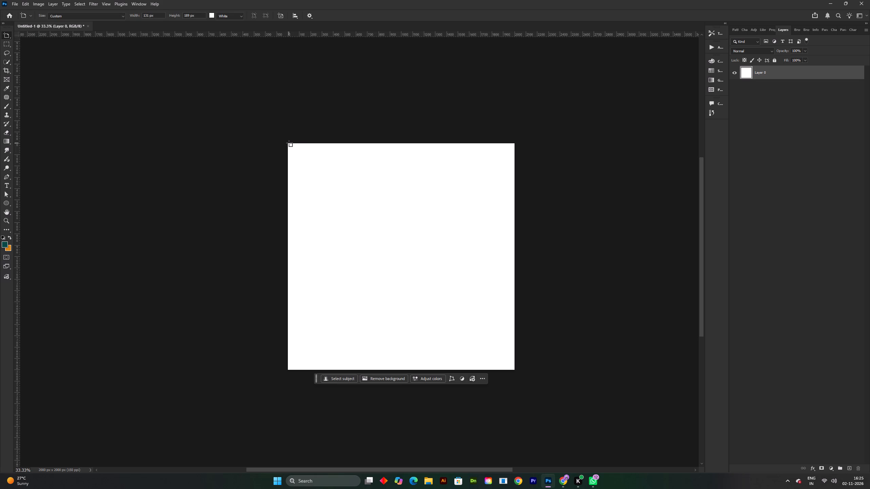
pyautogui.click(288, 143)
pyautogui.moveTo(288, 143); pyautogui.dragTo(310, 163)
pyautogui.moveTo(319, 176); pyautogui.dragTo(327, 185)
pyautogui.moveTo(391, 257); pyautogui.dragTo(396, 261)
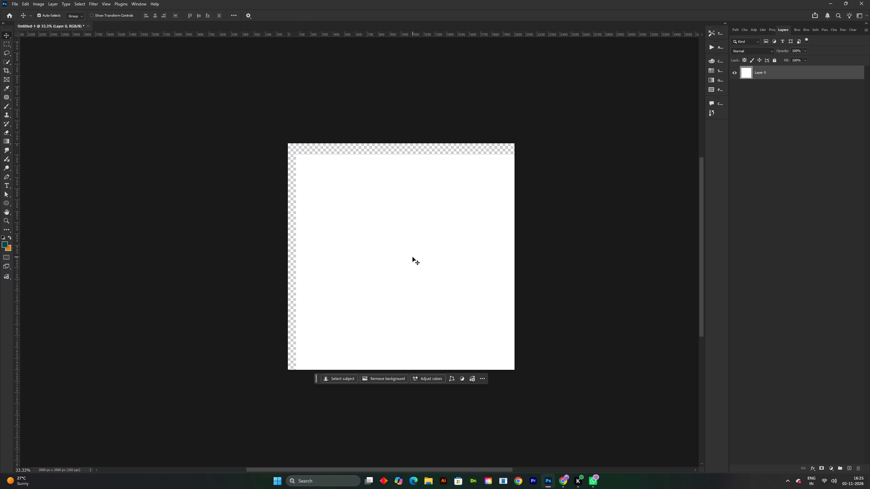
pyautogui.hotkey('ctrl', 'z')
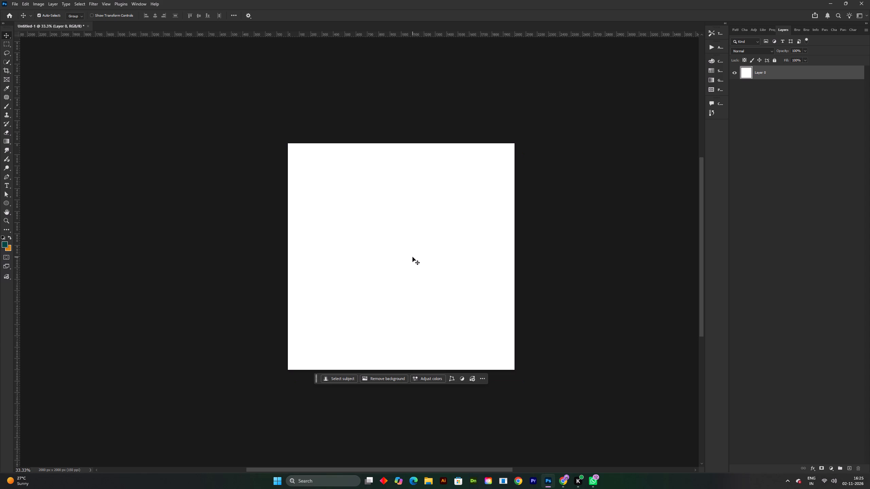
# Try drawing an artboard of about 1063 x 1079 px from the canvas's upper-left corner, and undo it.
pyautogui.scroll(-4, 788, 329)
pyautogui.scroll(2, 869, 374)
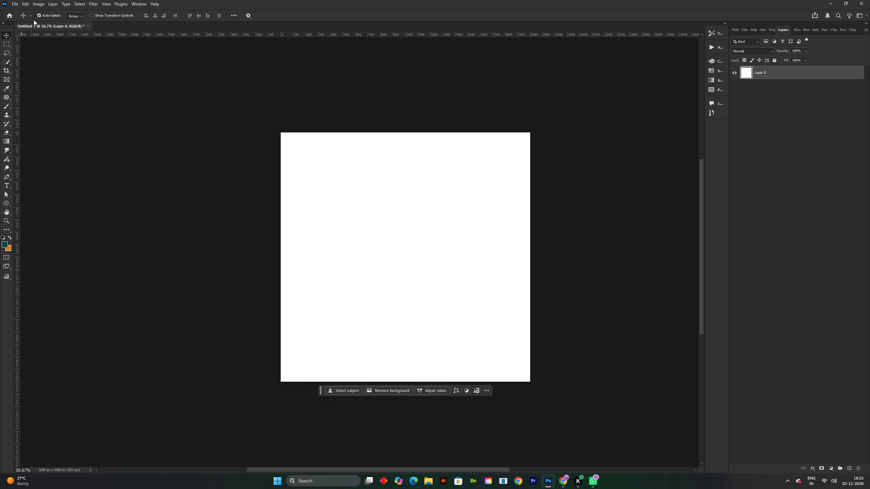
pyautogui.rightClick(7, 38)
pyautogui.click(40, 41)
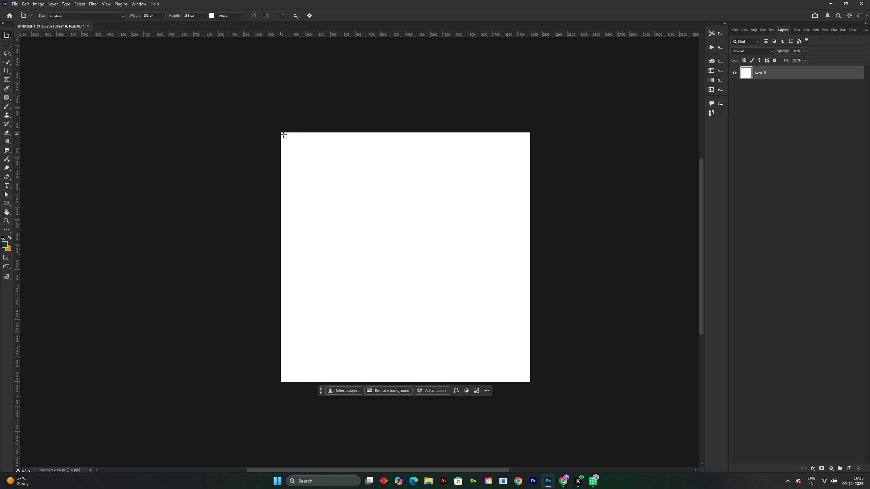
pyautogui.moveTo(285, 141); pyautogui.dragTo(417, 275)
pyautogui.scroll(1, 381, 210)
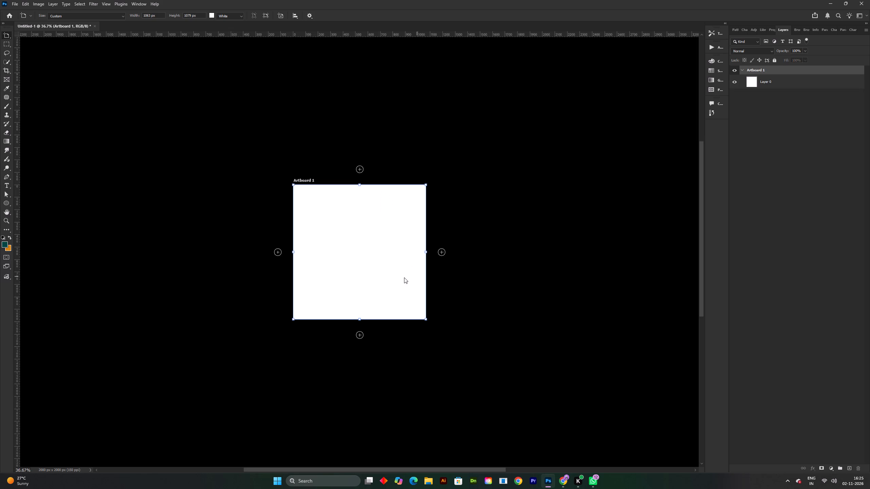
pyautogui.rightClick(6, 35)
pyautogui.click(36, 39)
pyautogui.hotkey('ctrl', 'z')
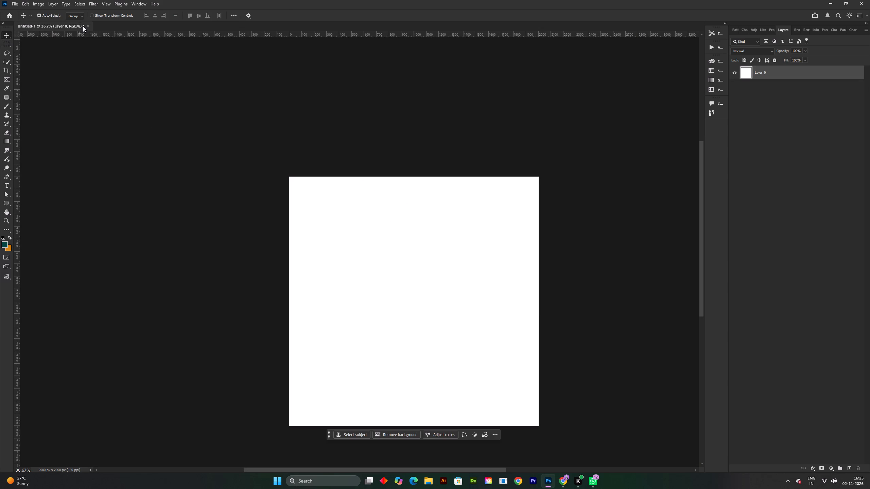
# Close the Untitled-1 document without saving its changes.
pyautogui.doubleClick(88, 24)
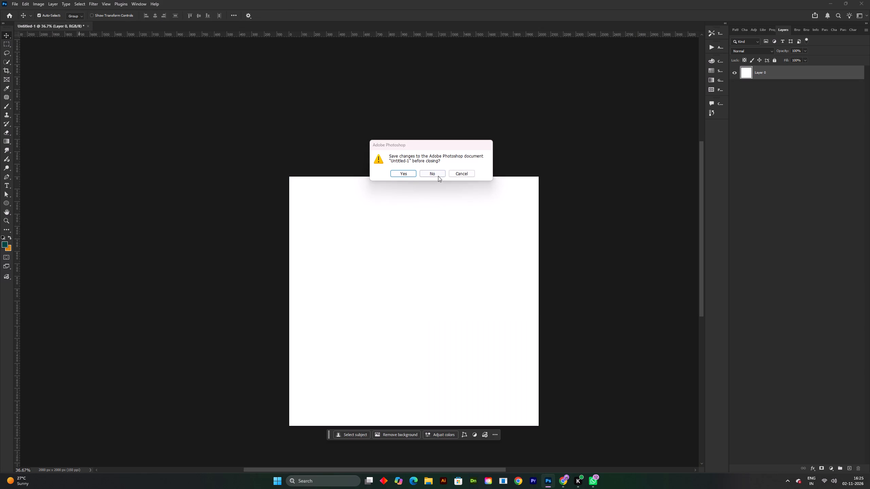
pyautogui.click(432, 175)
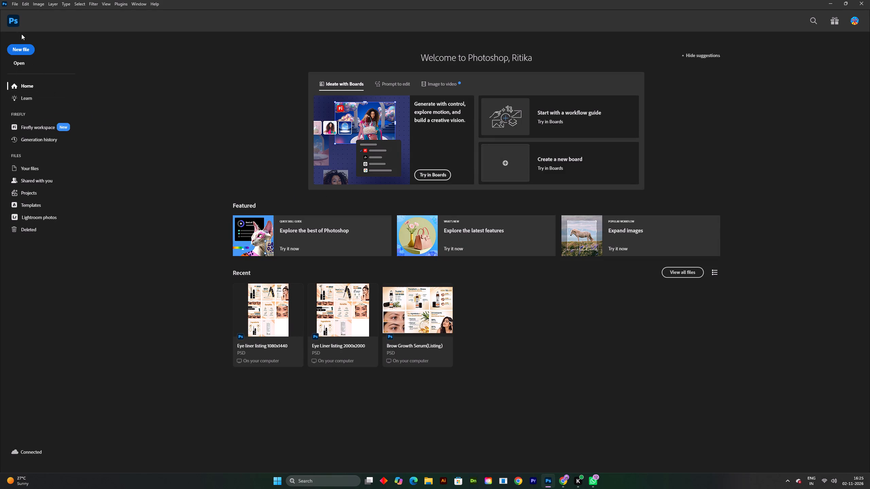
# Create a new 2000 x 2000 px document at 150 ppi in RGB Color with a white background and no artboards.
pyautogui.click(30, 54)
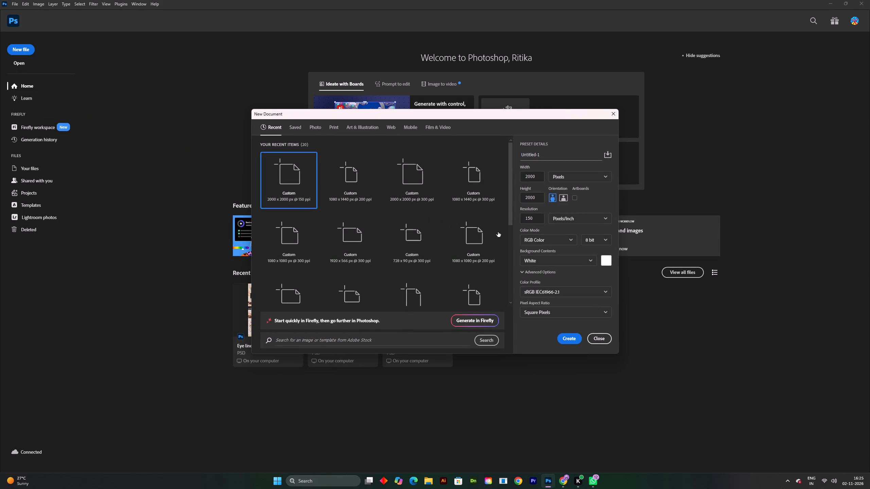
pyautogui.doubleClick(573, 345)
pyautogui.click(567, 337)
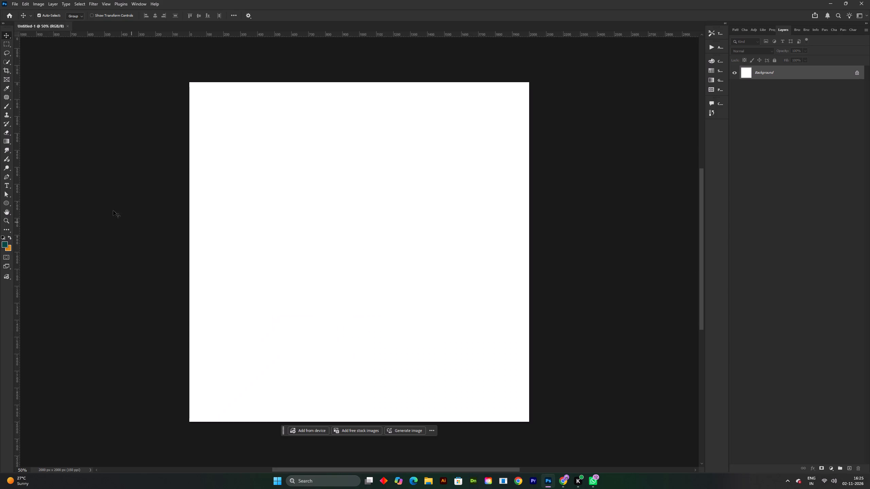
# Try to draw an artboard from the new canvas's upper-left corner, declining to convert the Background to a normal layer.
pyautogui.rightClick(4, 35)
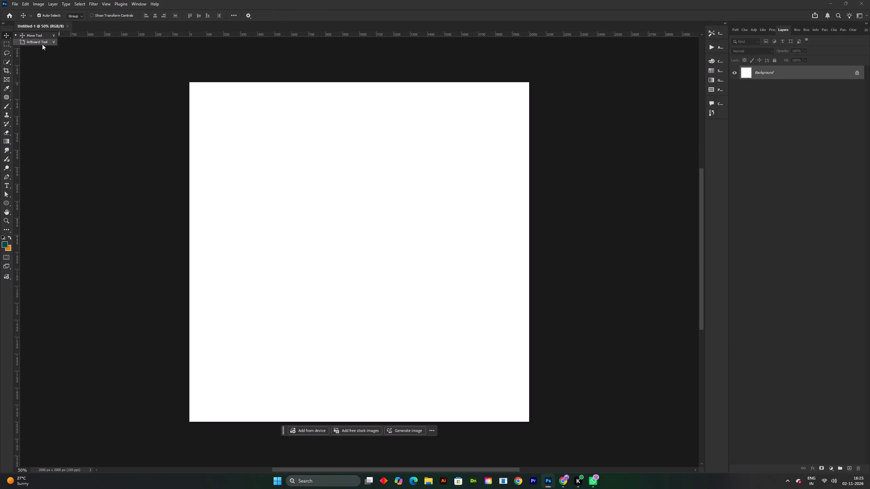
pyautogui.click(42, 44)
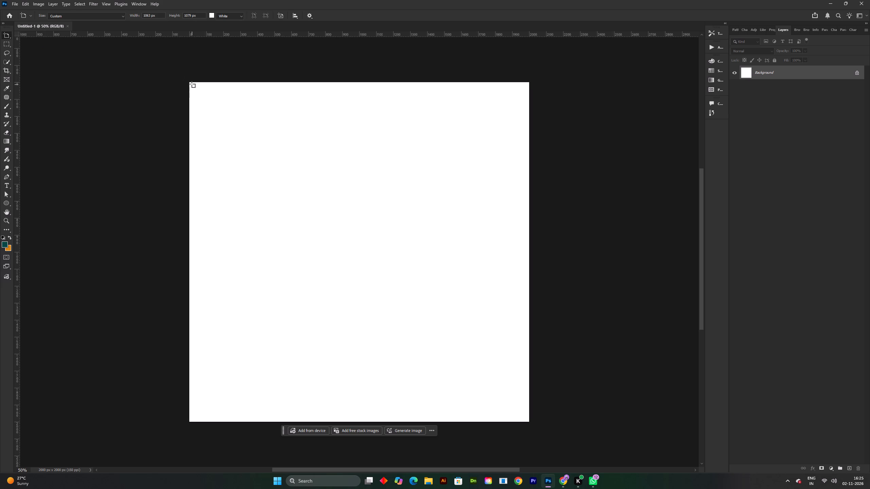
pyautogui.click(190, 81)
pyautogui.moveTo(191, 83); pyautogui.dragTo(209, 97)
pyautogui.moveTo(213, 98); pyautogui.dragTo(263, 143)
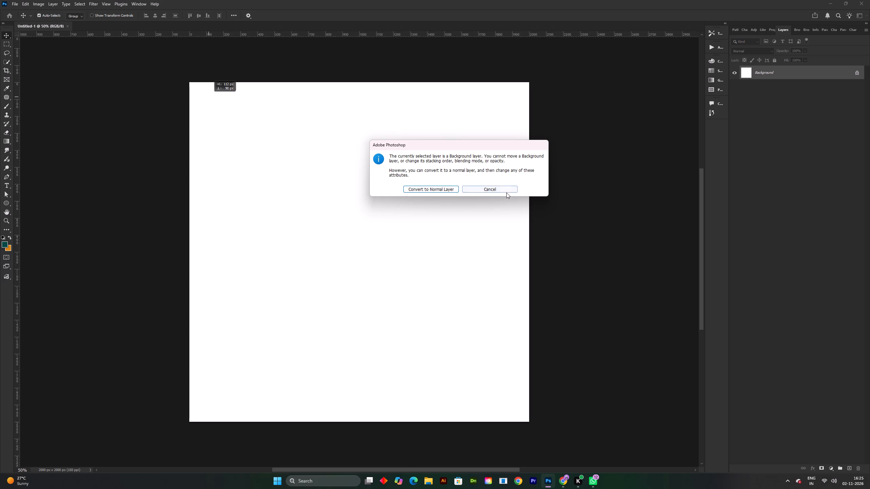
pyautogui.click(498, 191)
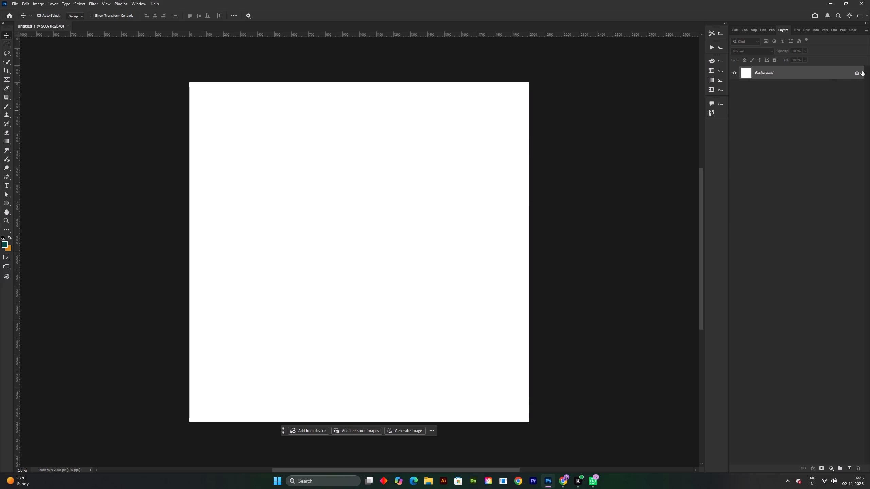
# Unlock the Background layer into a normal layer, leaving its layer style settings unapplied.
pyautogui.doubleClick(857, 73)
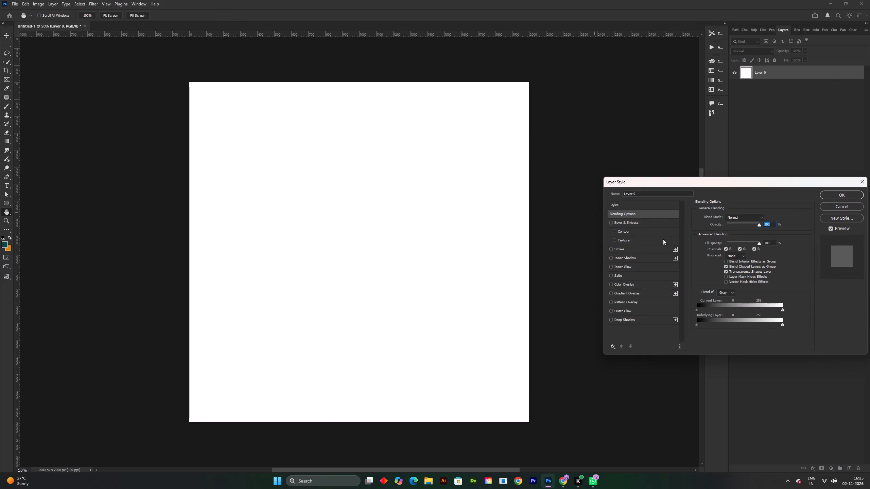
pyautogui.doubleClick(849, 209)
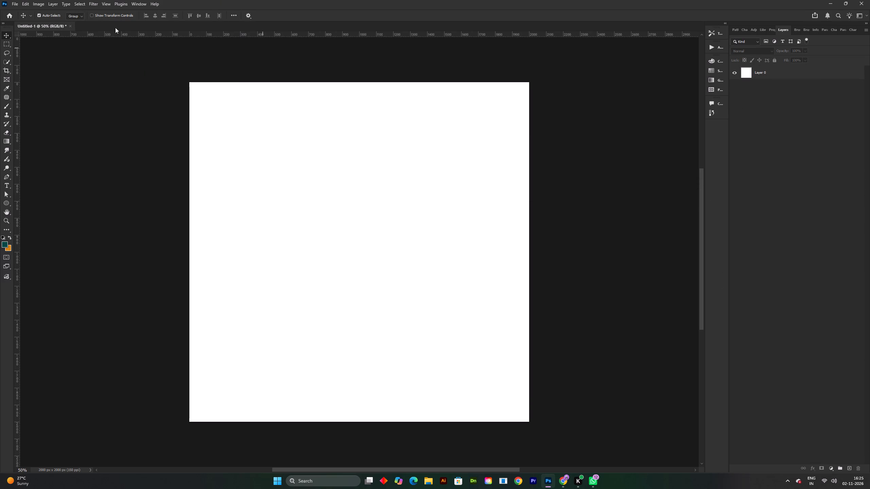
# Close the new Untitled-1 document without saving and quit Photoshop.
pyautogui.click(69, 26)
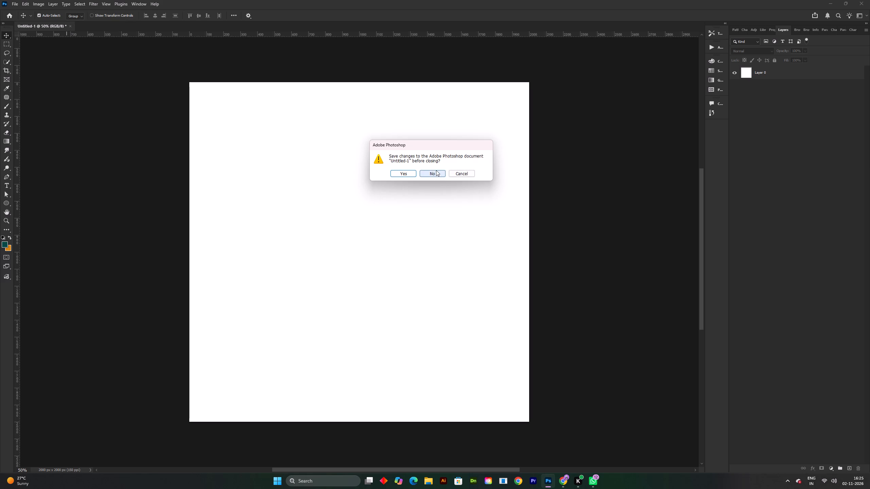
pyautogui.click(436, 170)
pyautogui.click(859, 2)
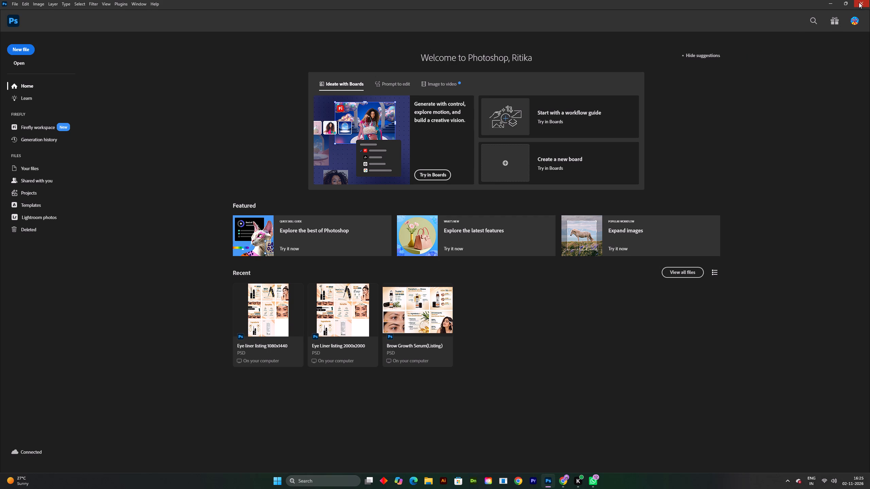
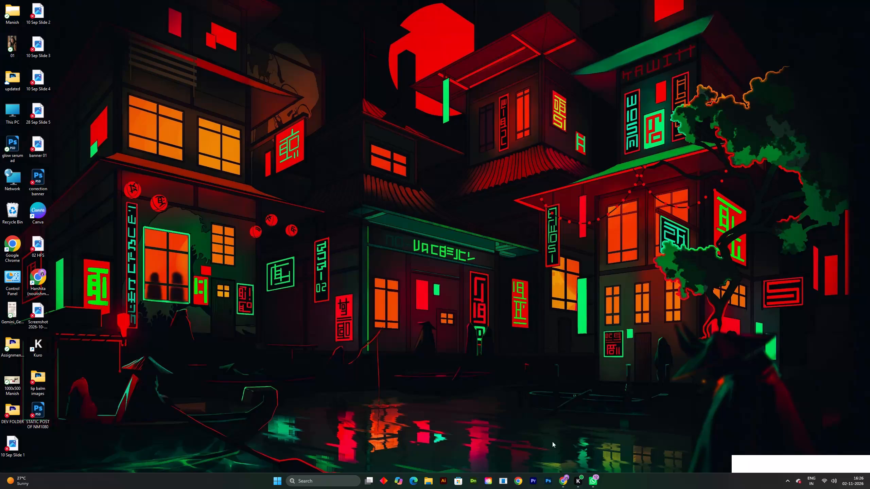
# Check the free space on the Windows (C:) and DATA (D:) drives in File Explorer's This PC view.
pyautogui.doubleClick(424, 484)
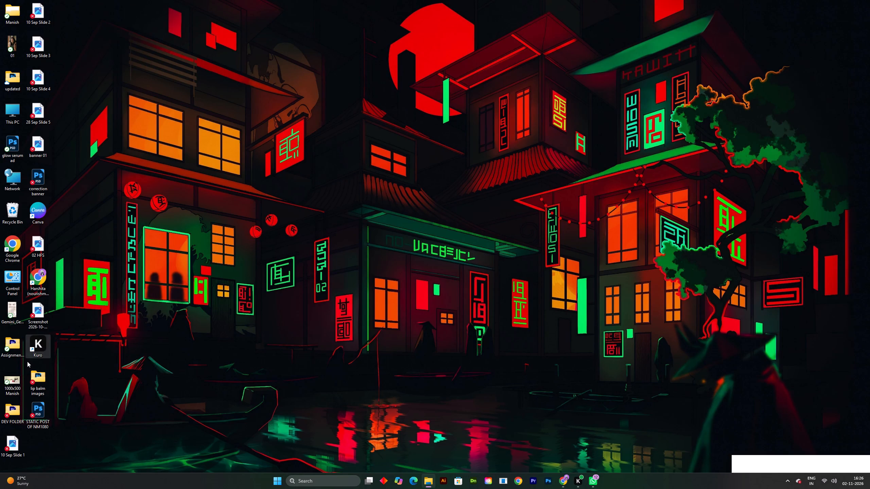
pyautogui.click(431, 481)
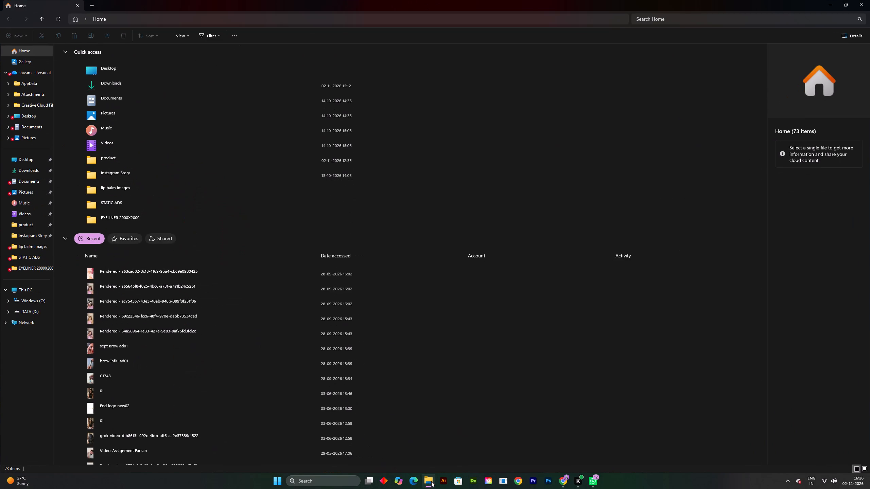
pyautogui.click(26, 291)
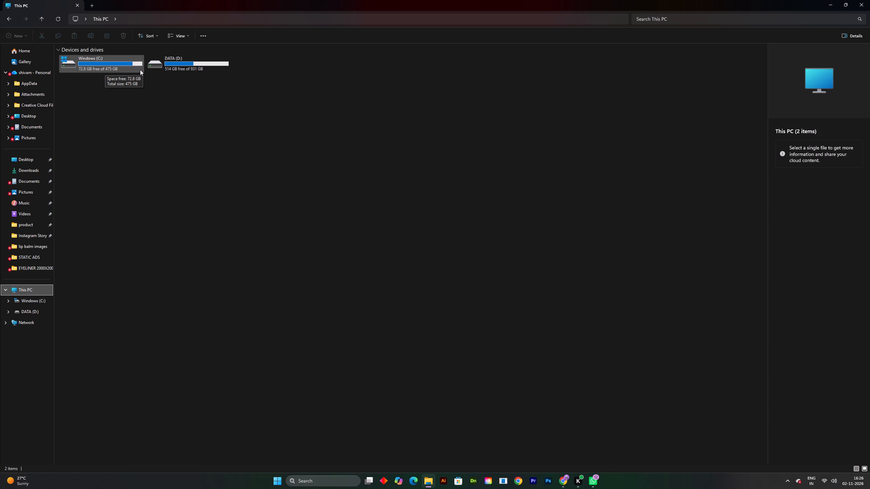
pyautogui.tripleClick(100, 63)
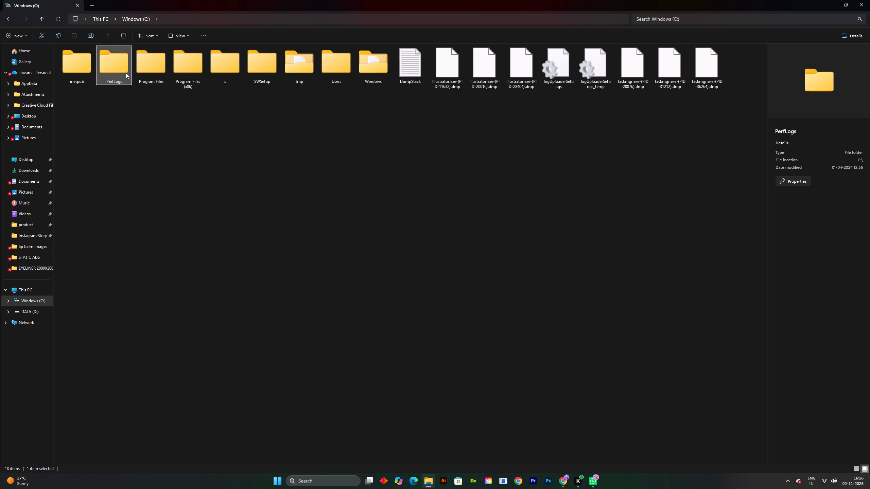
pyautogui.click(104, 18)
pyautogui.click(461, 322)
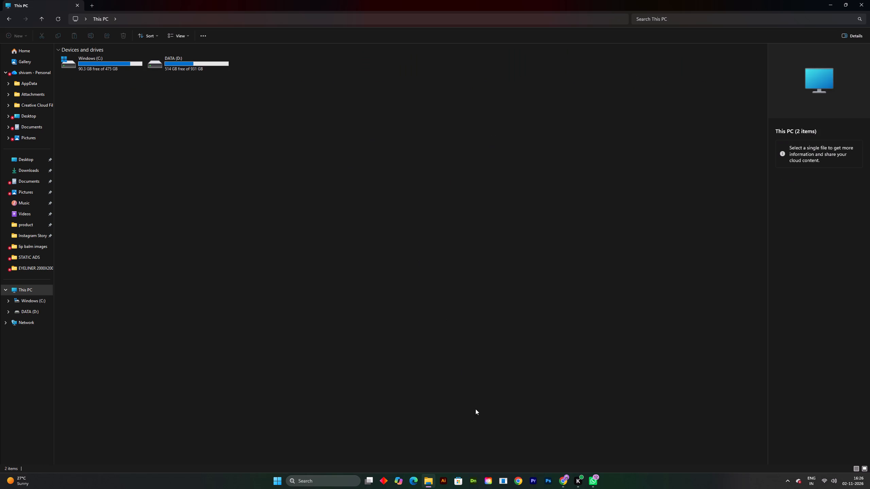
# Launch Photoshop again.
pyautogui.doubleClick(541, 482)
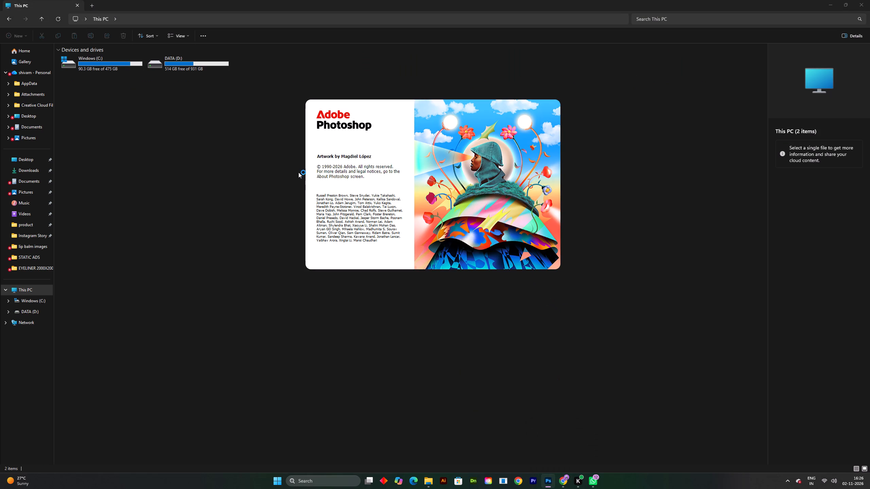
# Recheck the Windows (C:) drive's contents and free space in File Explorer while Photoshop loads.
pyautogui.moveTo(198, 155); pyautogui.dragTo(194, 153)
pyautogui.doubleClick(97, 68)
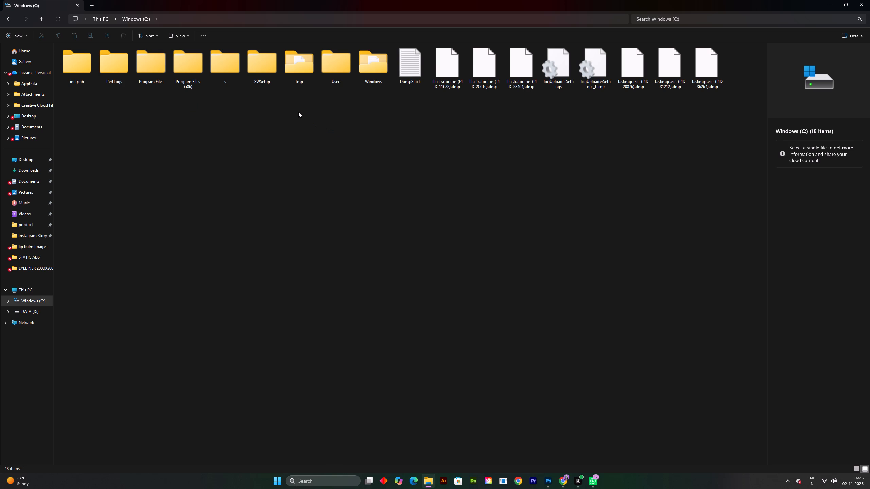
pyautogui.doubleClick(99, 19)
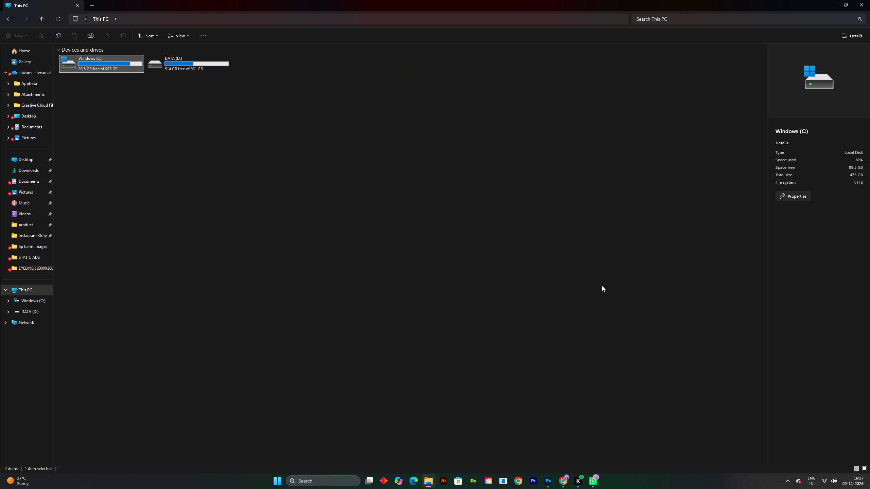
# In Photoshop, create a new 2000 x 2000 px document at 150 ppi in RGB Color with a white background.
pyautogui.doubleClick(548, 480)
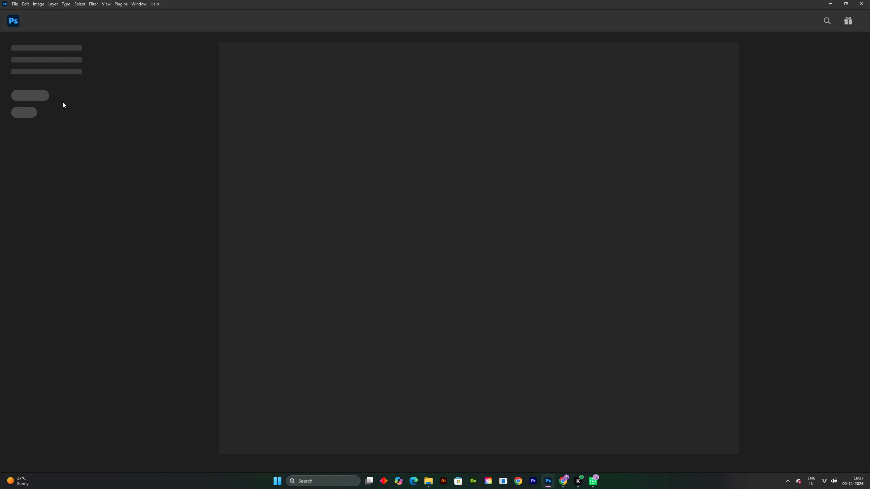
pyautogui.click(21, 50)
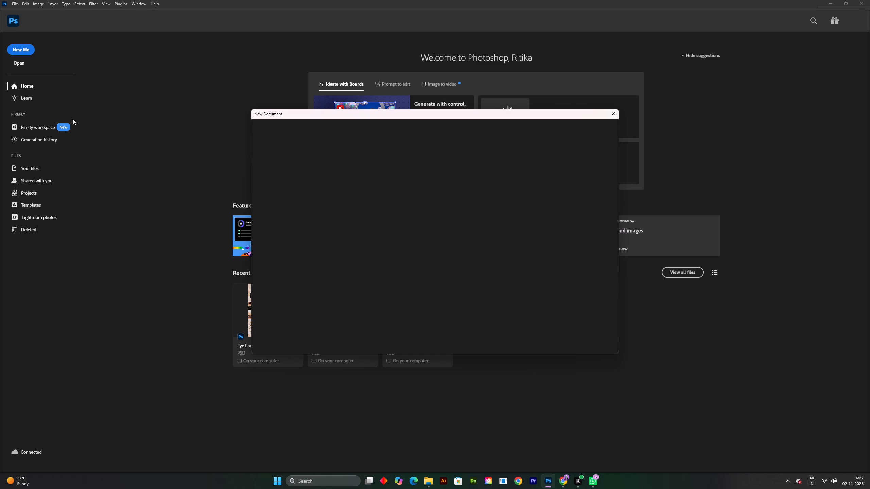
pyautogui.click(570, 337)
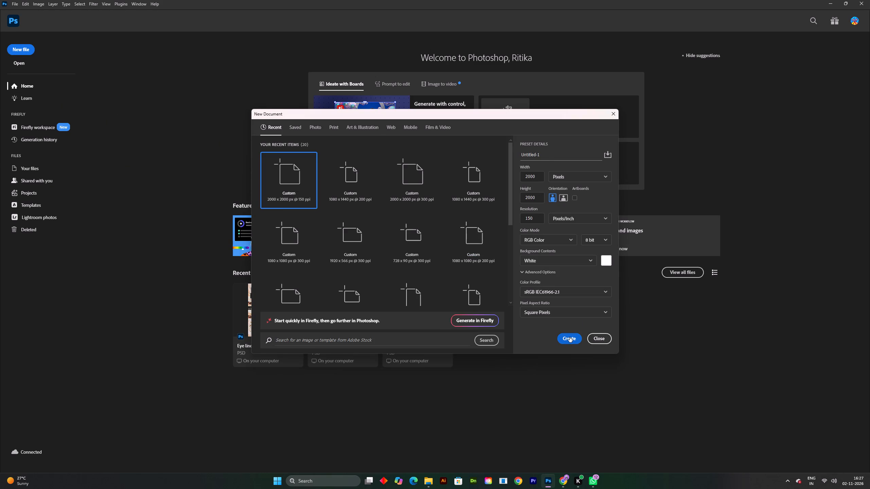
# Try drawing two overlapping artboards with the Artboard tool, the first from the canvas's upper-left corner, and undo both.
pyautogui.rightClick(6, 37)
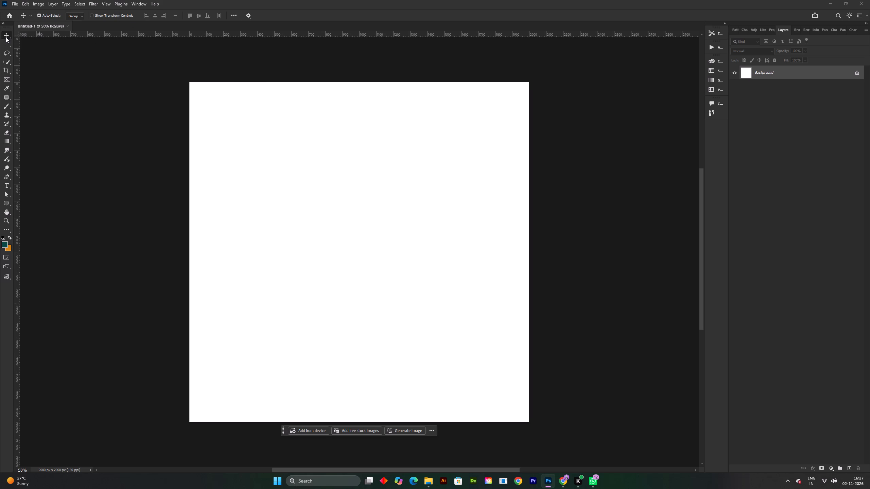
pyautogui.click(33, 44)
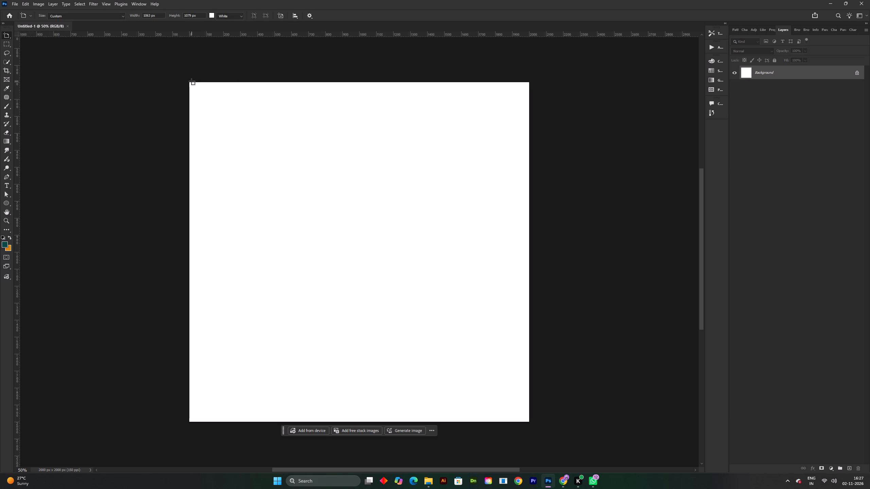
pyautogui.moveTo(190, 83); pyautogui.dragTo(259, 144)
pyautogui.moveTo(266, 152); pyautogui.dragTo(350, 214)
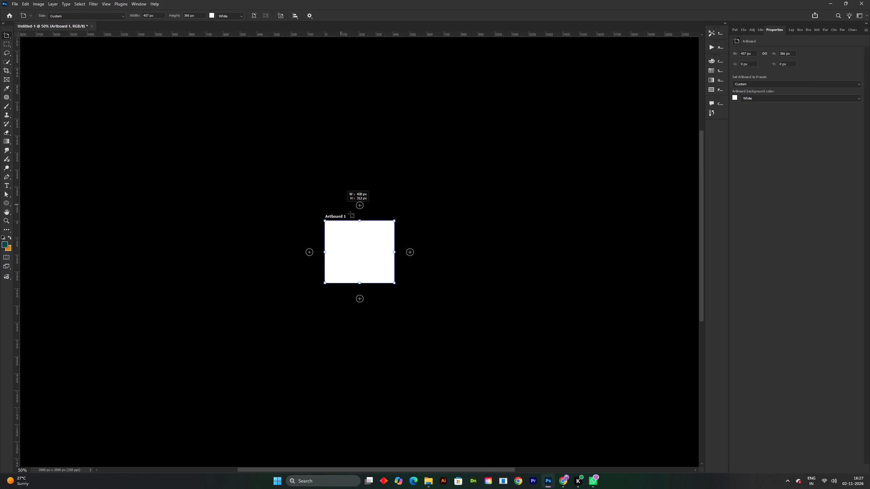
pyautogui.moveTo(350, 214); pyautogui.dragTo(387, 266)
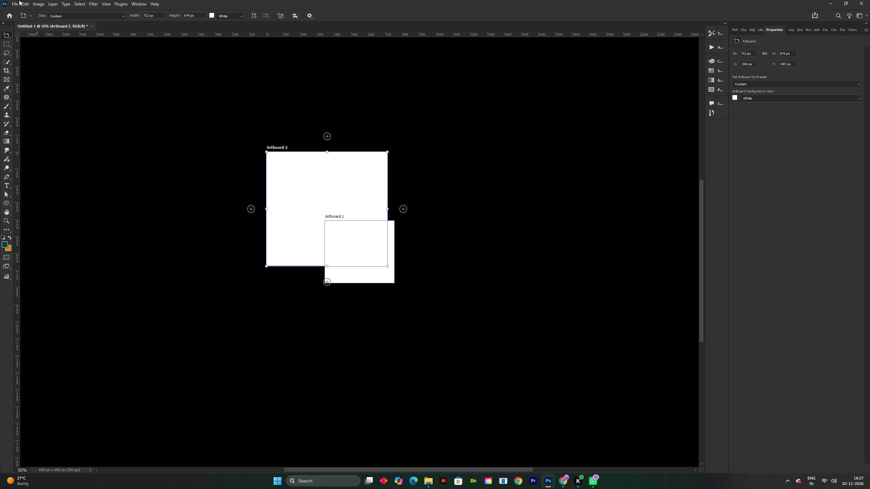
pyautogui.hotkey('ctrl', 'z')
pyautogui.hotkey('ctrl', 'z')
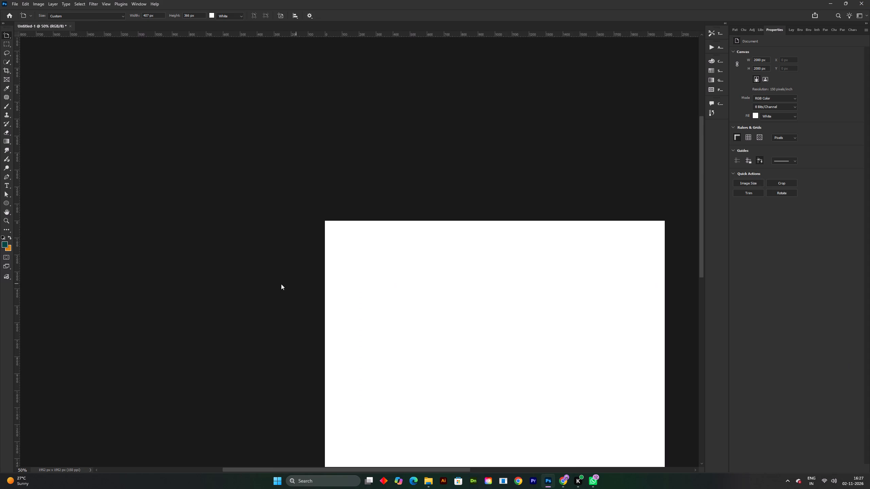
# Draw an artboard of about 1952 x 2019 px over the canvas, starting near its upper-left corner.
pyautogui.press('space')
pyautogui.press('space')
pyautogui.press('space')
pyautogui.press('space')
pyautogui.press('space')
pyautogui.press('space')
pyautogui.press('space')
pyautogui.press('space')
pyautogui.press('space')
pyautogui.press('space')
pyautogui.press('space')
pyautogui.press('space')
pyautogui.press('space')
pyautogui.press('space')
pyautogui.press('space')
pyautogui.press('space')
pyautogui.press('space')
pyautogui.press('space')
pyautogui.press('space')
pyautogui.press('space')
pyautogui.moveTo(556, 249); pyautogui.dragTo(412, 88)
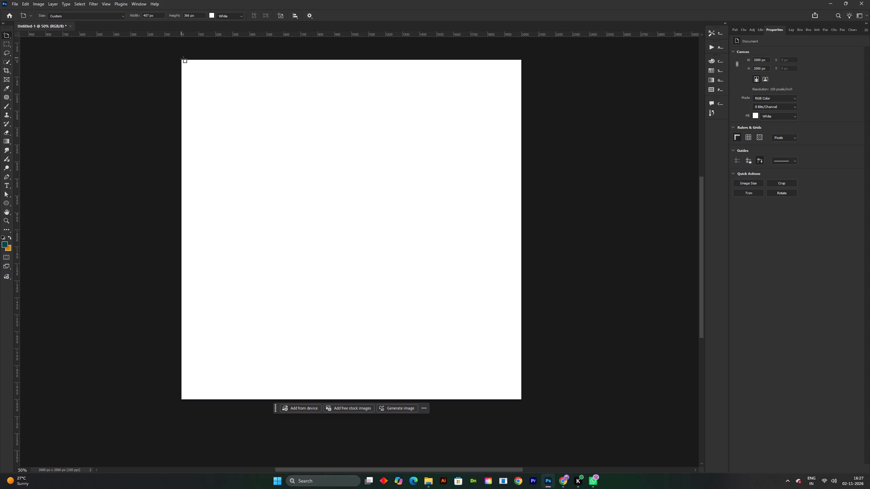
pyautogui.moveTo(190, 61); pyautogui.dragTo(531, 387)
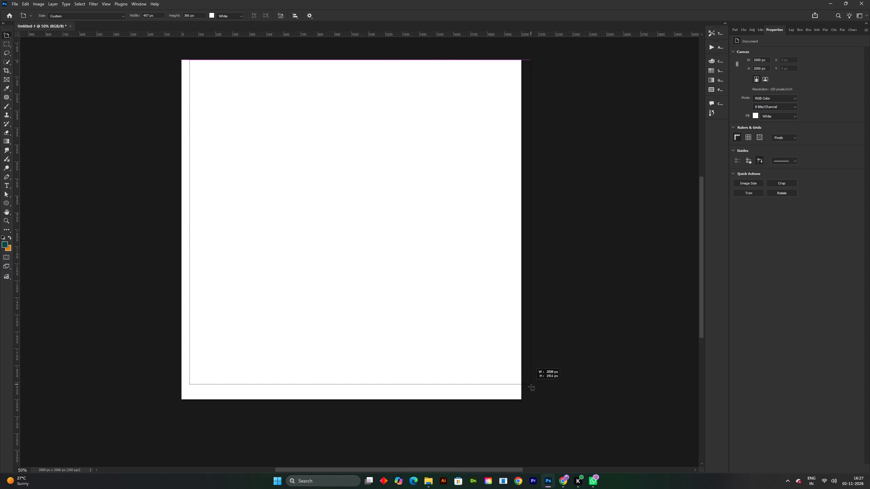
pyautogui.moveTo(531, 387); pyautogui.dragTo(519, 403)
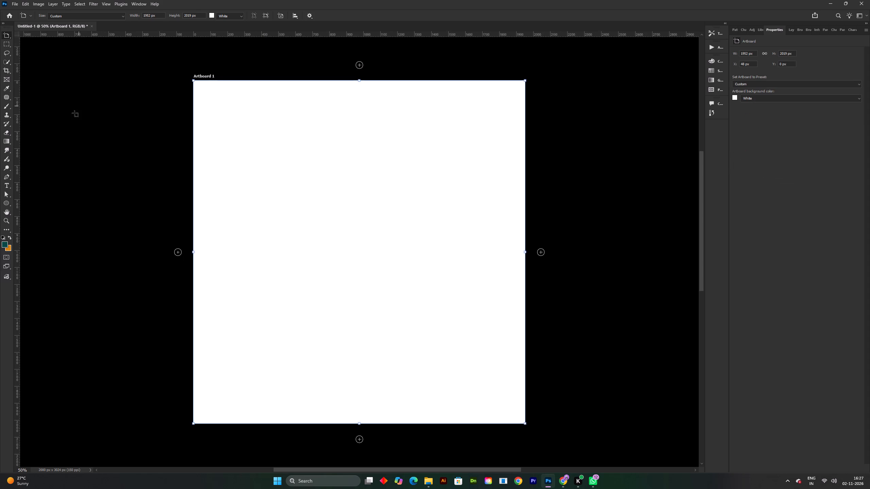
# Set Artboard 1's width and height to 2000 px each.
pyautogui.click(163, 12)
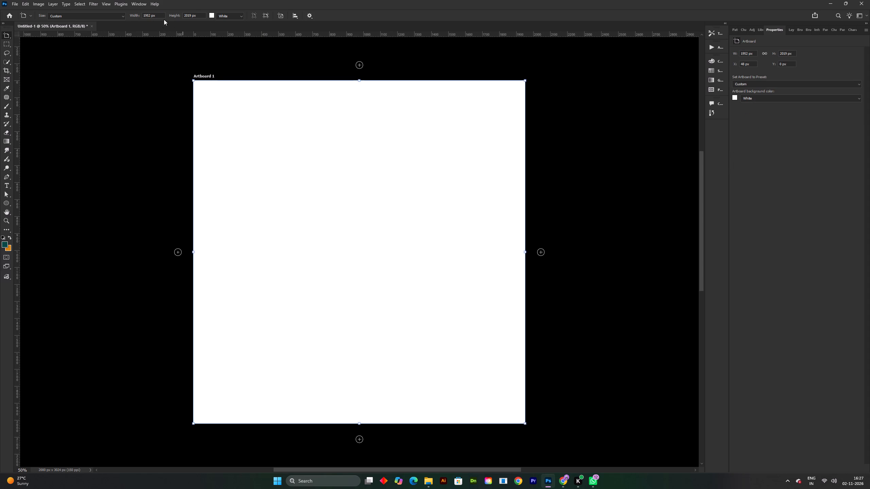
pyautogui.click(164, 17)
pyautogui.moveTo(164, 17); pyautogui.dragTo(108, 17)
pyautogui.write('200')
pyautogui.press('0')
pyautogui.press('Return')
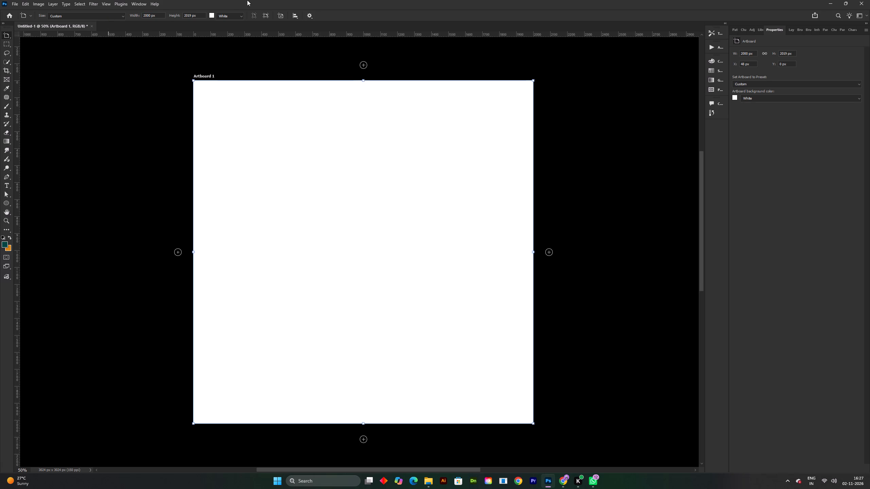
pyautogui.moveTo(201, 16); pyautogui.dragTo(169, 17)
pyautogui.write('200')
pyautogui.press('Return')
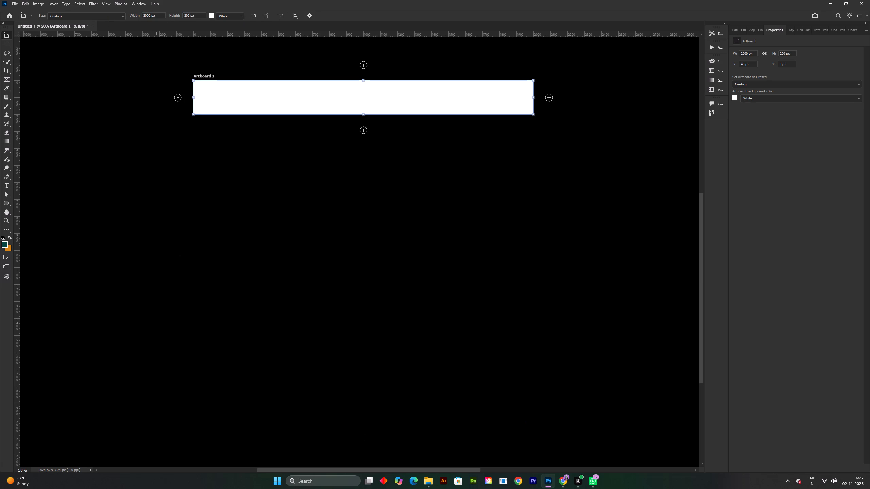
pyautogui.click(195, 12)
pyautogui.moveTo(196, 16); pyautogui.dragTo(165, 17)
pyautogui.write('2000')
pyautogui.press('Return')
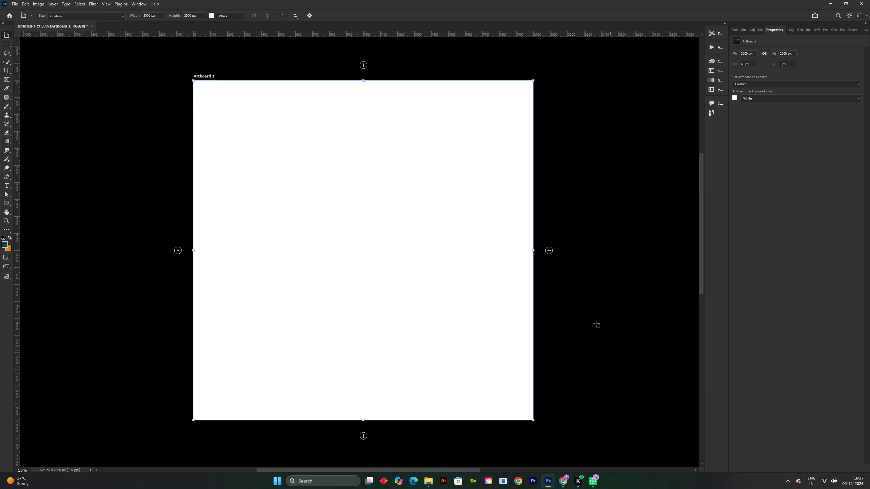
# Add two more 2000 x 2000 px artboards in a row to the right of Artboard 1.
pyautogui.click(549, 252)
pyautogui.click(549, 252)
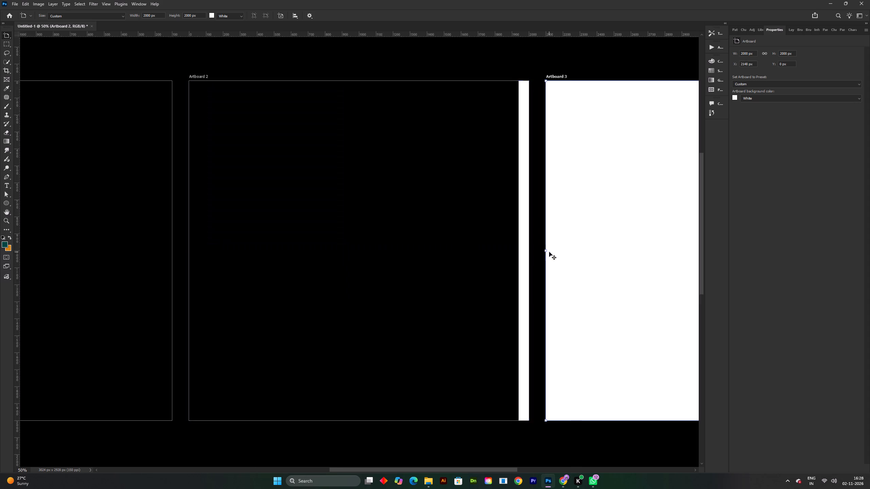
pyautogui.scroll(-11, 285, 283)
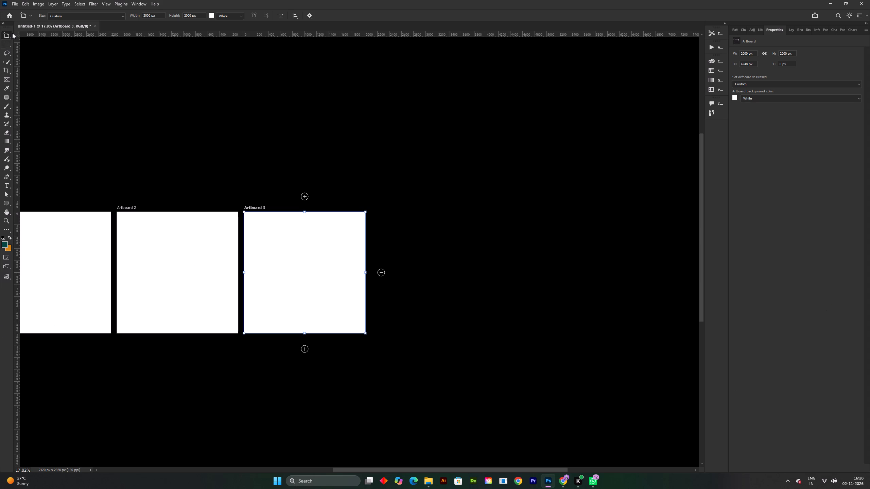
# Switch from the Artboard tool to the Move tool and bring all three artboards into view.
pyautogui.rightClick(3, 34)
pyautogui.click(33, 34)
pyautogui.press('space')
pyautogui.press('space')
pyautogui.press('space')
pyautogui.press('space')
pyautogui.press('space')
pyautogui.press('space')
pyautogui.press('space')
pyautogui.press('space')
pyautogui.moveTo(290, 413); pyautogui.dragTo(536, 373)
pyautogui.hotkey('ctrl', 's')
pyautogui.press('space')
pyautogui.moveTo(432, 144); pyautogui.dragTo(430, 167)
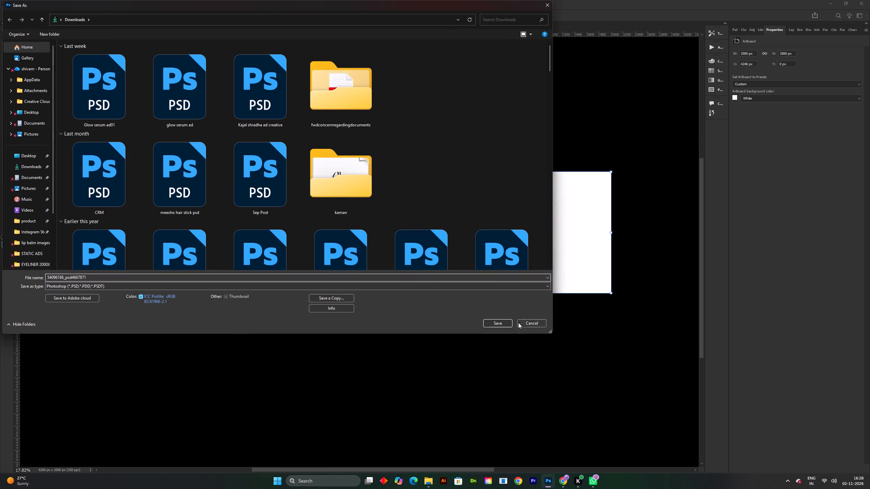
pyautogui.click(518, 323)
# Save the document as the Photoshop file JET GAZE KAJAL (LISTING) in the Desktop's lip balm images folder.
pyautogui.hotkey('ctrl', 's')
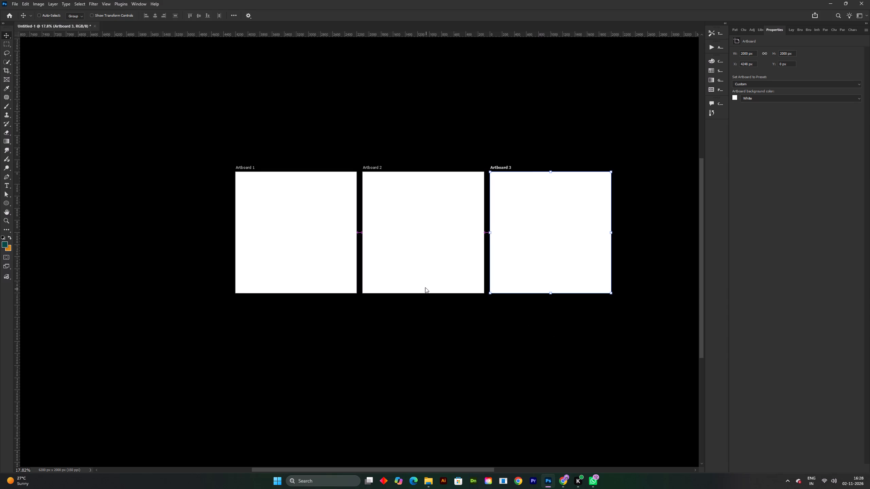
pyautogui.click(30, 148)
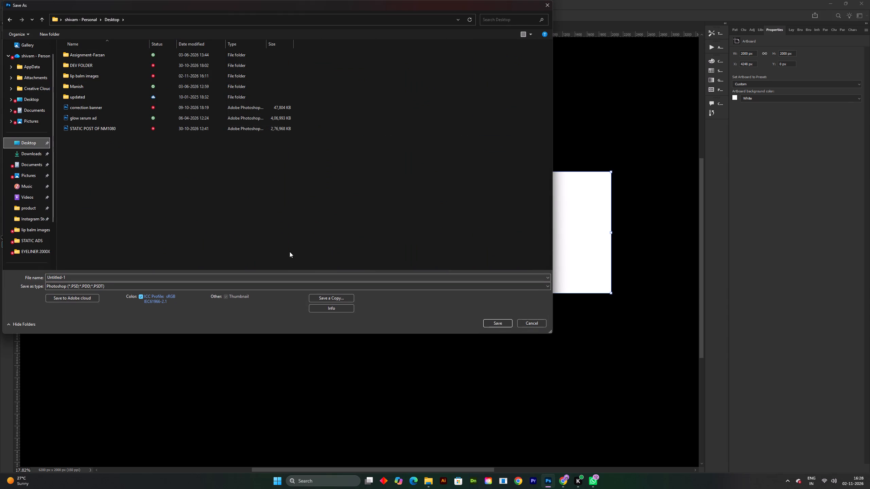
pyautogui.doubleClick(65, 79)
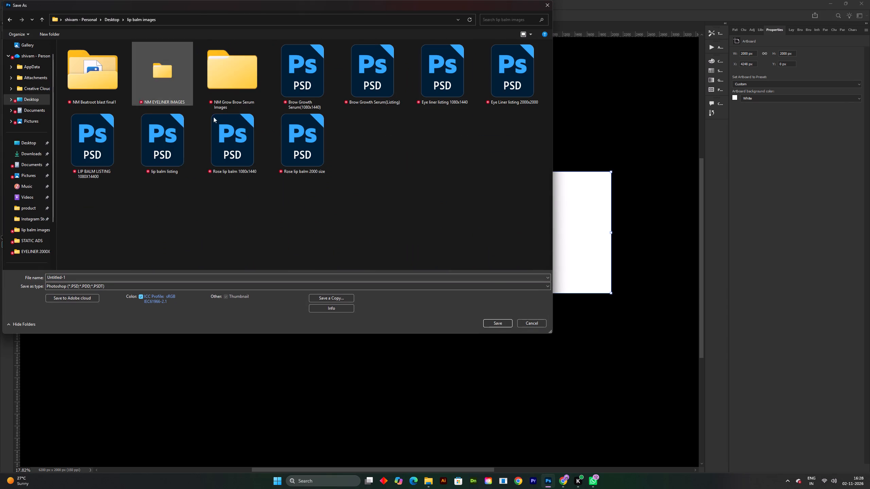
pyautogui.click(122, 279)
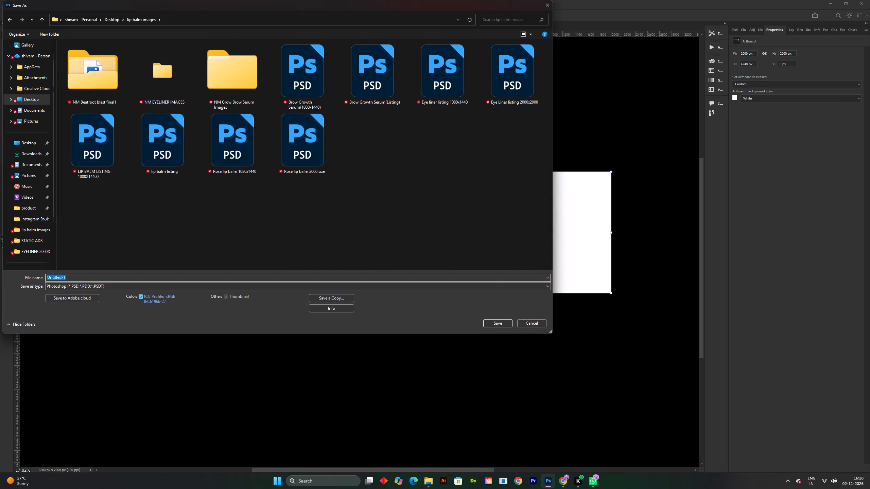
pyautogui.press('BackSpace')
pyautogui.press('BackSpace')
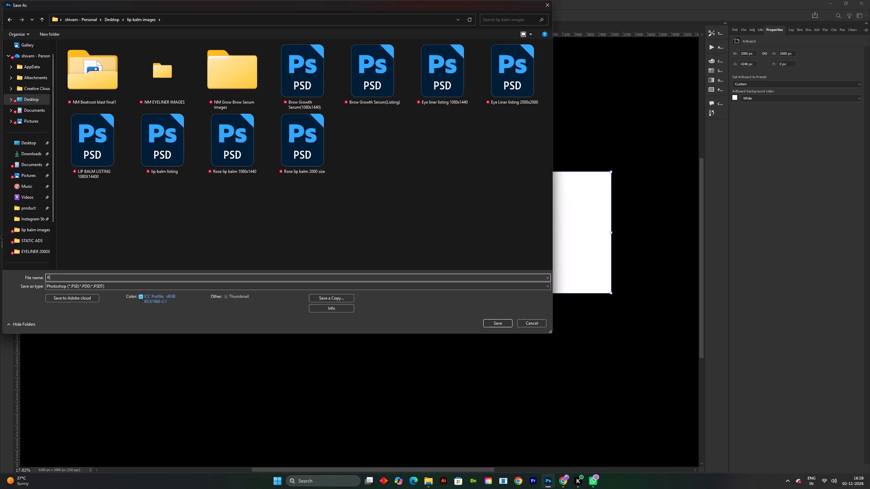
pyautogui.write('ET')
pyautogui.press('BackSpace')
pyautogui.press('BackSpace')
pyautogui.press('BackSpace')
pyautogui.press('BackSpace')
pyautogui.write('JET GAZE KAJAL')
pyautogui.press('space')
pyautogui.hotkey('shift', '(')
pyautogui.write('LISTING)')
pyautogui.press('Return')
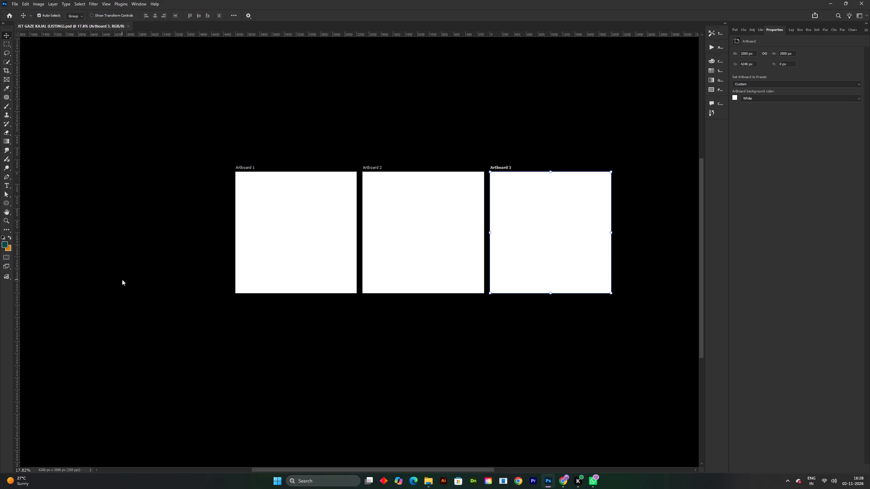
pyautogui.press('space')
pyautogui.moveTo(423, 310); pyautogui.dragTo(397, 310)
pyautogui.hotkey('ctrl', 's')
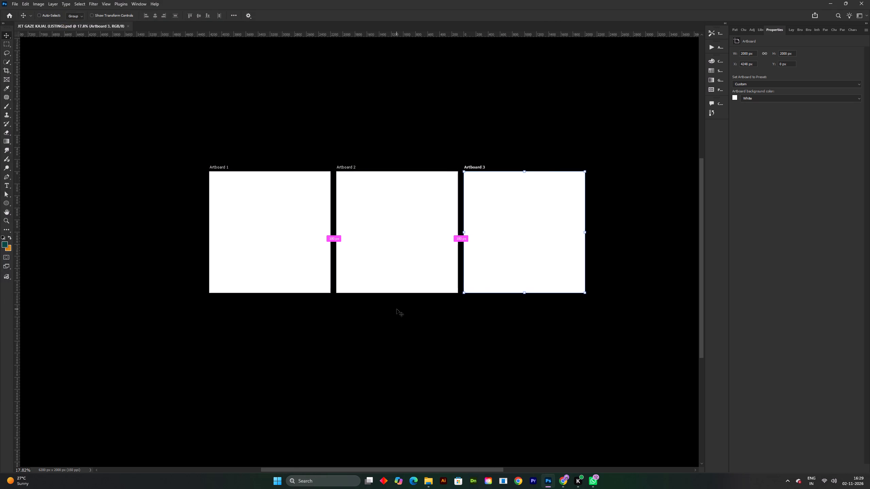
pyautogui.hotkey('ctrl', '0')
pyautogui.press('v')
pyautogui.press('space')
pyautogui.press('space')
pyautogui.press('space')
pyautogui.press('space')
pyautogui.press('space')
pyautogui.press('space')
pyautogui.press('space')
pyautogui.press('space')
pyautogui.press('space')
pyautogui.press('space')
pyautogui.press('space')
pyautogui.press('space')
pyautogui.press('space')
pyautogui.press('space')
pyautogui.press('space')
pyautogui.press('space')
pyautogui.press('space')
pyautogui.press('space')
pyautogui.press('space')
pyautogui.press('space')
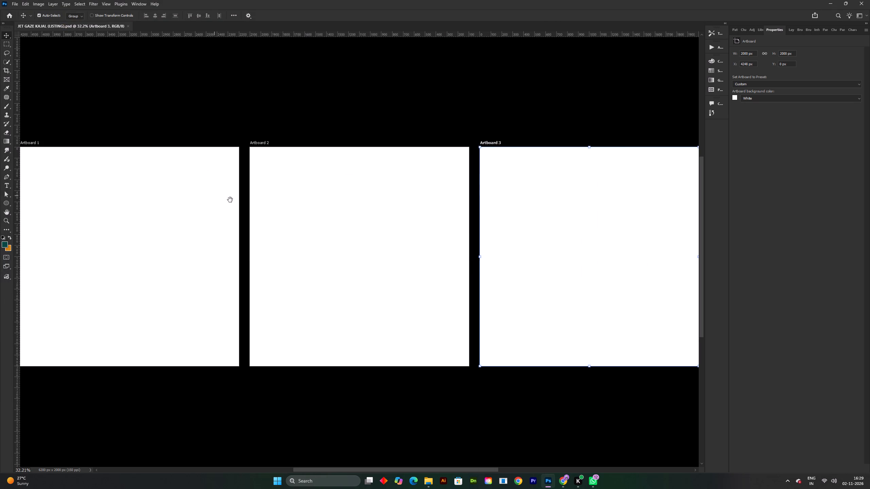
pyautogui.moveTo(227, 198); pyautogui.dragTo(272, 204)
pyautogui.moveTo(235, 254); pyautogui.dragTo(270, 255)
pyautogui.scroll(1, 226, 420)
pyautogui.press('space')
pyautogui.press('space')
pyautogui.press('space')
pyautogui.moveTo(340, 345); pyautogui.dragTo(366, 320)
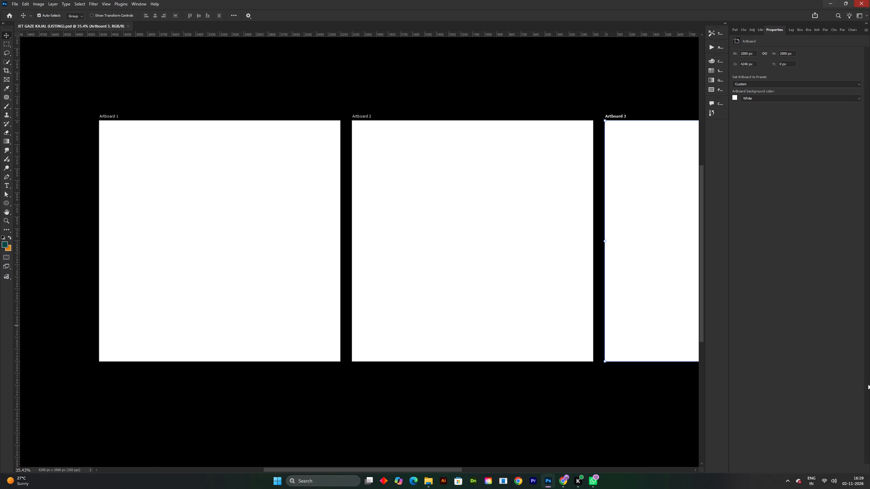
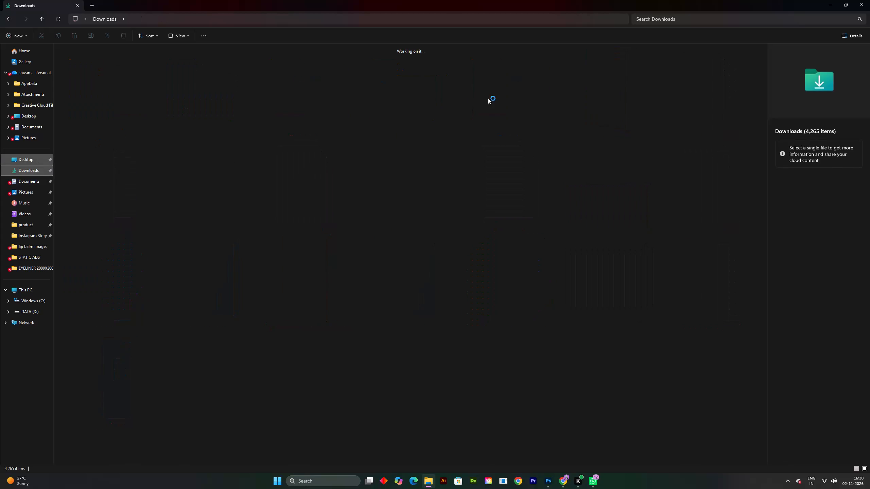
# Search the Downloads folder for KAJAL and look through the results for a product image.
pyautogui.scroll(-2, 595, 128)
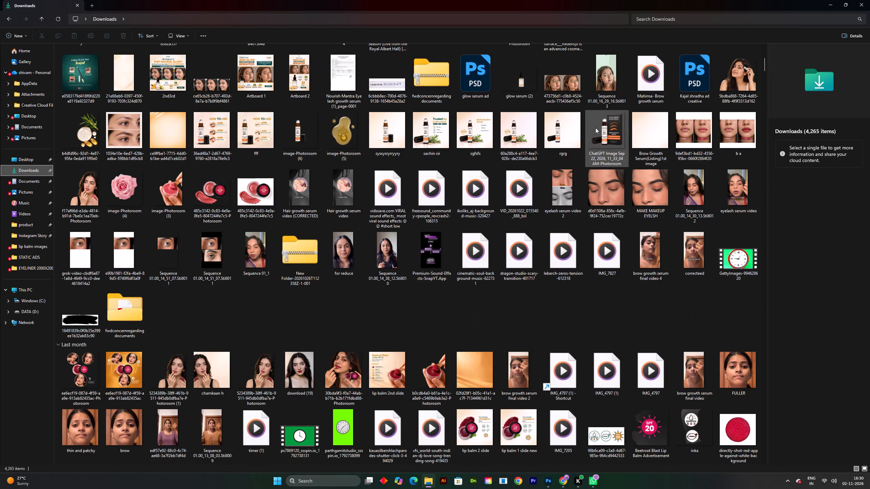
pyautogui.scroll(-2, 595, 128)
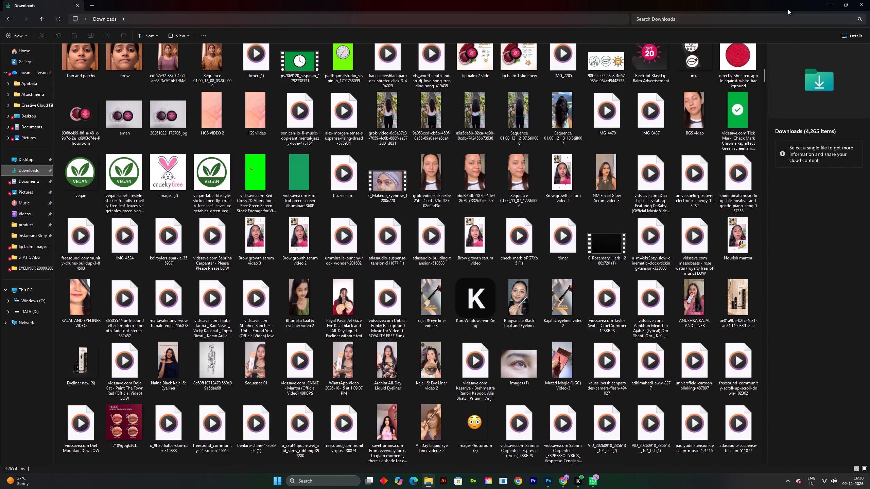
pyautogui.click(788, 14)
pyautogui.write('KAJAL')
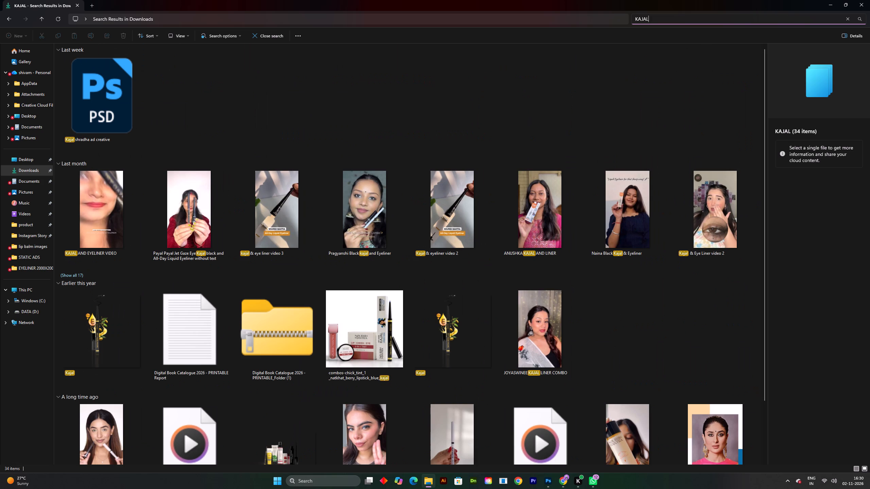
pyautogui.scroll(-5, 460, 391)
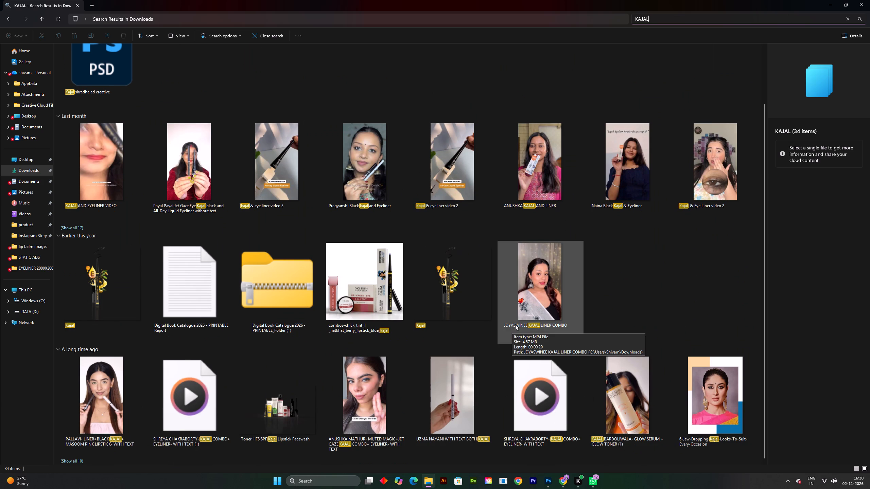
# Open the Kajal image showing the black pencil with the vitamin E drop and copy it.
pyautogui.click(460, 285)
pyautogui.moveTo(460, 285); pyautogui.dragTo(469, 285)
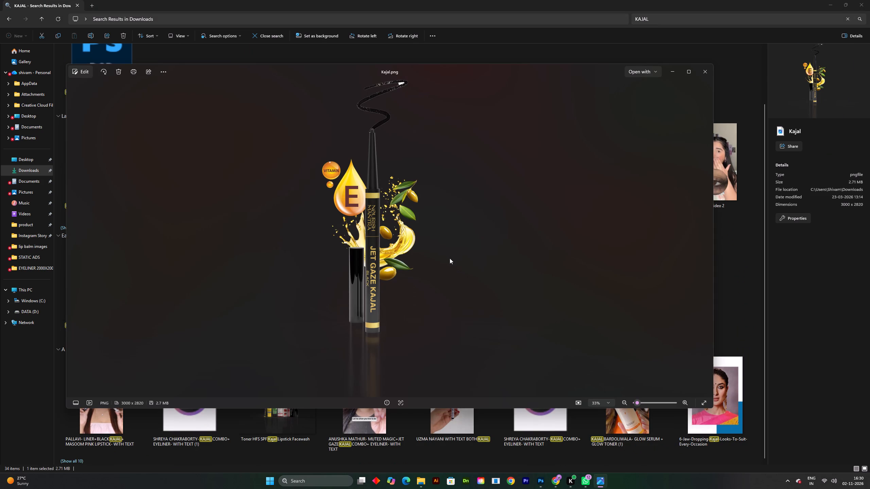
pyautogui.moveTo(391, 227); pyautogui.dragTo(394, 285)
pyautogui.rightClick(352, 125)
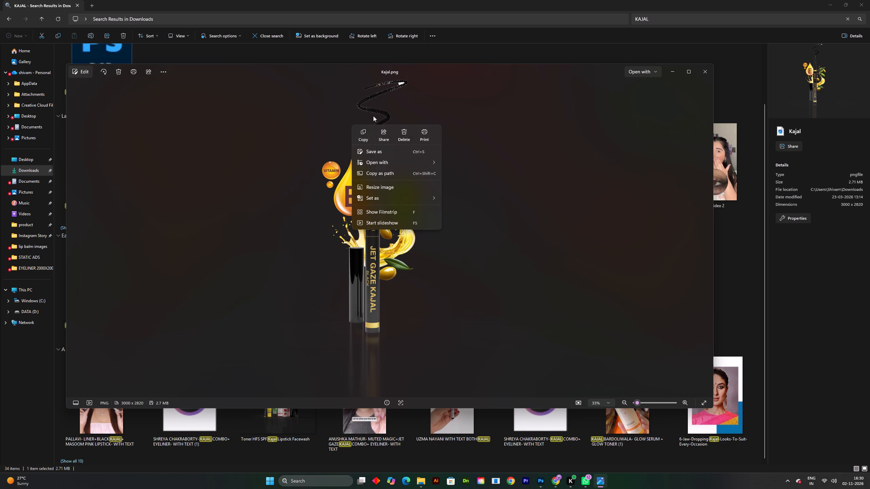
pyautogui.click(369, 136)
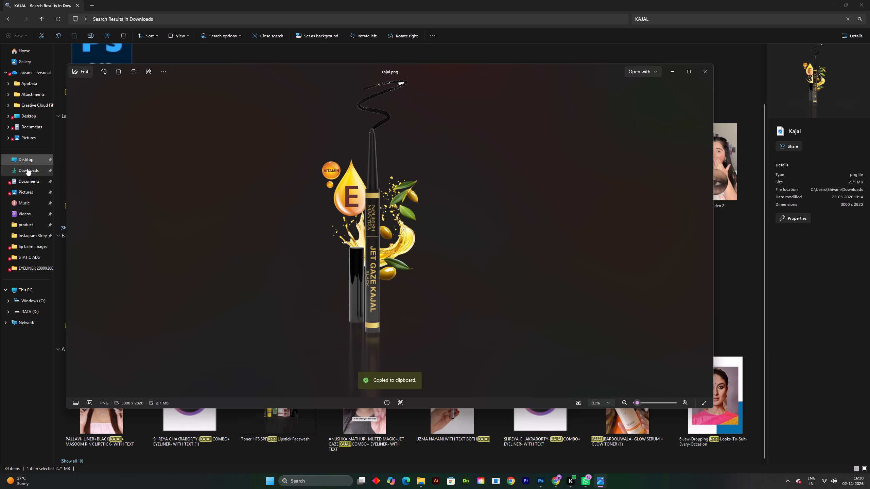
# Search the product folder for KAJAL.
pyautogui.click(27, 193)
pyautogui.click(31, 222)
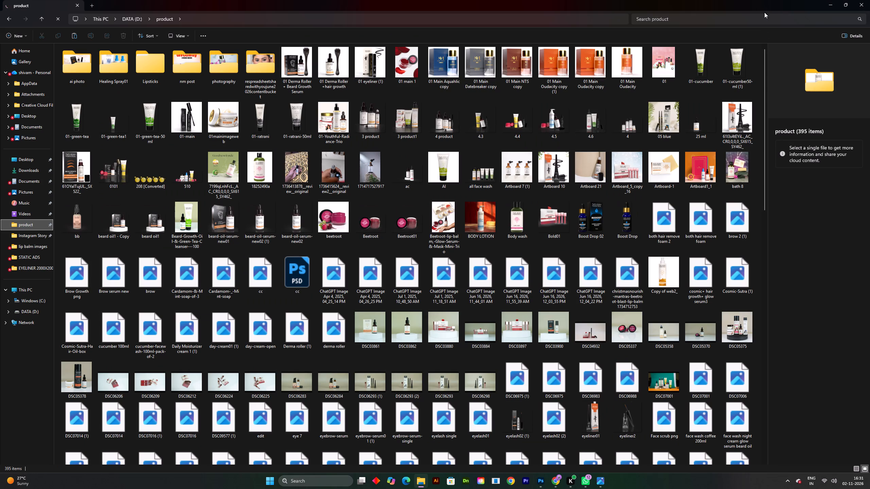
pyautogui.moveTo(764, 17); pyautogui.dragTo(766, 32)
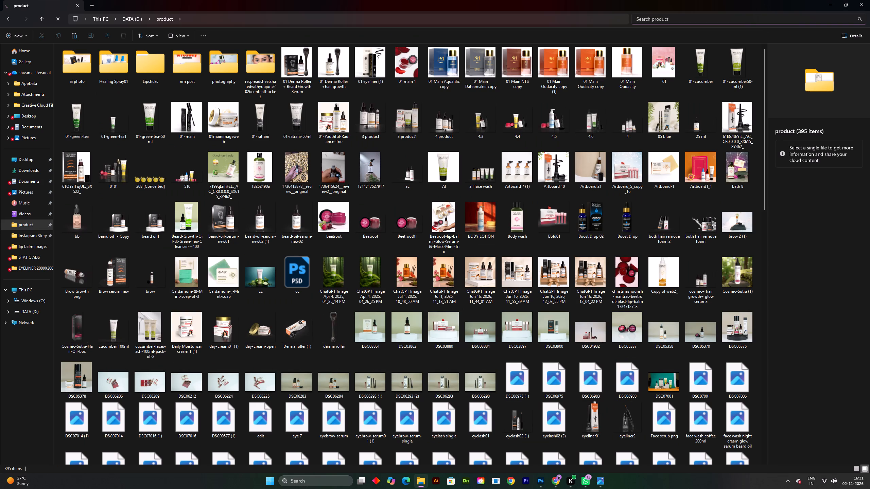
pyautogui.write('KAJA')
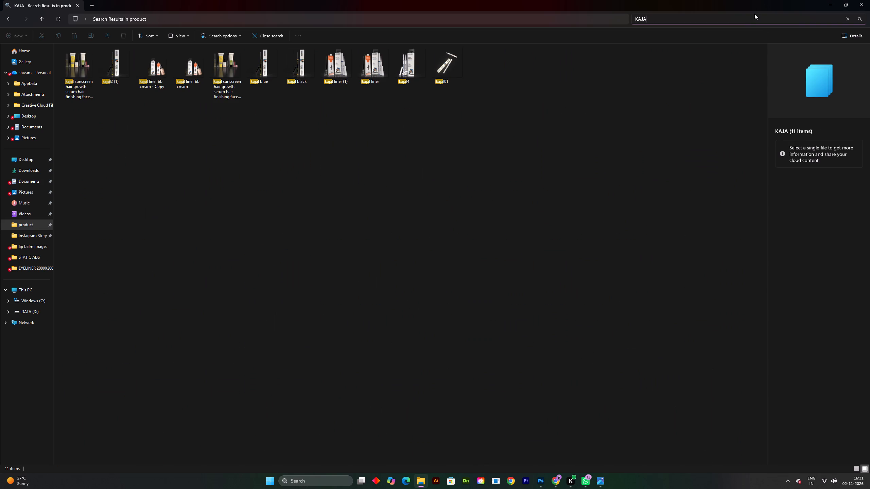
pyautogui.press('l')
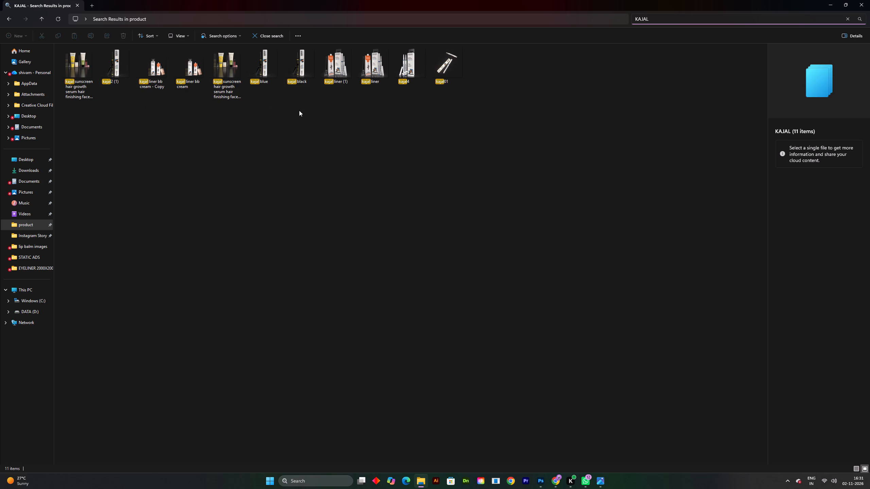
# Preview the kajal2 (1) and kajal blue images, then return to the full product folder.
pyautogui.click(108, 74)
pyautogui.click(110, 74)
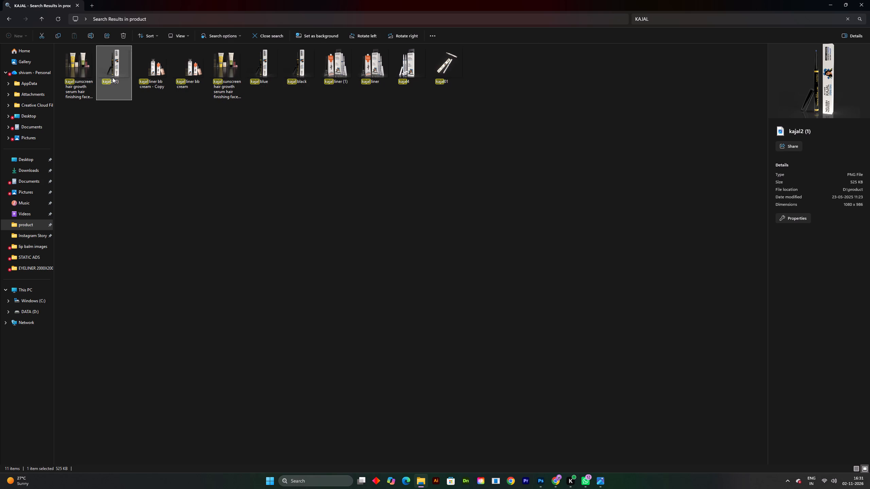
pyautogui.doubleClick(114, 77)
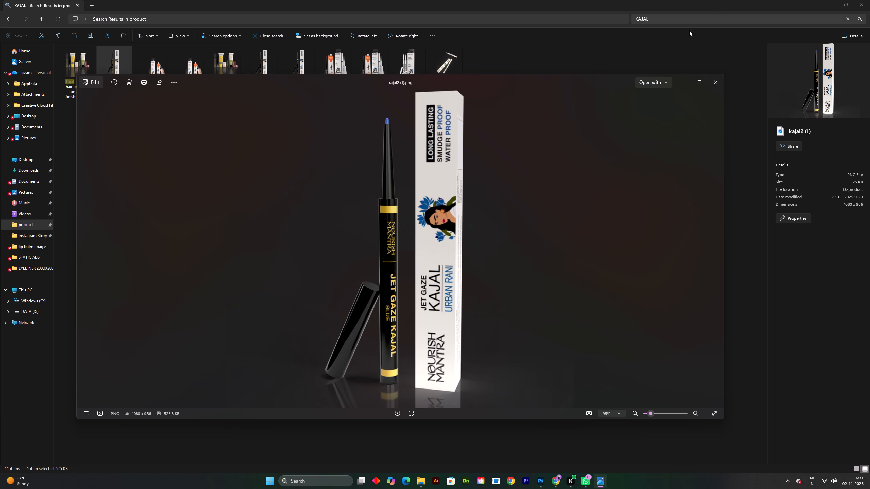
pyautogui.click(715, 89)
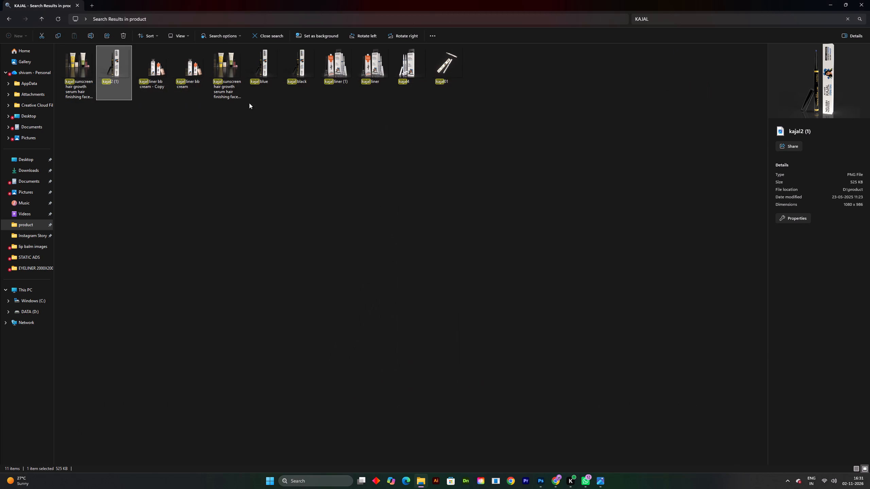
pyautogui.doubleClick(277, 61)
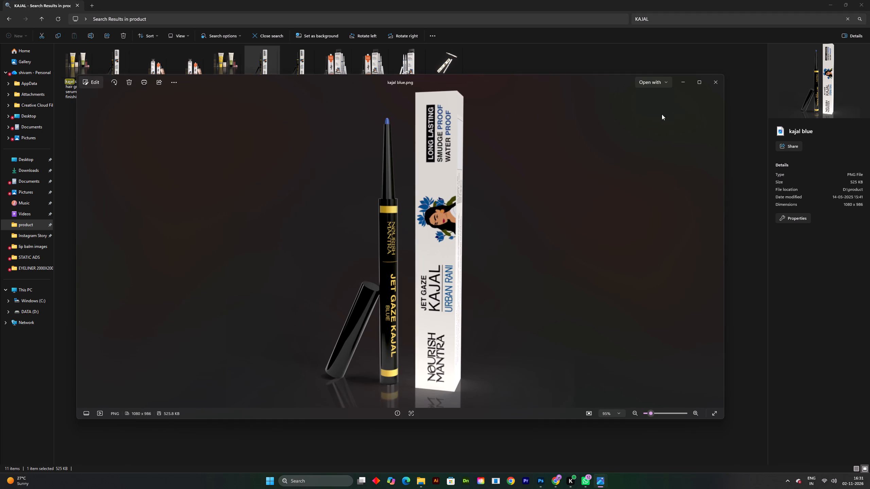
pyautogui.click(719, 82)
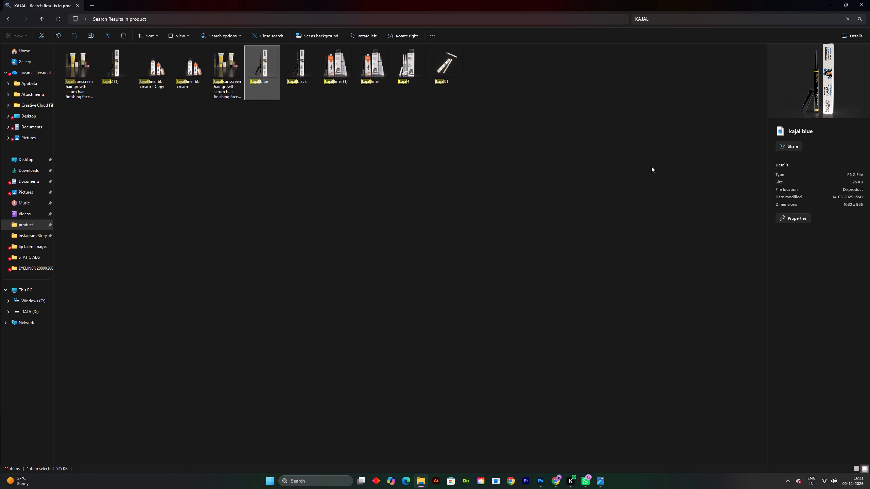
pyautogui.moveTo(516, 301); pyautogui.dragTo(536, 432)
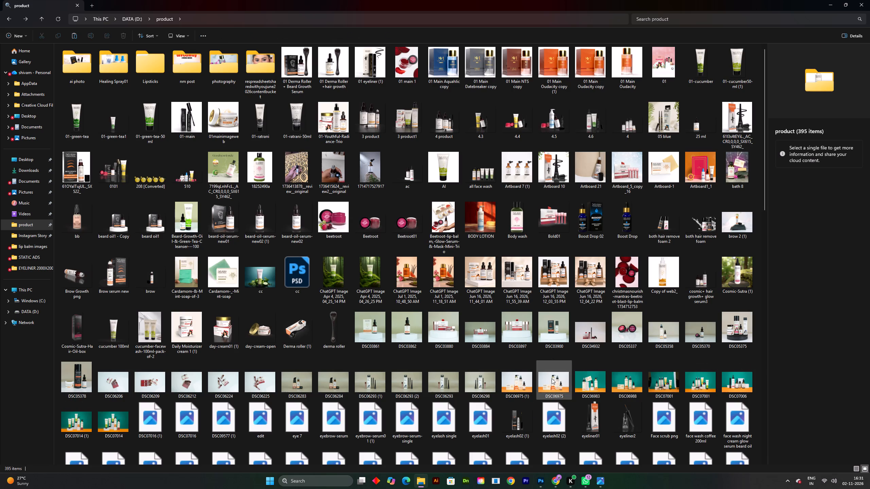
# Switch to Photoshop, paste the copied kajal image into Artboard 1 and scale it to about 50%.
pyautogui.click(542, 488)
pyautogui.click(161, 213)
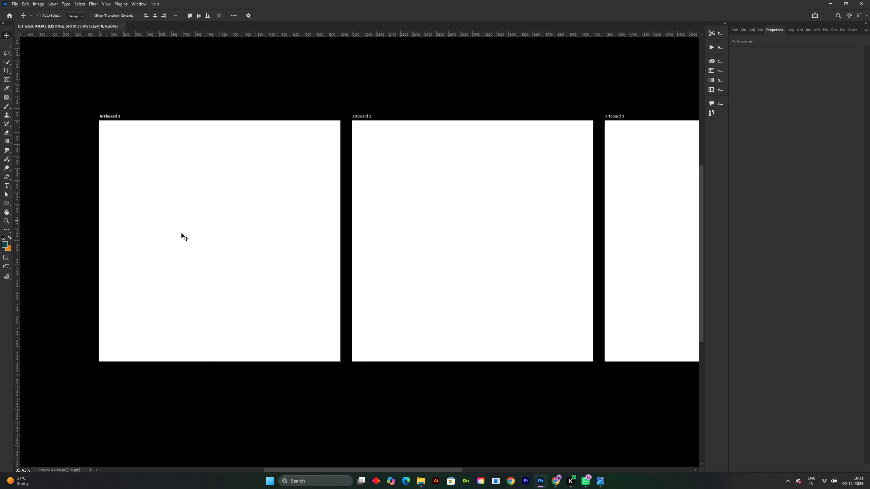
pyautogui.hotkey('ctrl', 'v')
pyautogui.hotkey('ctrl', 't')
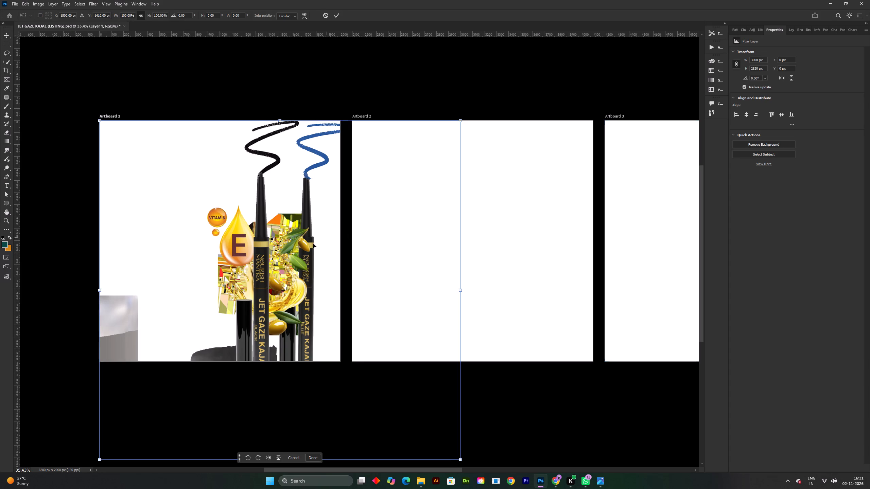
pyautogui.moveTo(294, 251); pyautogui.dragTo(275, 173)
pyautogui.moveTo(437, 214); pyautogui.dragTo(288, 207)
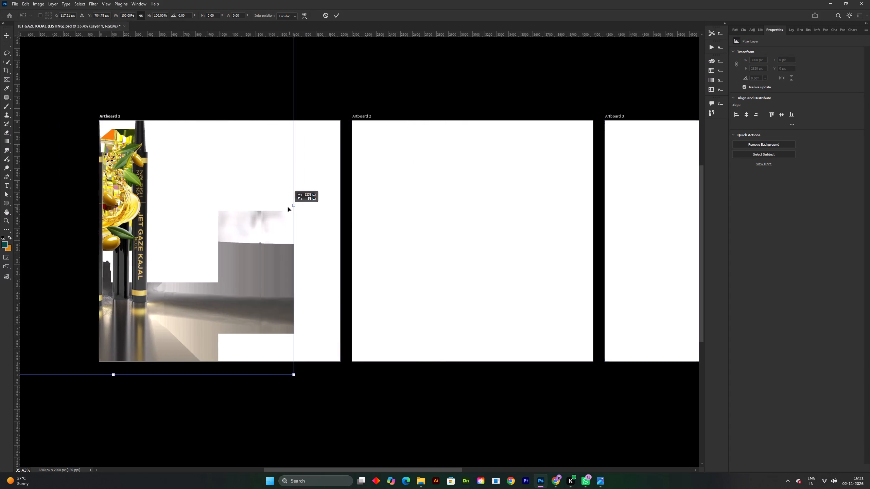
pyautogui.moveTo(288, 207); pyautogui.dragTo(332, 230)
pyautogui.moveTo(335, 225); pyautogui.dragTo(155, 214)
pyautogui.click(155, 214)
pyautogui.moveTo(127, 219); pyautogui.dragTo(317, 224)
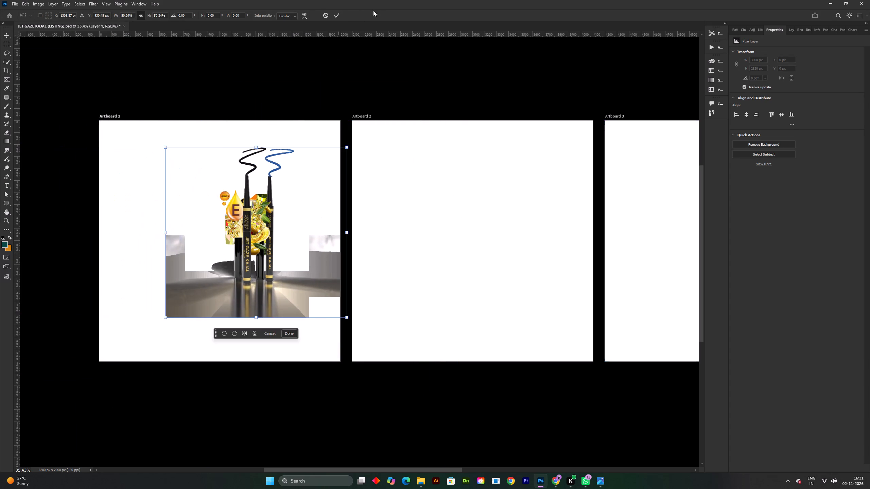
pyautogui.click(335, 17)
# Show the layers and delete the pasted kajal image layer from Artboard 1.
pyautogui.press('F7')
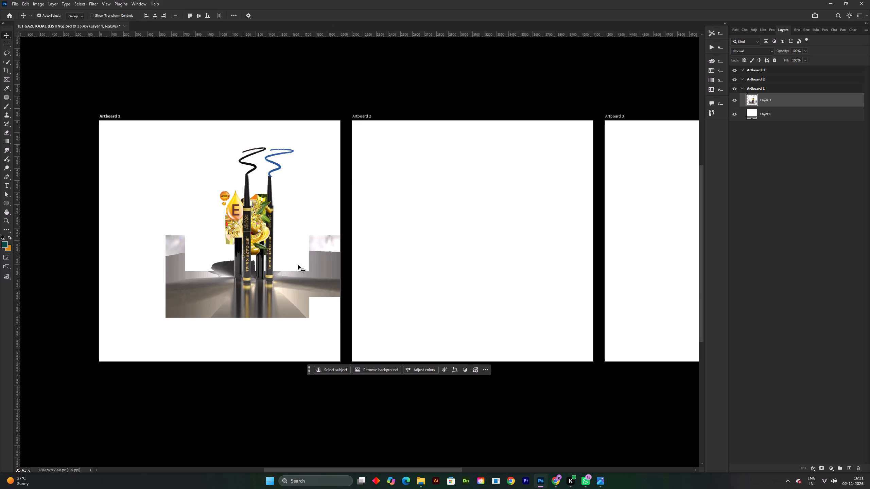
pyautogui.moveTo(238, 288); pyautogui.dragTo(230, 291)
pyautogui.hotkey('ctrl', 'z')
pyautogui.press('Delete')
# Switch to File Explorer, find the Kajal image in Downloads by searching KAJAL, and place it on Artboard 1 in Photoshop.
pyautogui.click(418, 487)
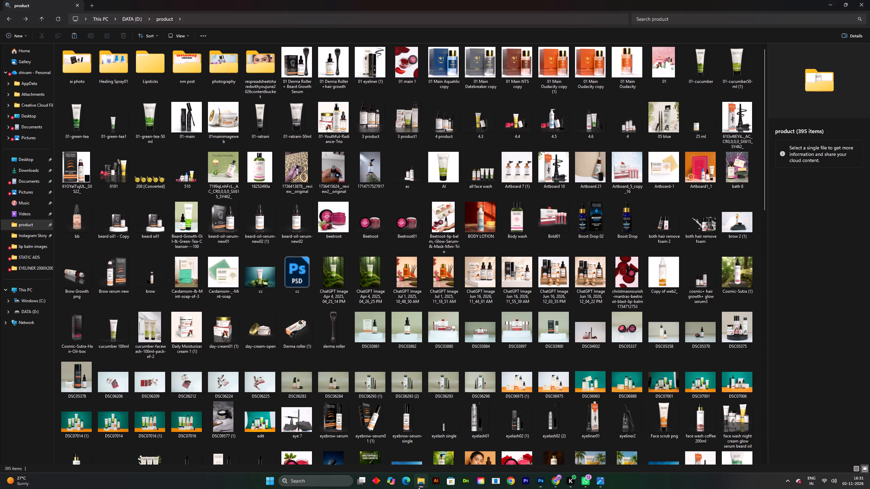
pyautogui.scroll(-3, 254, 245)
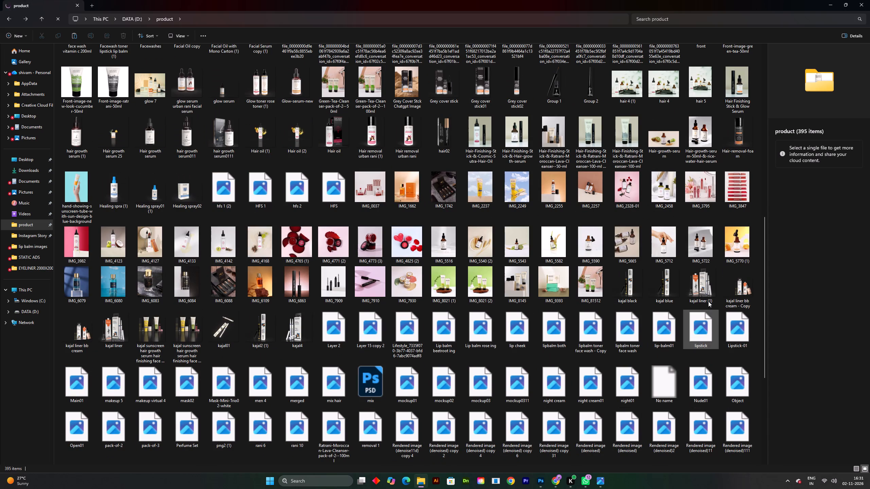
pyautogui.moveTo(2, 148); pyautogui.dragTo(2, 167)
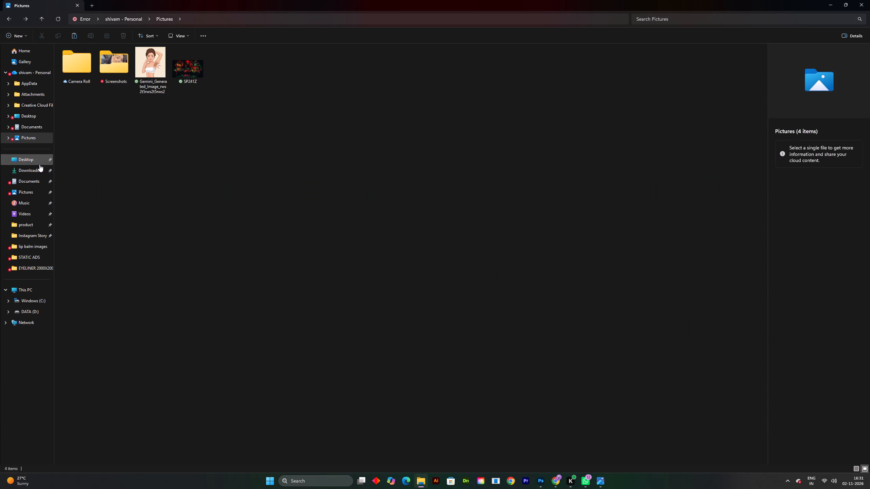
pyautogui.click(39, 166)
pyautogui.click(701, 23)
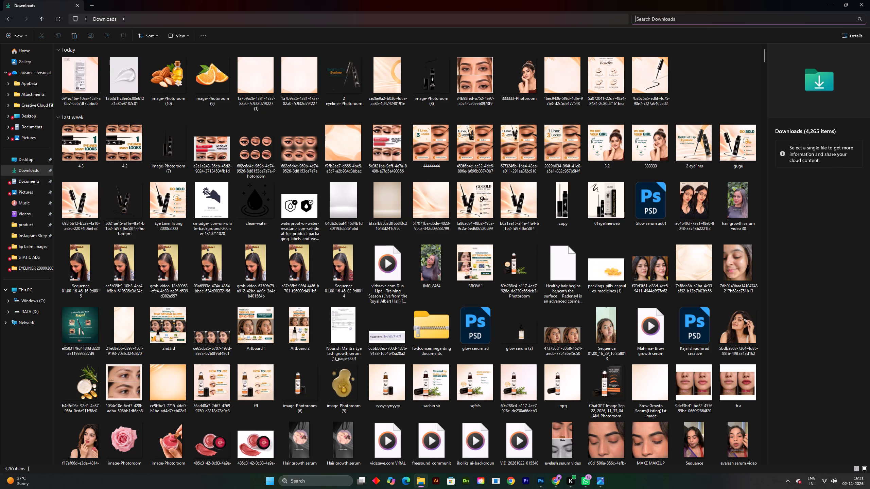
pyautogui.press('k')
pyautogui.press('a')
pyautogui.write('JAL')
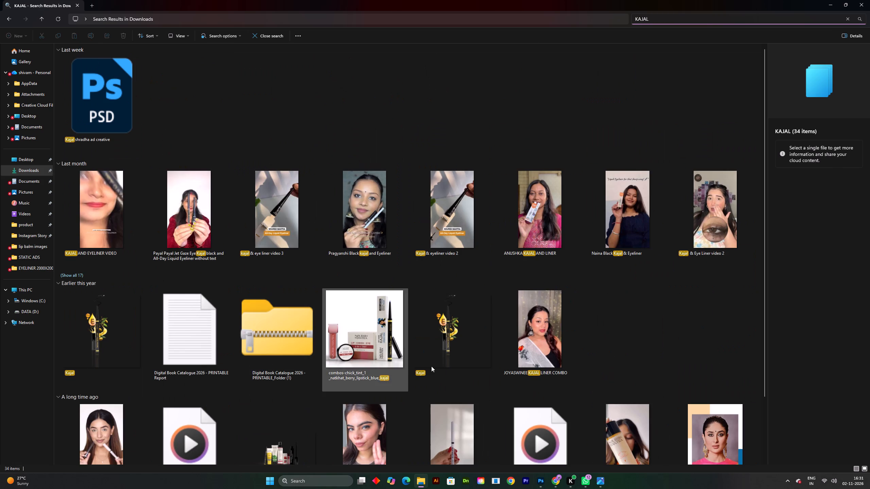
pyautogui.moveTo(445, 333); pyautogui.dragTo(479, 291)
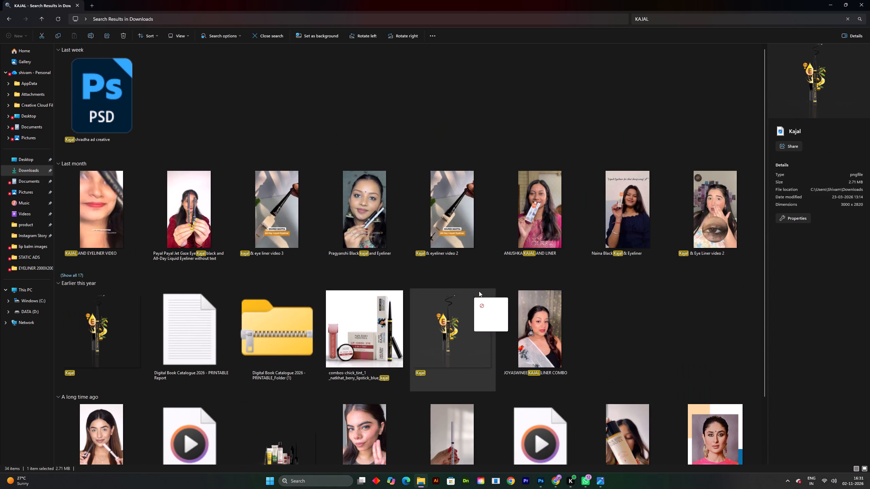
pyautogui.moveTo(479, 291); pyautogui.dragTo(188, 243)
pyautogui.hotkey('alt', 'Tab')
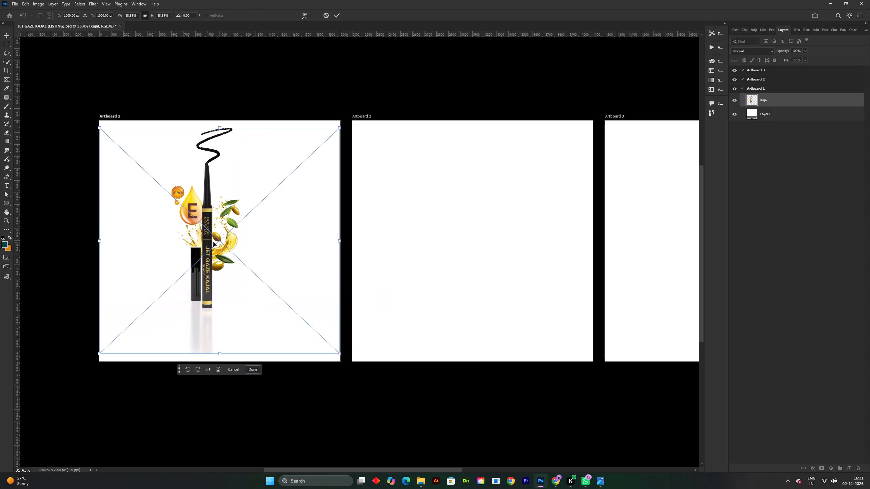
pyautogui.click(341, 15)
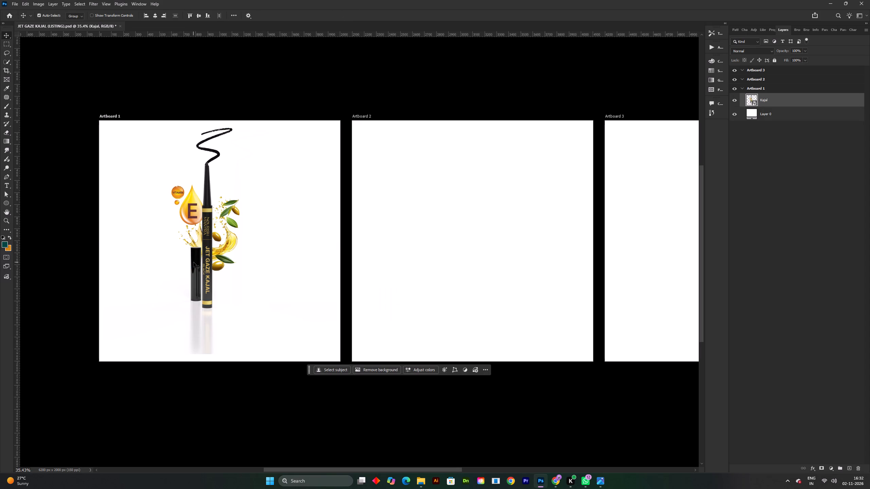
# Move the placed Kajal image down and to the left within Artboard 1.
pyautogui.moveTo(215, 238); pyautogui.dragTo(190, 263)
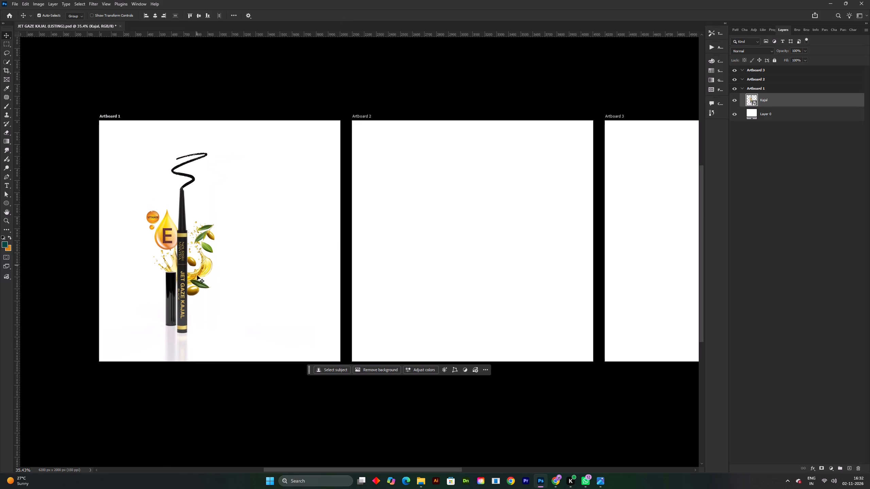
# Examine the placed Kajal image up close, from the pencil body and ingredients to the tip and black swatch stroke.
pyautogui.keyDown('shift'); pyautogui.scroll(3, 183, 294); pyautogui.keyUp('shift')
pyautogui.press('space')
pyautogui.press('space')
pyautogui.moveTo(209, 296); pyautogui.dragTo(274, 388)
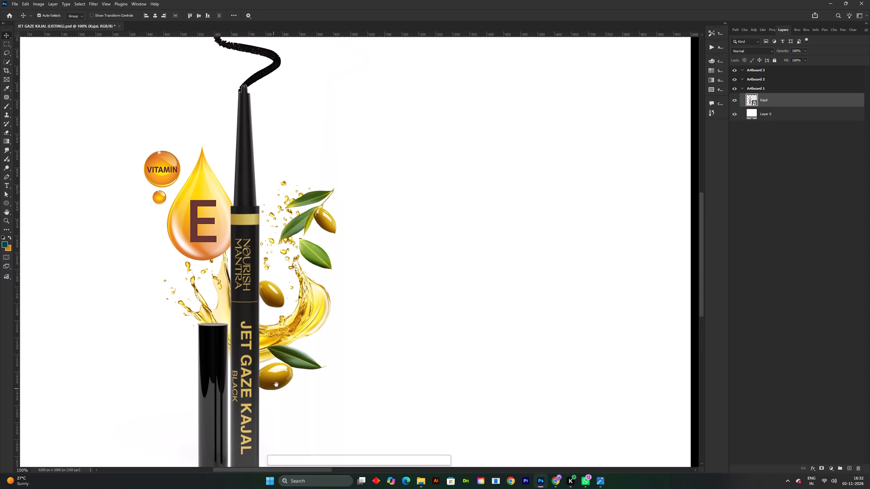
pyautogui.keyDown('shift'); pyautogui.scroll(-1, 277, 382); pyautogui.keyUp('shift')
pyautogui.press('space')
pyautogui.press('space')
pyautogui.press('space')
pyautogui.press('space')
pyautogui.press('space')
pyautogui.moveTo(281, 362); pyautogui.dragTo(327, 261)
pyautogui.scroll(-1, 327, 261)
pyautogui.press('space')
pyautogui.press('space')
pyautogui.press('space')
pyautogui.press('space')
pyautogui.press('space')
pyautogui.press('space')
pyautogui.press('space')
pyautogui.press('space')
pyautogui.press('space')
pyautogui.click(336, 236)
pyautogui.moveTo(330, 258); pyautogui.dragTo(328, 266)
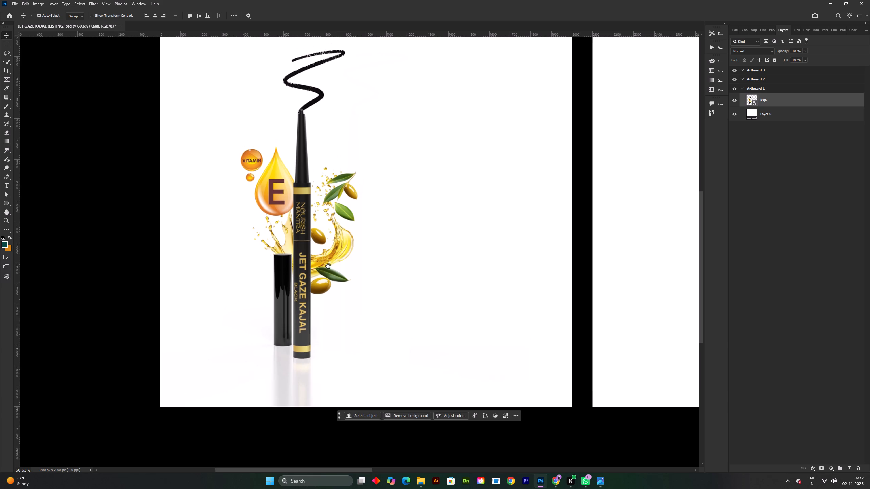
pyautogui.keyDown('shift'); pyautogui.scroll(2, 282, 85); pyautogui.keyUp('shift')
pyautogui.keyDown('shift'); pyautogui.scroll(2, 325, 207); pyautogui.keyUp('shift')
pyautogui.press('space')
pyautogui.press('space')
pyautogui.press('space')
pyautogui.press('space')
pyautogui.press('space')
pyautogui.press('space')
pyautogui.press('space')
pyautogui.press('space')
pyautogui.press('space')
pyautogui.press('space')
pyautogui.press('space')
pyautogui.press('space')
pyautogui.press('space')
pyautogui.press('space')
pyautogui.press('space')
pyautogui.press('space')
pyautogui.press('space')
pyautogui.moveTo(326, 103); pyautogui.dragTo(297, 386)
pyautogui.click(315, 273)
pyautogui.click(320, 283)
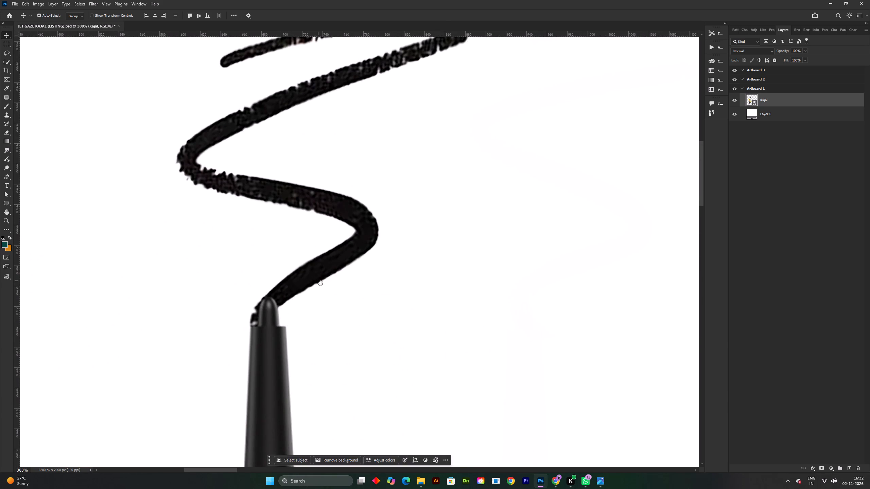
# Examine the Kajal image again, from the pencil tip and swatch stroke out to the full Artboard 1 layout.
pyautogui.keyDown('shift'); pyautogui.scroll(1, 228, 333); pyautogui.keyUp('shift')
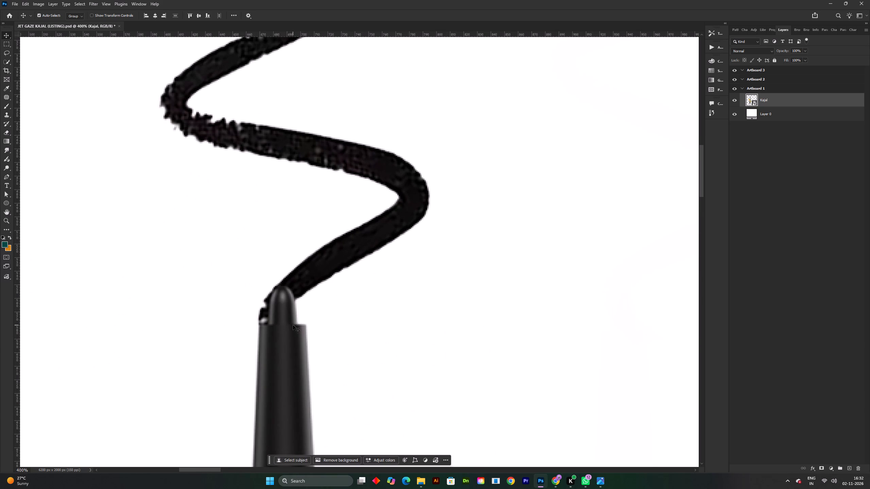
pyautogui.keyDown('shift'); pyautogui.scroll(-4, 293, 325); pyautogui.keyUp('shift')
pyautogui.keyDown('alt'); pyautogui.scroll(-2, 293, 325); pyautogui.keyUp('alt')
pyautogui.press('space')
pyautogui.press('space')
pyautogui.press('space')
pyautogui.moveTo(267, 424); pyautogui.dragTo(290, 273)
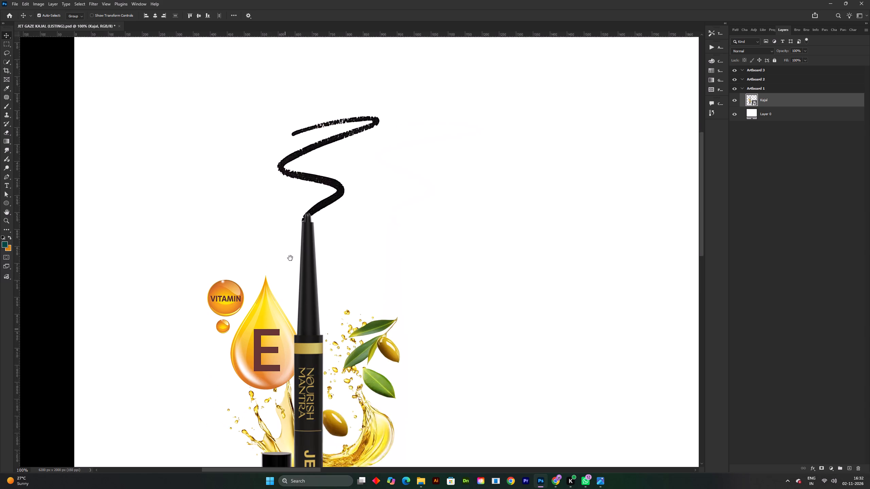
pyautogui.press('e')
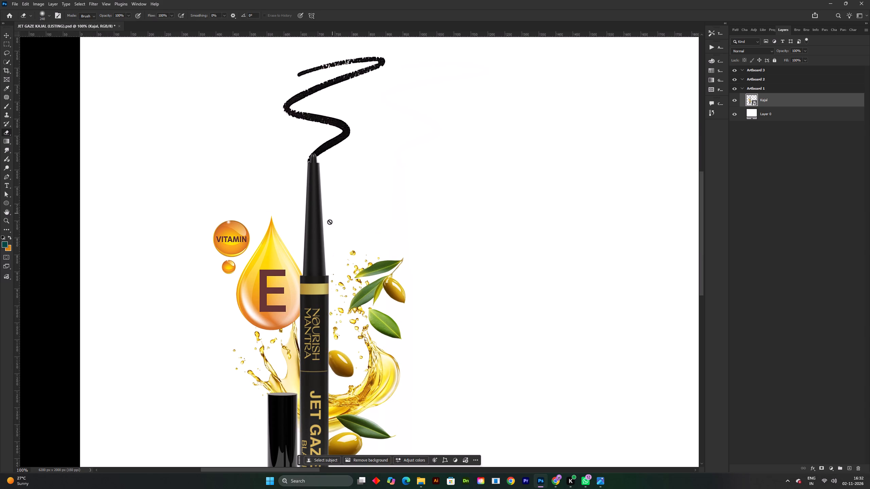
pyautogui.keyDown('shift'); pyautogui.scroll(-2, 317, 244); pyautogui.keyUp('shift')
pyautogui.press('space')
pyautogui.moveTo(313, 251); pyautogui.dragTo(317, 225)
pyautogui.press('v')
pyautogui.click(311, 272)
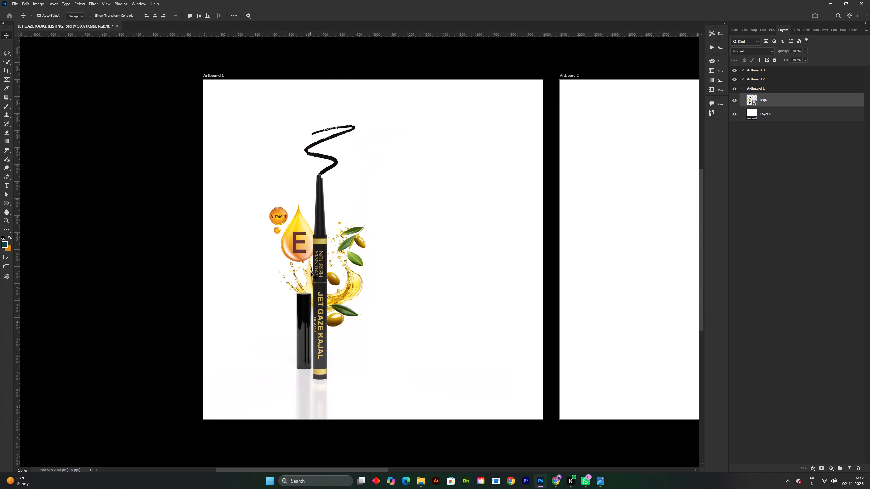
# Run Select Subject on the Kajal layer with the Quick Selection tool active.
pyautogui.click(7, 64)
pyautogui.click(196, 16)
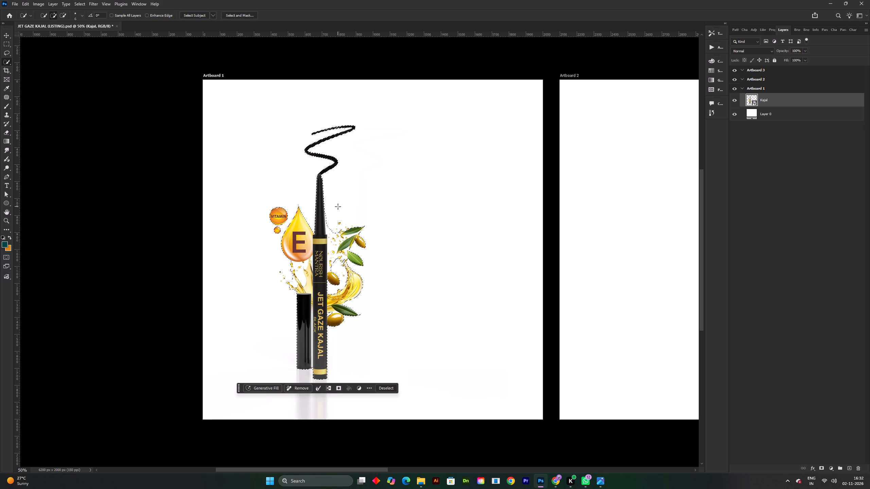
# Subtract the Vitamin bubbles and the large E drop from the selection with an enlarged Quick Selection brush.
pyautogui.keyDown('shift'); pyautogui.scroll(3, 298, 232); pyautogui.keyUp('shift')
pyautogui.keyDown('alt'); pyautogui.moveTo(284, 214); pyautogui.dragTo(294, 215, button='right'); pyautogui.keyUp('alt')
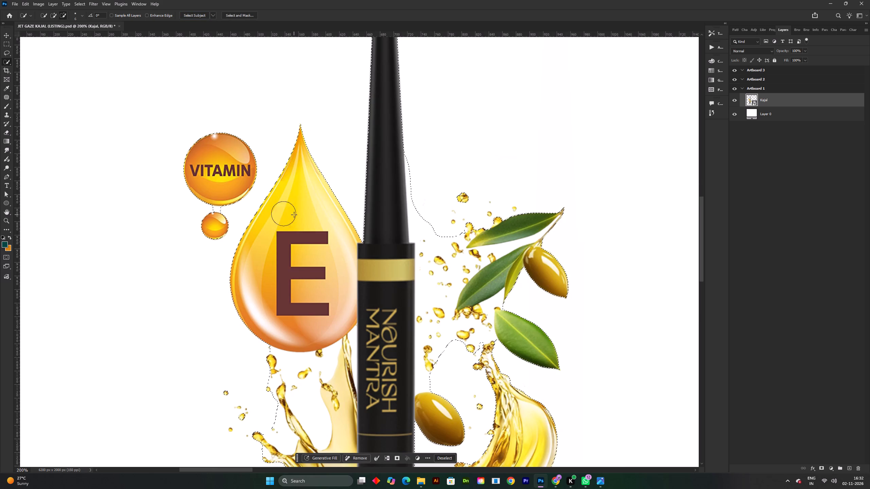
pyautogui.moveTo(281, 159); pyautogui.dragTo(244, 224)
pyautogui.hotkey('ctrl', 'z')
pyautogui.keyDown('alt'); pyautogui.moveTo(314, 119); pyautogui.dragTo(291, 165); pyautogui.keyUp('alt')
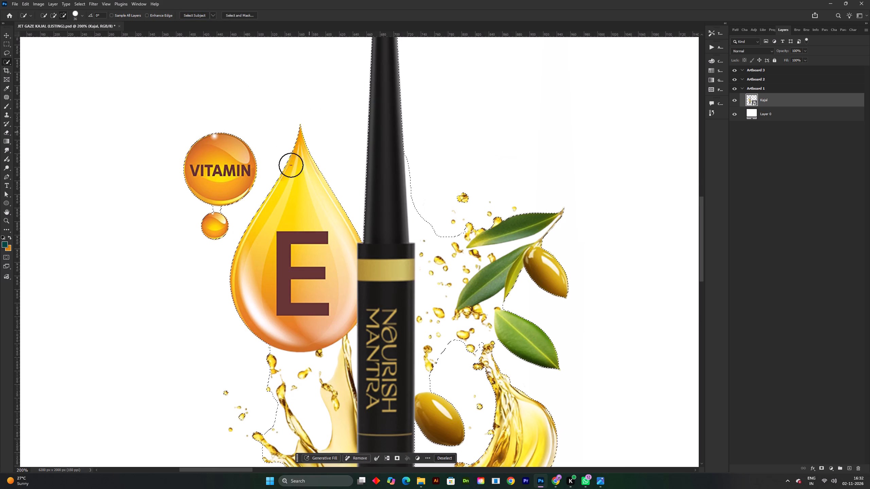
pyautogui.keyDown('alt'); pyautogui.moveTo(291, 165); pyautogui.dragTo(184, 259); pyautogui.keyUp('alt')
# Subtract the golden oil splash and droplets above the cap from the selection.
pyautogui.keyDown('alt'); pyautogui.scroll(-1, 189, 254); pyautogui.keyUp('alt')
pyautogui.press('space')
pyautogui.press('space')
pyautogui.press('space')
pyautogui.press('space')
pyautogui.press('space')
pyautogui.press('space')
pyautogui.moveTo(273, 342); pyautogui.dragTo(279, 288)
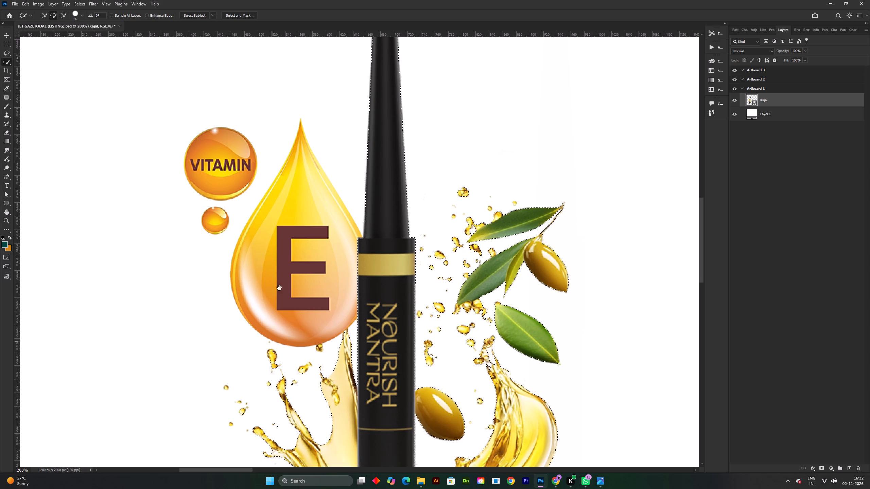
pyautogui.moveTo(279, 288); pyautogui.dragTo(265, 107)
pyautogui.keyDown('alt'); pyautogui.moveTo(324, 78); pyautogui.dragTo(299, 199); pyautogui.keyUp('alt')
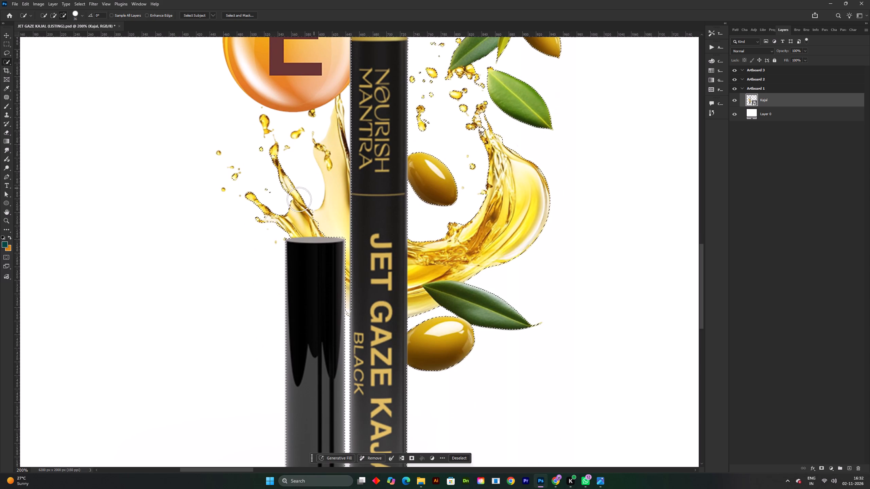
pyautogui.keyDown('alt'); pyautogui.moveTo(299, 199); pyautogui.dragTo(197, 175); pyautogui.keyUp('alt')
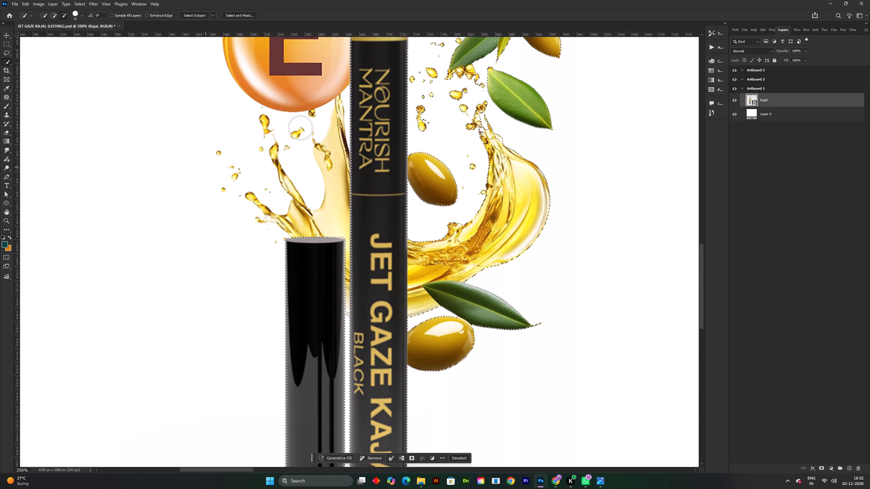
# Inspect the selection edges up close along the pencil tip and the black swatch stroke.
pyautogui.press('space')
pyautogui.press('space')
pyautogui.press('space')
pyautogui.press('space')
pyautogui.press('space')
pyautogui.press('space')
pyautogui.press('space')
pyautogui.press('space')
pyautogui.press('space')
pyautogui.press('space')
pyautogui.press('space')
pyautogui.press('space')
pyautogui.press('space')
pyautogui.press('space')
pyautogui.press('space')
pyautogui.press('space')
pyautogui.press('space')
pyautogui.press('space')
pyautogui.press('space')
pyautogui.press('space')
pyautogui.moveTo(374, 142); pyautogui.dragTo(306, 306)
pyautogui.moveTo(395, 168); pyautogui.dragTo(310, 429)
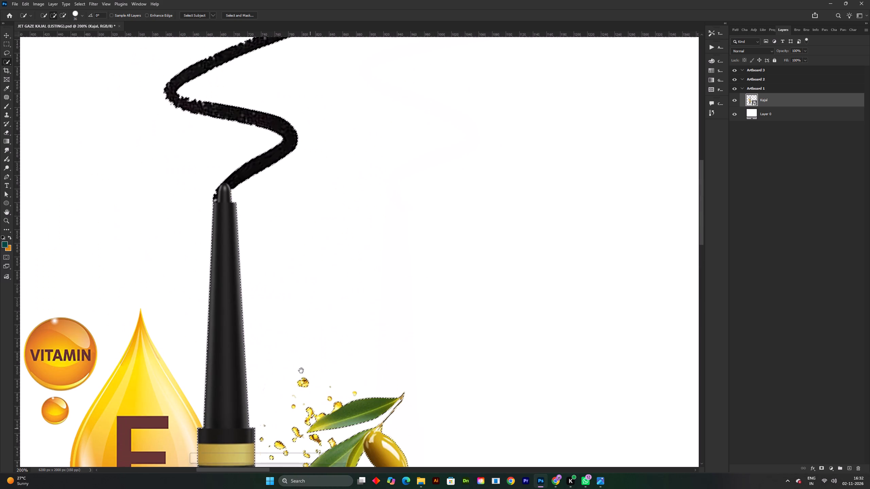
pyautogui.keyDown('alt'); pyautogui.scroll(1, 197, 153); pyautogui.keyUp('alt')
pyautogui.keyDown('shift'); pyautogui.scroll(-1, 237, 164); pyautogui.keyUp('shift')
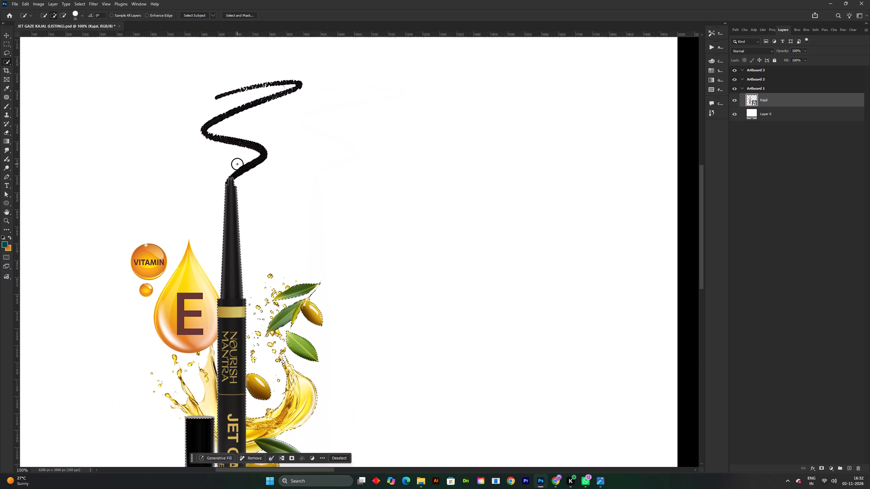
pyautogui.keyDown('shift'); pyautogui.scroll(1, 219, 60); pyautogui.keyUp('shift')
pyautogui.keyDown('shift'); pyautogui.scroll(2, 251, 122); pyautogui.keyUp('shift')
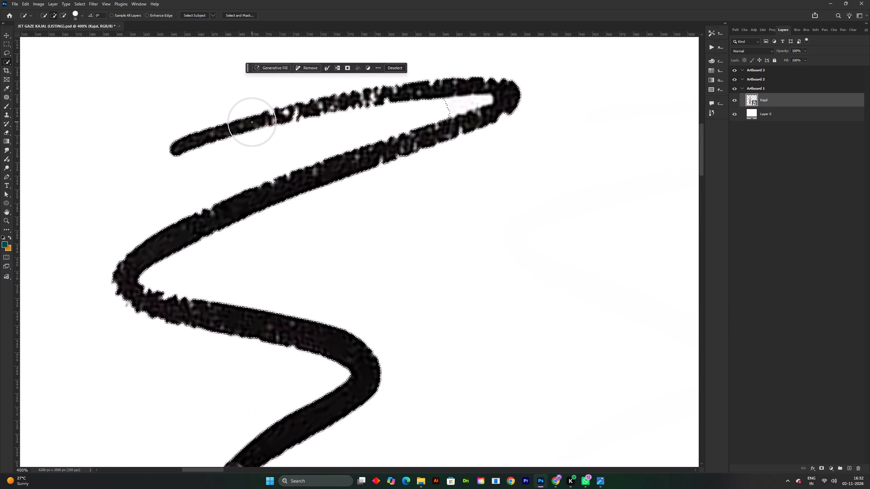
pyautogui.keyDown('shift'); pyautogui.scroll(-2, 252, 122); pyautogui.keyUp('shift')
pyautogui.press('space')
pyautogui.press('space')
pyautogui.moveTo(381, 152); pyautogui.dragTo(366, 182)
pyautogui.keyDown('alt'); pyautogui.scroll(2, 364, 122); pyautogui.keyUp('alt')
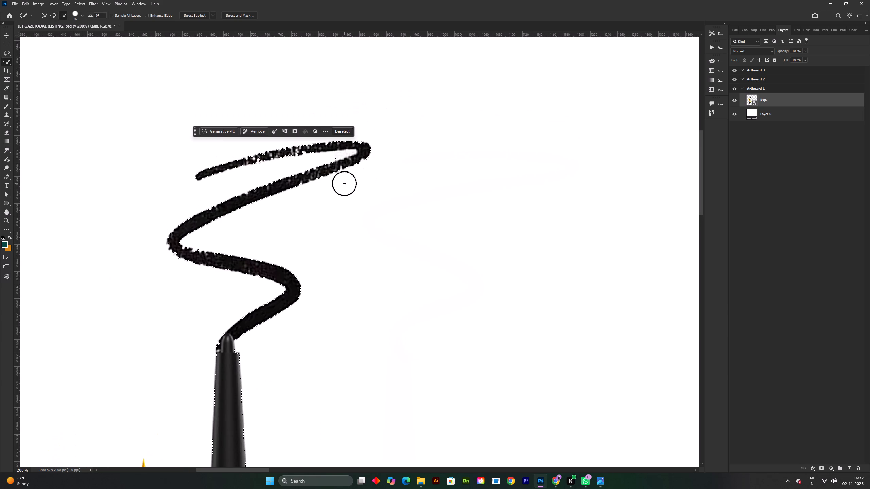
# Subtract the upper olive branch, leaves, droplets, single olive and curved oil splash beside the pencil from the selection.
pyautogui.keyDown('shift'); pyautogui.scroll(-2, 344, 173); pyautogui.keyUp('shift')
pyautogui.press('space')
pyautogui.press('space')
pyautogui.press('space')
pyautogui.press('space')
pyautogui.moveTo(335, 282); pyautogui.dragTo(327, 155)
pyautogui.keyDown('alt'); pyautogui.scroll(2, 323, 216); pyautogui.keyUp('alt')
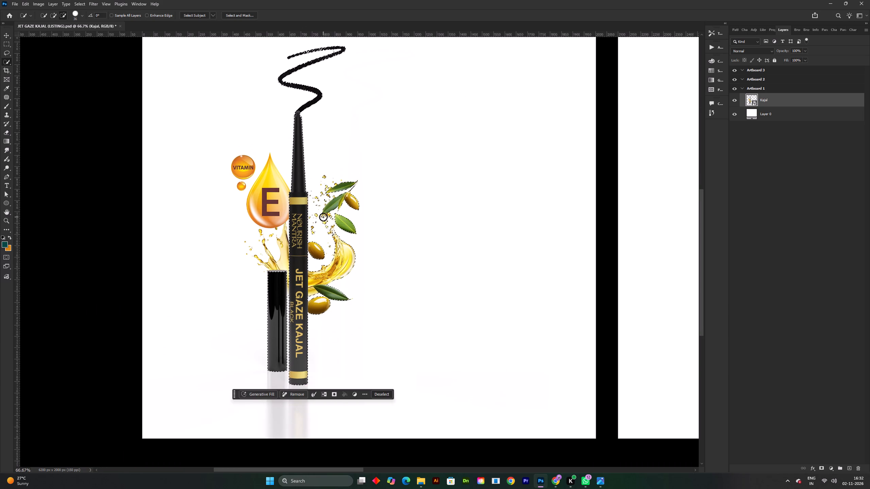
pyautogui.keyDown('shift'); pyautogui.scroll(2, 328, 228); pyautogui.keyUp('shift')
pyautogui.press('space')
pyautogui.moveTo(354, 274); pyautogui.dragTo(342, 262)
pyautogui.keyDown('alt'); pyautogui.moveTo(337, 78); pyautogui.dragTo(341, 170); pyautogui.keyUp('alt')
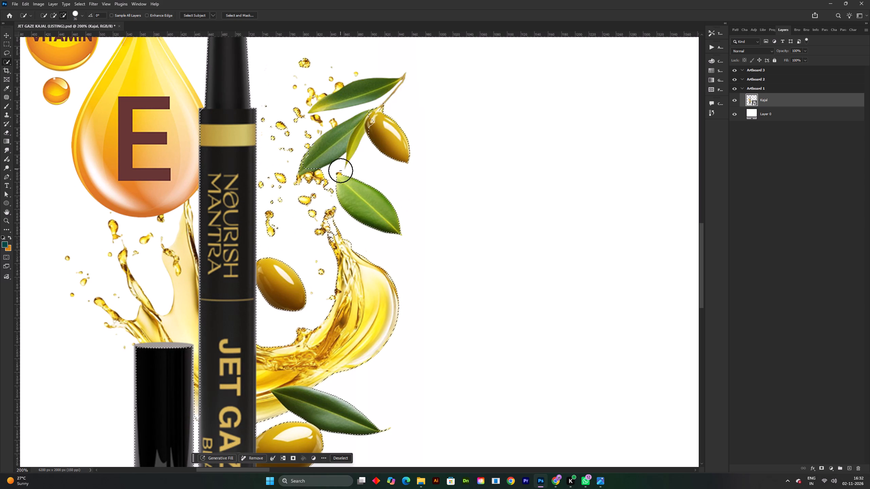
pyautogui.keyDown('alt'); pyautogui.moveTo(341, 170); pyautogui.dragTo(288, 359); pyautogui.keyUp('alt')
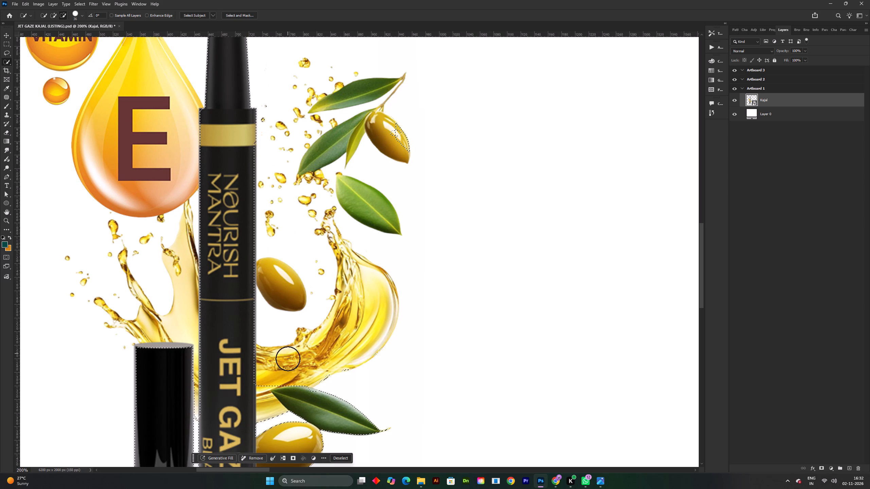
pyautogui.keyDown('alt'); pyautogui.moveTo(288, 359); pyautogui.dragTo(351, 383); pyautogui.keyUp('alt')
# Subtract the lower leaf, the bottom olive and the remaining oil splash beside the pencil from the selection.
pyautogui.press('space')
pyautogui.press('space')
pyautogui.press('space')
pyautogui.press('space')
pyautogui.press('space')
pyautogui.press('space')
pyautogui.press('space')
pyautogui.press('space')
pyautogui.moveTo(381, 323); pyautogui.dragTo(405, 188)
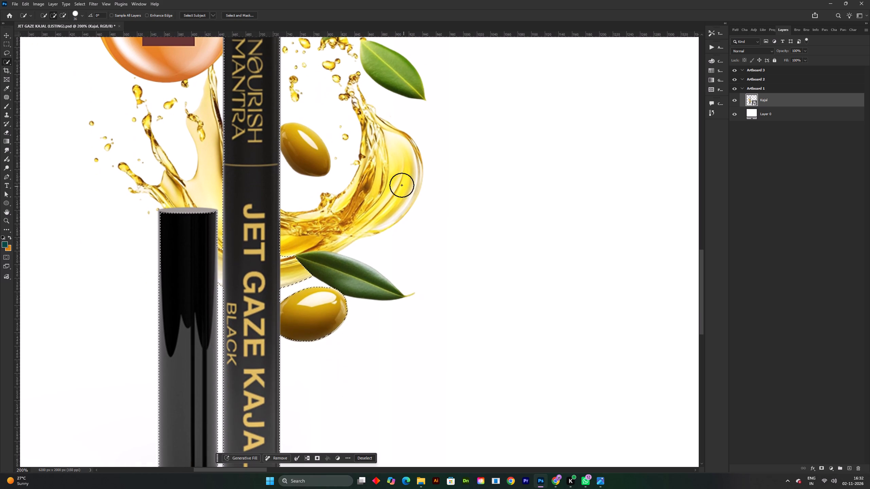
pyautogui.keyDown('alt'); pyautogui.moveTo(339, 211); pyautogui.dragTo(313, 375); pyautogui.keyUp('alt')
# Check the selection down to the pencil and cap bases, and add it to the Kajal layer as a layer mask.
pyautogui.press('space')
pyautogui.press('space')
pyautogui.press('space')
pyautogui.press('space')
pyautogui.press('space')
pyautogui.press('space')
pyautogui.press('space')
pyautogui.press('space')
pyautogui.press('space')
pyautogui.press('space')
pyautogui.press('space')
pyautogui.press('space')
pyautogui.press('space')
pyautogui.press('space')
pyautogui.press('space')
pyautogui.press('space')
pyautogui.press('space')
pyautogui.press('space')
pyautogui.press('space')
pyautogui.press('space')
pyautogui.moveTo(329, 358); pyautogui.dragTo(342, 132)
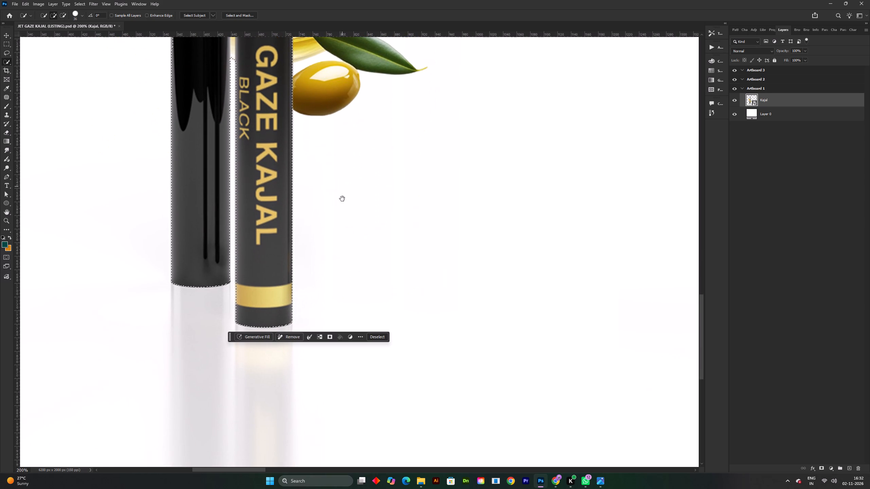
pyautogui.moveTo(344, 190); pyautogui.dragTo(347, 211)
pyautogui.click(348, 227)
pyautogui.keyDown('shift'); pyautogui.scroll(-3, 348, 231); pyautogui.keyUp('shift')
pyautogui.press('space')
pyautogui.press('space')
pyautogui.press('space')
pyautogui.press('space')
pyautogui.press('space')
pyautogui.moveTo(348, 235); pyautogui.dragTo(334, 337)
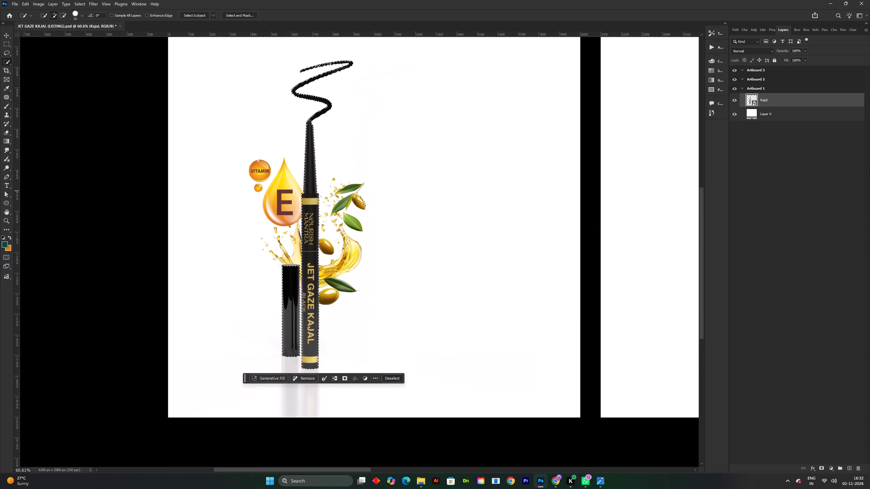
pyautogui.click(822, 469)
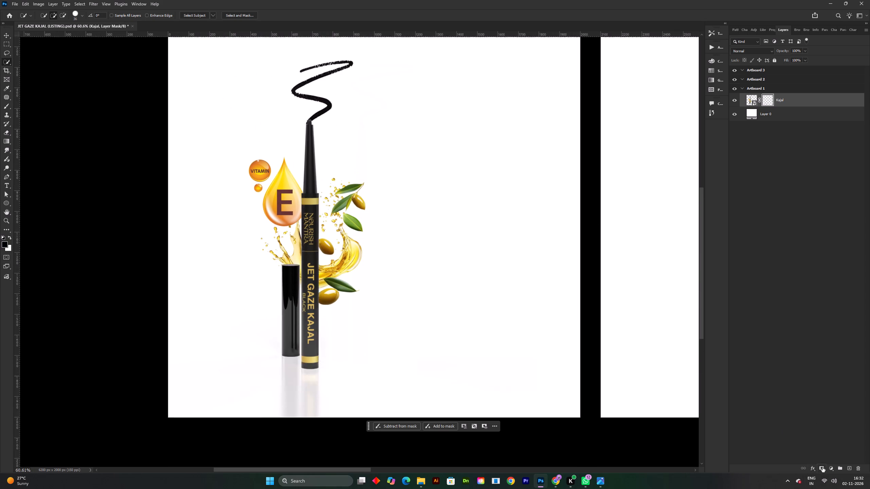
pyautogui.keyDown('shift'); pyautogui.scroll(-1, 277, 120); pyautogui.keyUp('shift')
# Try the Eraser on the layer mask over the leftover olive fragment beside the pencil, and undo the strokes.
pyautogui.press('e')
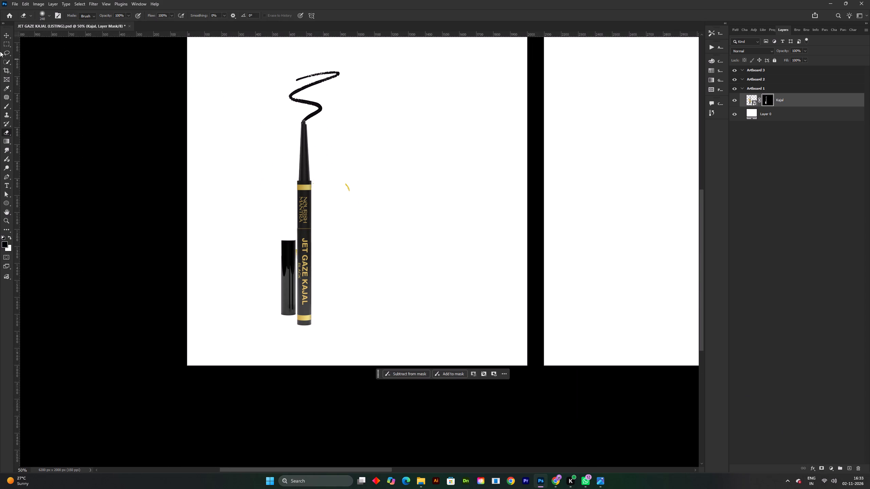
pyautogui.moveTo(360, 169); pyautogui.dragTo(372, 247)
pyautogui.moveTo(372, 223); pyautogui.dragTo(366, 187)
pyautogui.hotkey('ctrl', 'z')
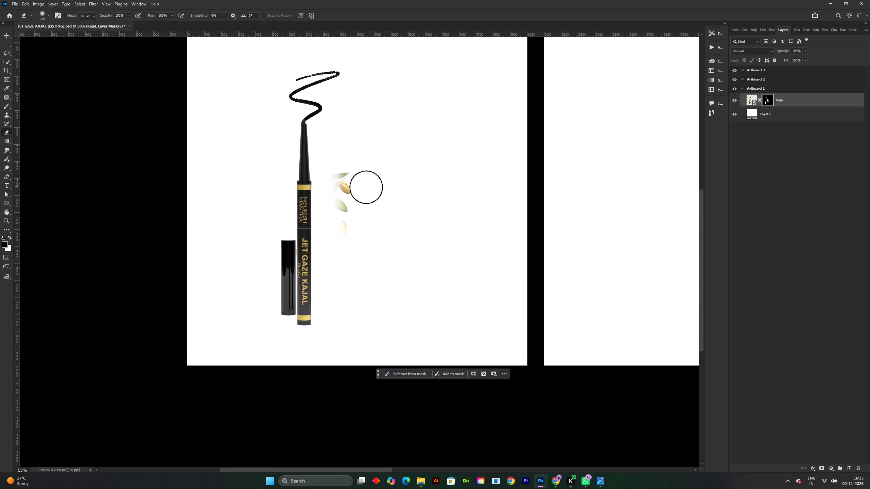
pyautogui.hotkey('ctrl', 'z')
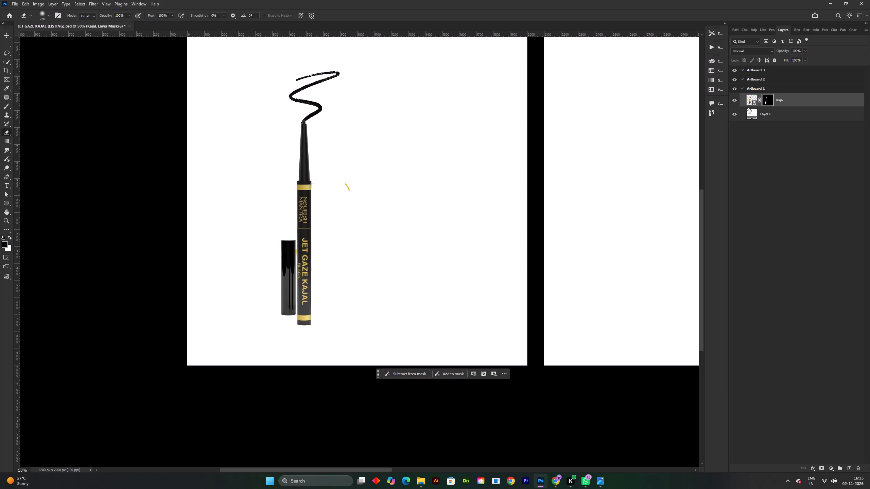
# Target the Kajal layer's image instead of its mask, rasterize the smart object, and erase the leftover olive fragment beside the pencil.
pyautogui.click(748, 95)
pyautogui.click(346, 184)
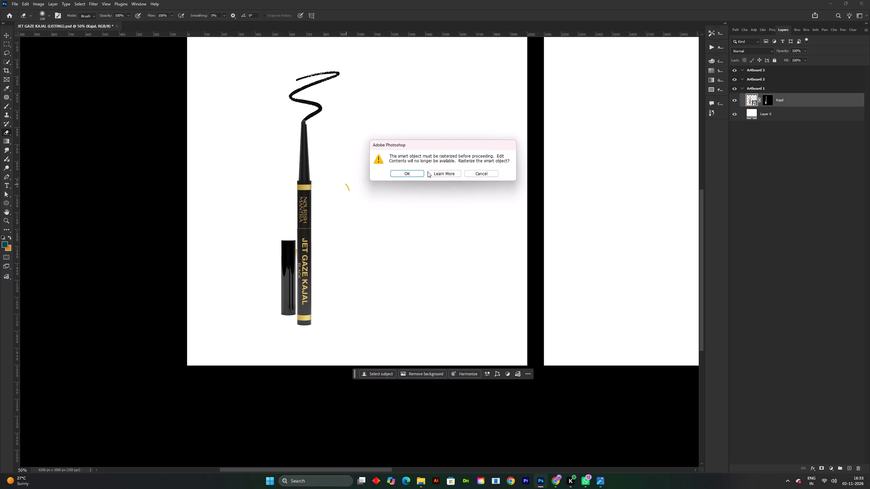
pyautogui.click(437, 173)
pyautogui.click(869, 0)
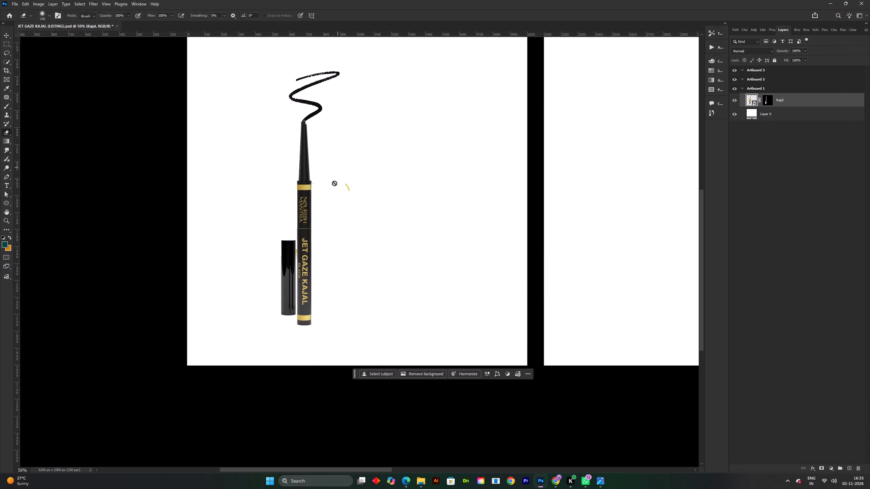
pyautogui.click(342, 161)
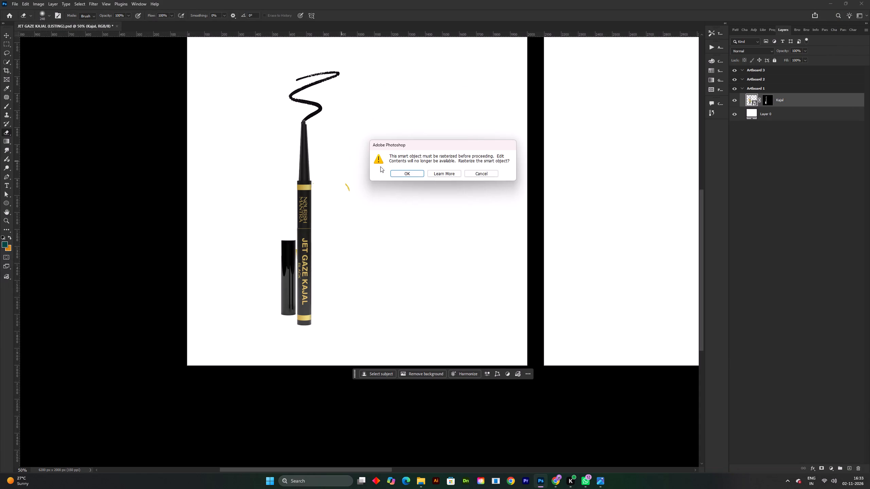
pyautogui.click(402, 175)
pyautogui.keyDown('alt'); pyautogui.moveTo(358, 181); pyautogui.dragTo(366, 189, button='right'); pyautogui.keyUp('alt')
pyautogui.moveTo(357, 187); pyautogui.dragTo(363, 185)
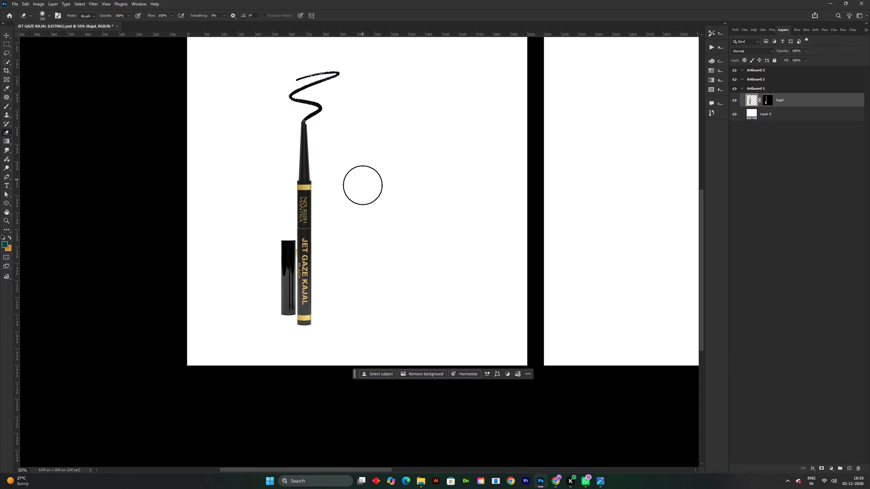
pyautogui.moveTo(363, 185); pyautogui.dragTo(362, 186)
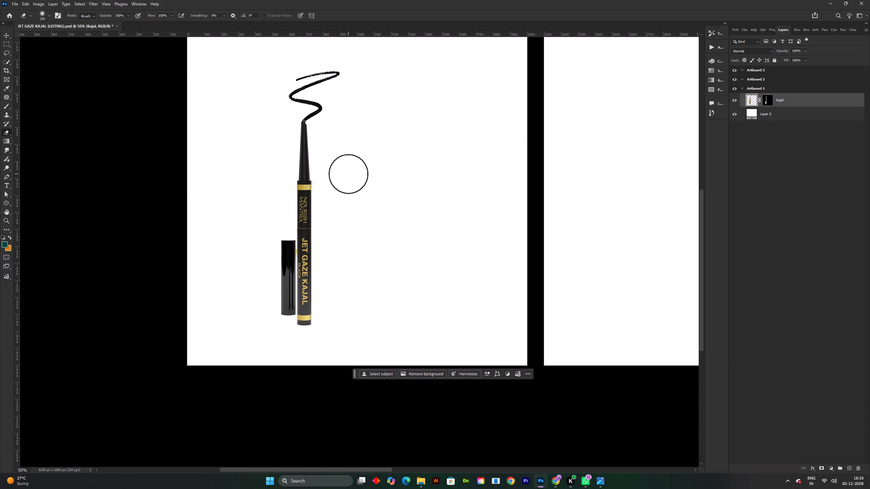
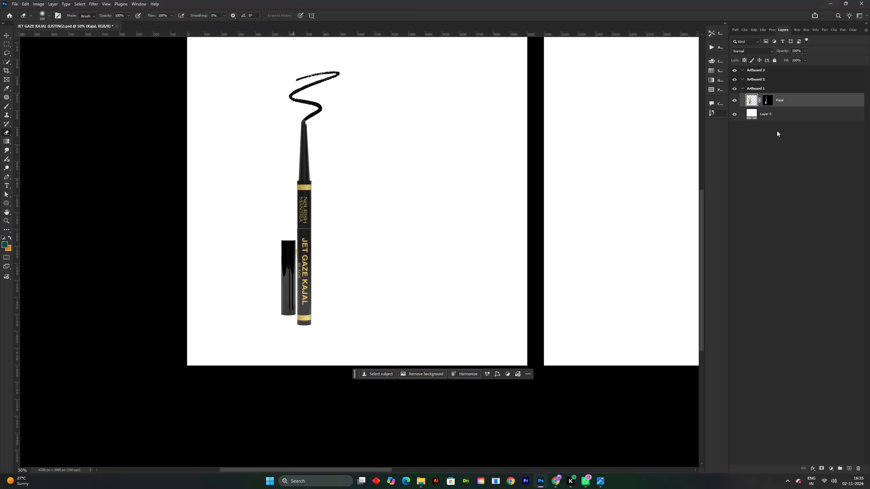
# Switch to the Move tool and save the listing document.
pyautogui.press('v')
pyautogui.hotkey('ctrl', 's')
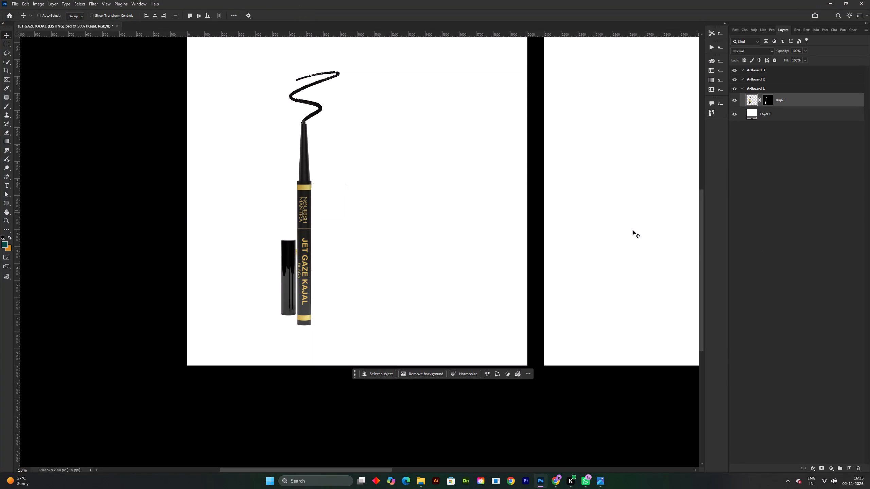
# Move the kajal pencil, cap and swatch sideways to the middle of Artboard 1.
pyautogui.press('space')
pyautogui.moveTo(370, 215); pyautogui.dragTo(385, 260)
pyautogui.moveTo(317, 250); pyautogui.dragTo(353, 258)
pyautogui.hotkey('ctrl', 'z')
pyautogui.moveTo(317, 232); pyautogui.dragTo(379, 232)
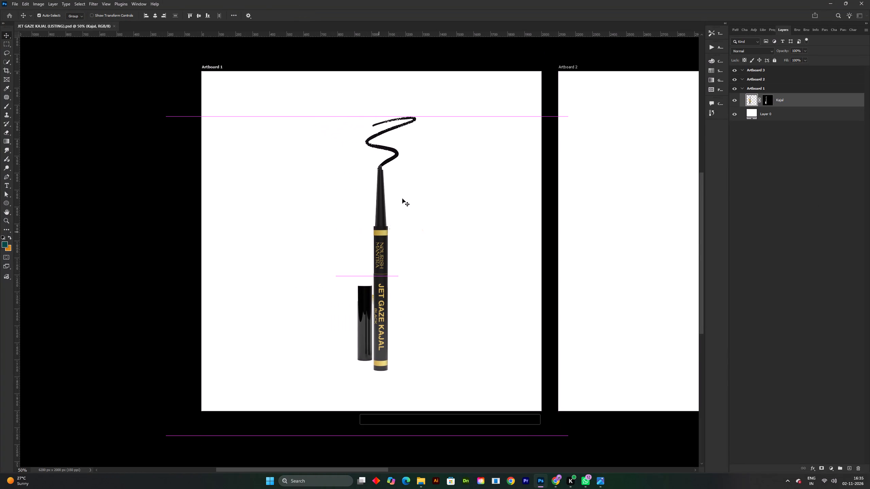
# Hide Layer 0 on Artboard 1.
pyautogui.click(736, 115)
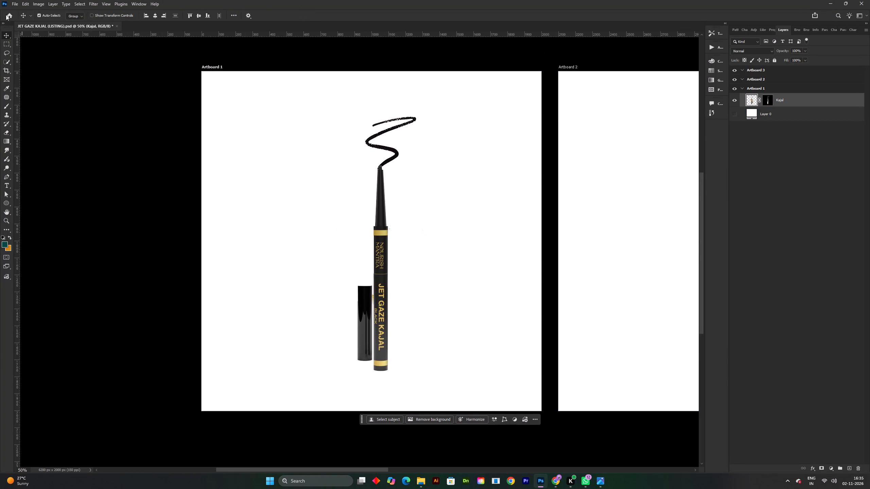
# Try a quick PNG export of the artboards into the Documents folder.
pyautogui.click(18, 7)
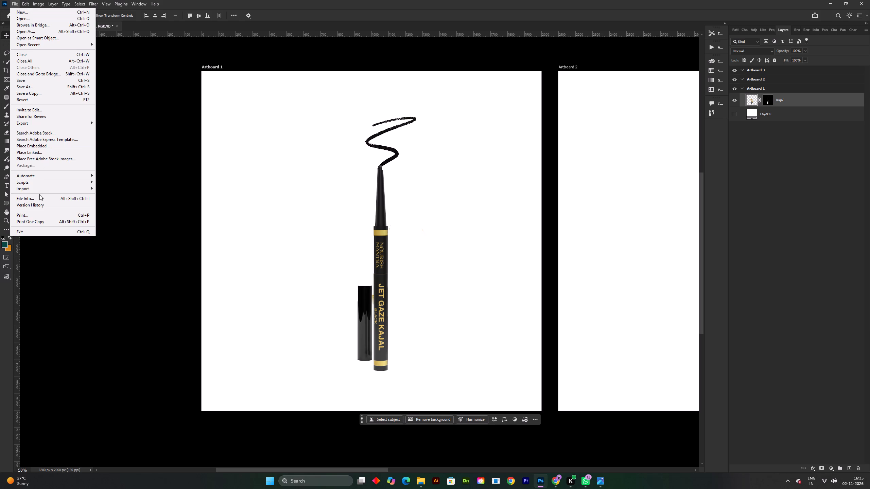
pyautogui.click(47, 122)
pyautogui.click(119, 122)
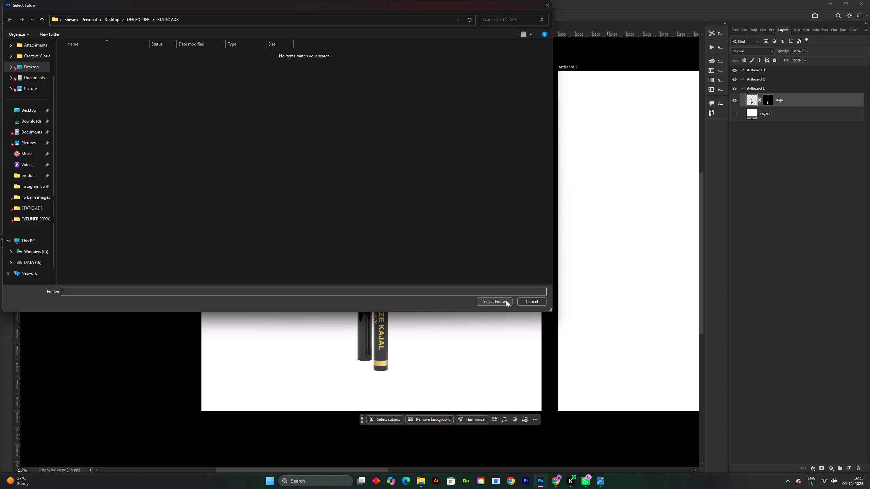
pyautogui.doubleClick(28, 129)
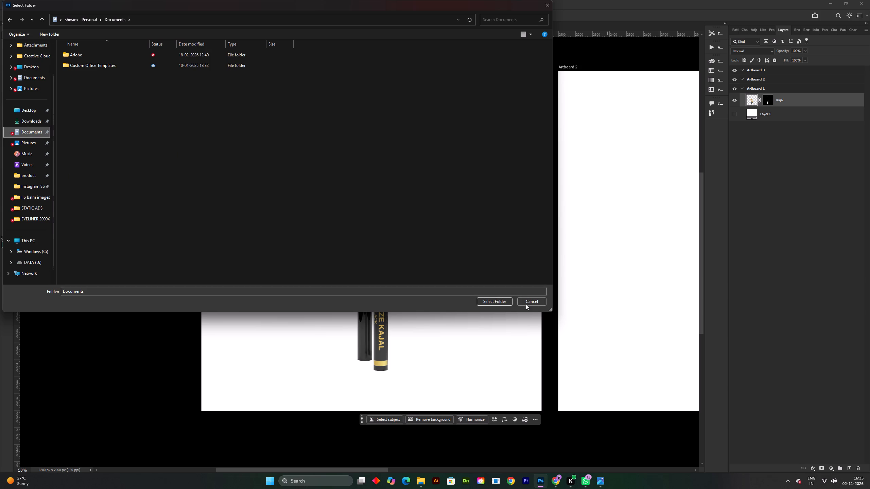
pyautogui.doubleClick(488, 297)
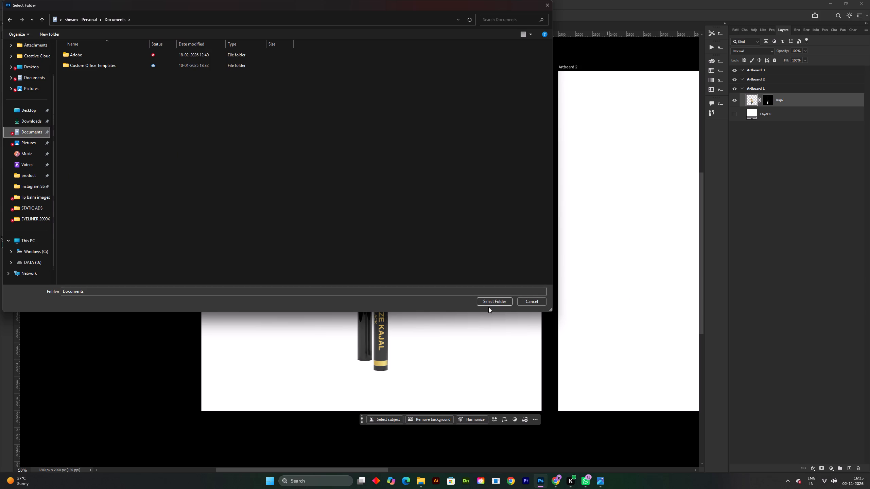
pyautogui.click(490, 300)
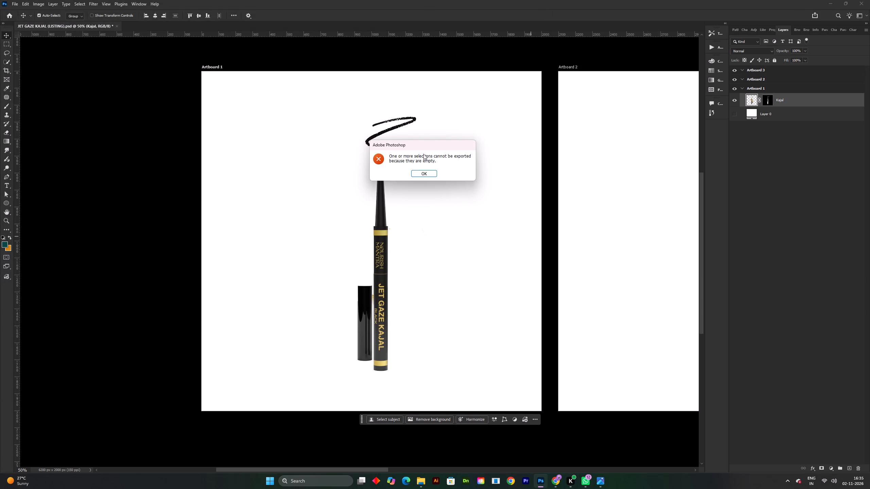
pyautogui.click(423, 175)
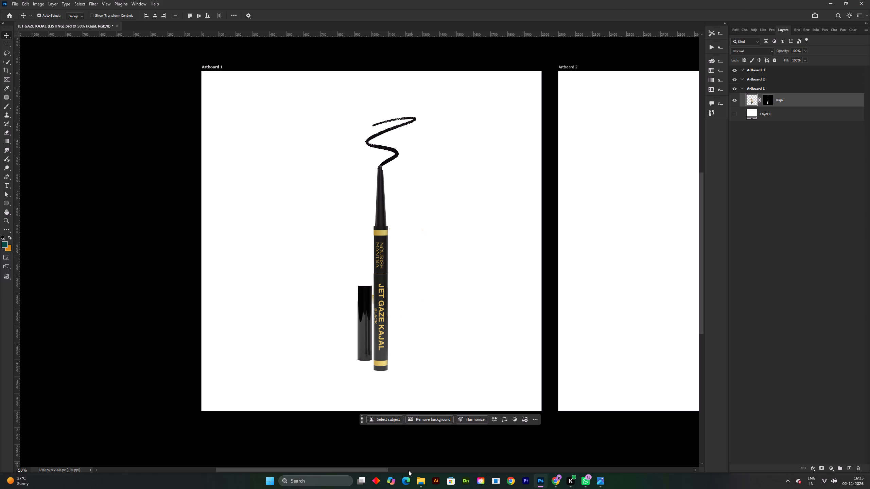
# Look through the Downloads folder in File Explorer for the exported image, and return to Photoshop.
pyautogui.click(419, 476)
pyautogui.click(422, 488)
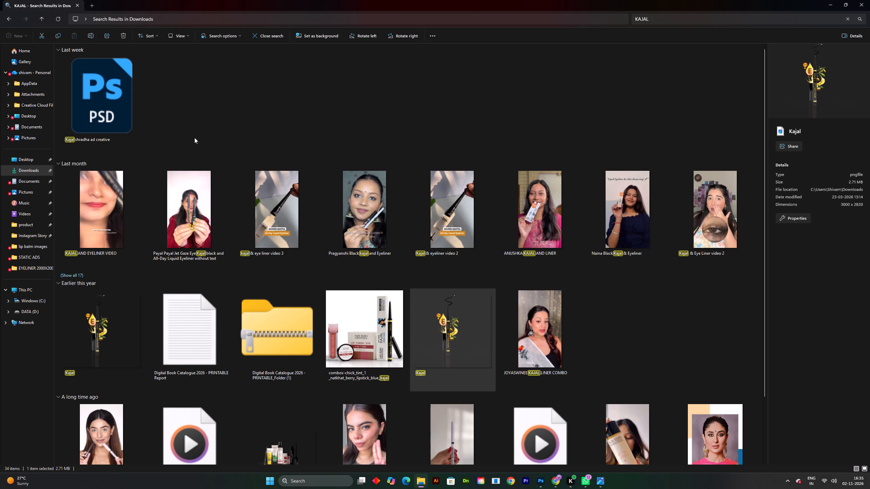
pyautogui.click(39, 173)
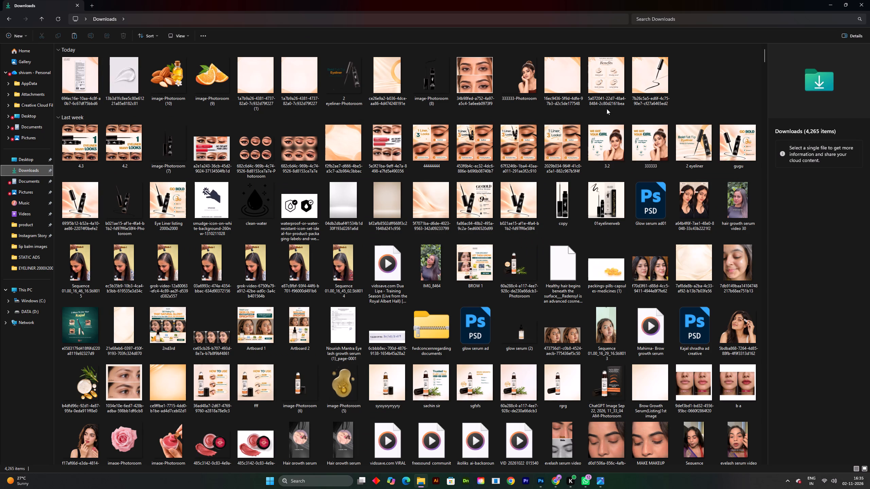
pyautogui.click(824, 0)
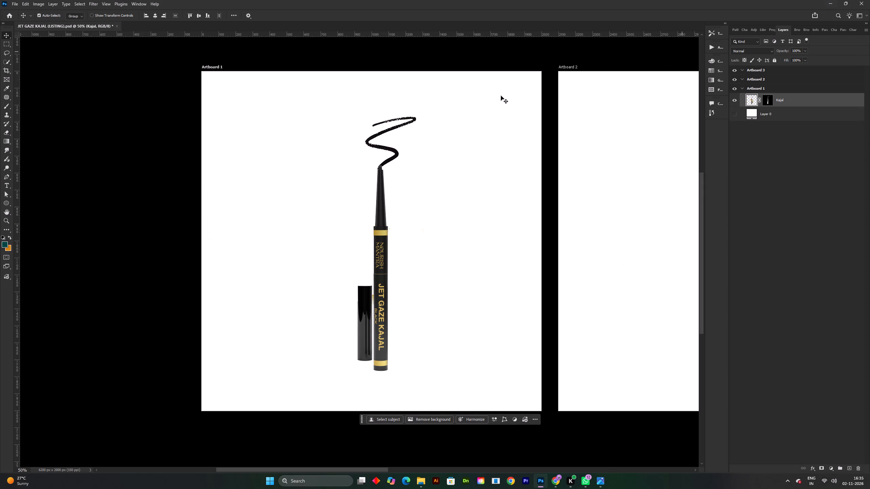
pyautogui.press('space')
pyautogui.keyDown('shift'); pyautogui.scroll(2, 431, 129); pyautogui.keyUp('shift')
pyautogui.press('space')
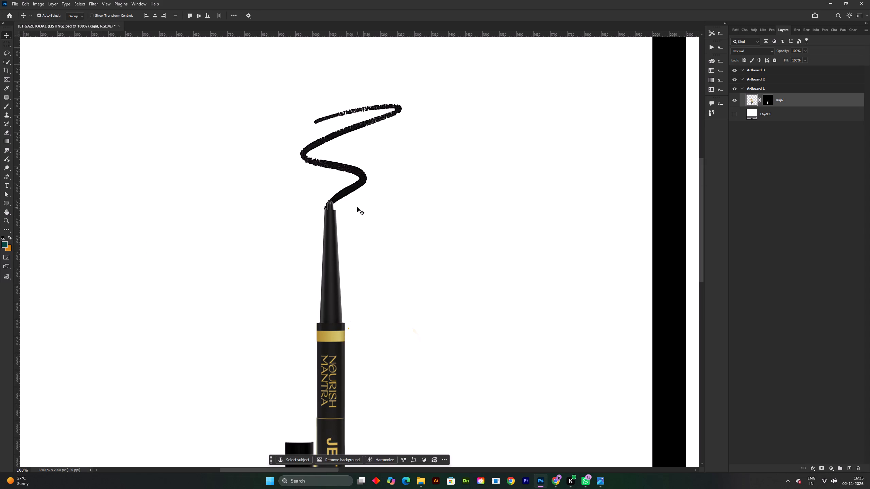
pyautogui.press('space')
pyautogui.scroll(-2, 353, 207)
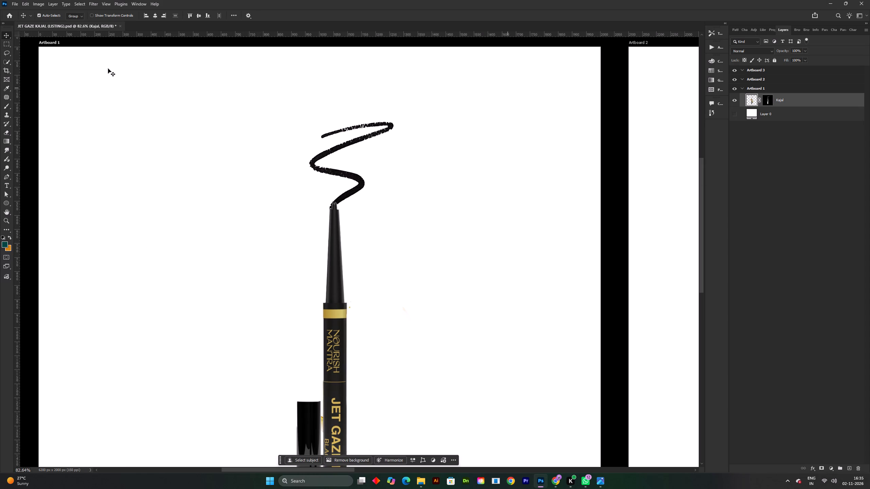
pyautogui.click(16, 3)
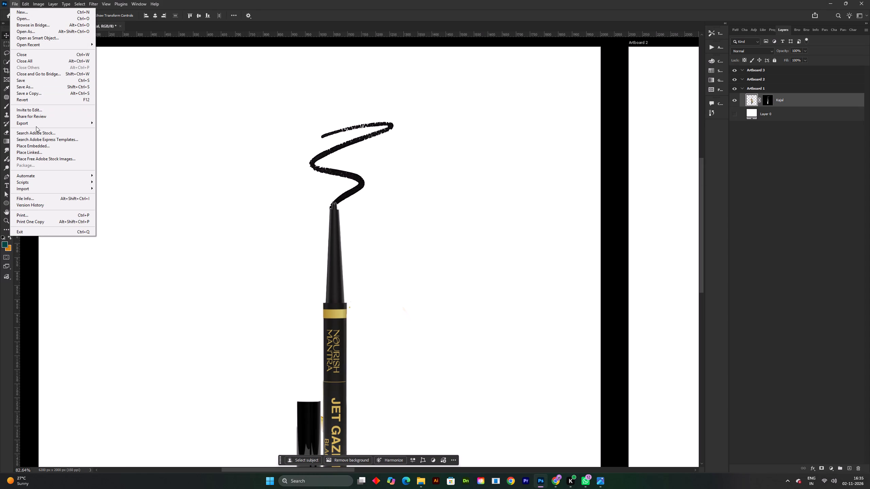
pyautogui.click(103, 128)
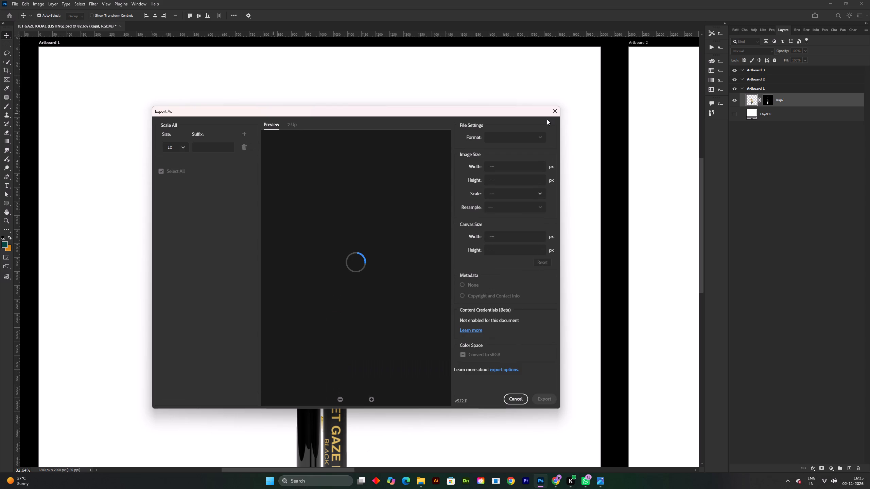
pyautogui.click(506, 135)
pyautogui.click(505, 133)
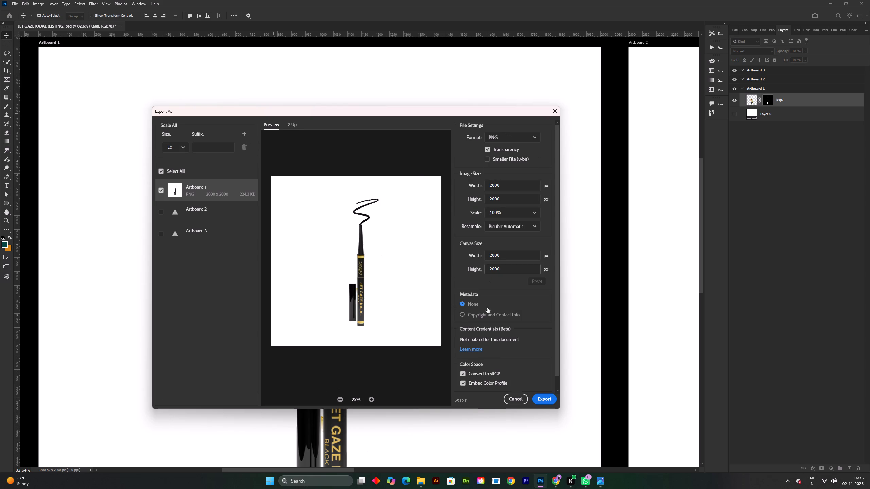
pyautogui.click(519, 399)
# Toggle Layer 0 and examine the kajal cutout and its background on Artboard 1.
pyautogui.doubleClick(735, 117)
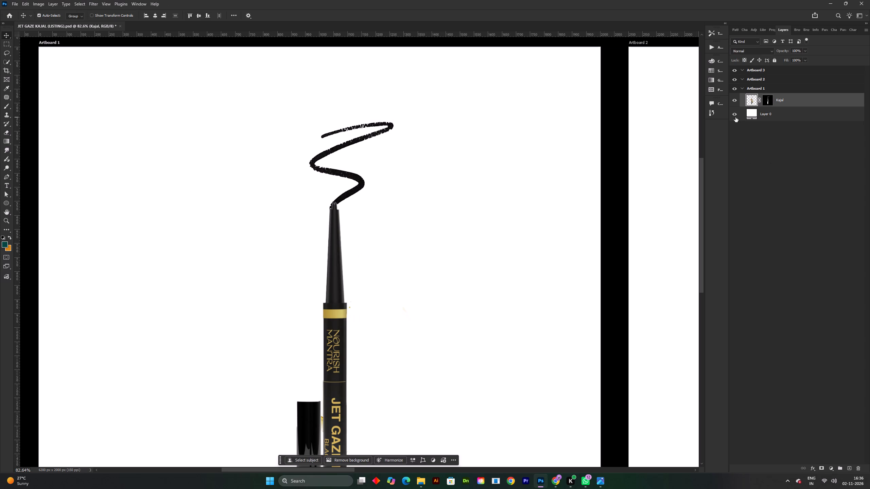
pyautogui.keyDown('shift'); pyautogui.scroll(-3, 465, 195); pyautogui.keyUp('shift')
pyautogui.press('space')
pyautogui.press('space')
pyautogui.press('space')
pyautogui.press('space')
pyautogui.press('space')
pyautogui.press('space')
pyautogui.press('space')
pyautogui.moveTo(461, 204); pyautogui.dragTo(431, 210)
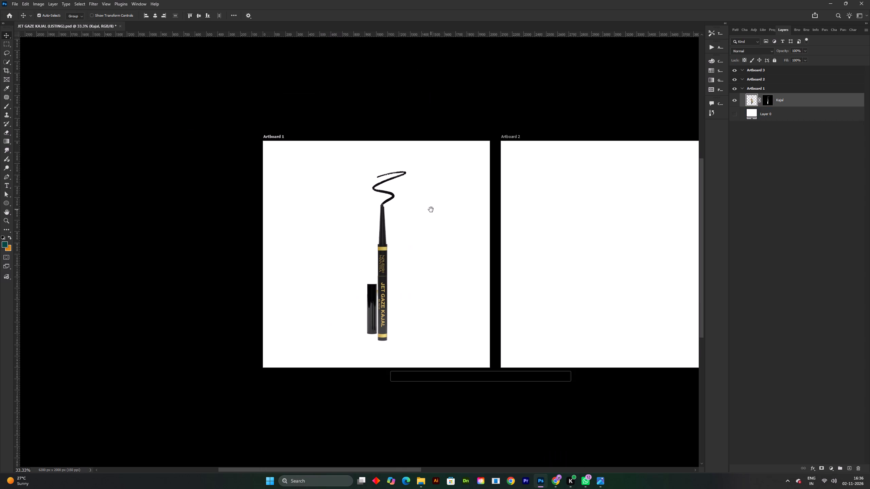
pyautogui.keyDown('shift'); pyautogui.scroll(1, 431, 210); pyautogui.keyUp('shift')
pyautogui.press('space')
pyautogui.press('space')
pyautogui.press('space')
pyautogui.press('space')
pyautogui.press('space')
pyautogui.moveTo(425, 227); pyautogui.dragTo(420, 217)
pyautogui.keyDown('shift'); pyautogui.scroll(-1, 420, 216); pyautogui.keyUp('shift')
pyautogui.press('space')
pyautogui.moveTo(420, 216); pyautogui.dragTo(395, 234)
pyautogui.keyDown('shift'); pyautogui.scroll(1, 394, 234); pyautogui.keyUp('shift')
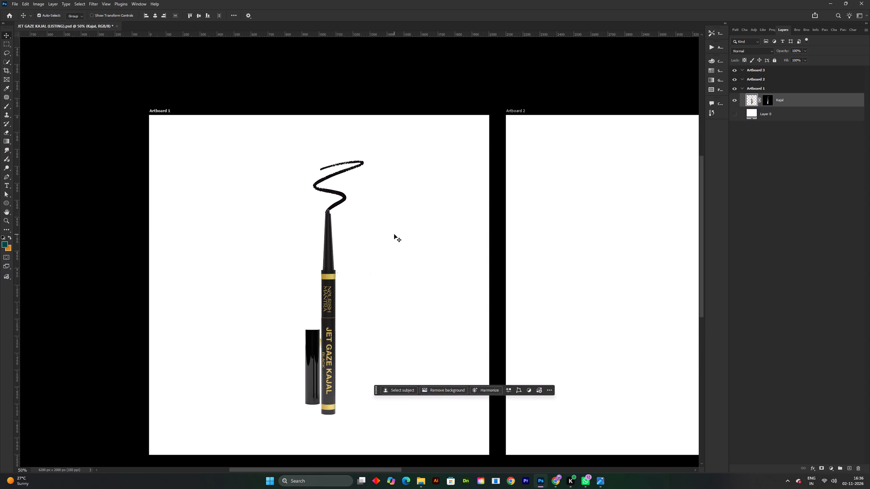
pyautogui.press('space')
pyautogui.moveTo(383, 246); pyautogui.dragTo(380, 257)
pyautogui.keyDown('shift'); pyautogui.scroll(-1, 380, 257); pyautogui.keyUp('shift')
pyautogui.press('space')
pyautogui.click(379, 257)
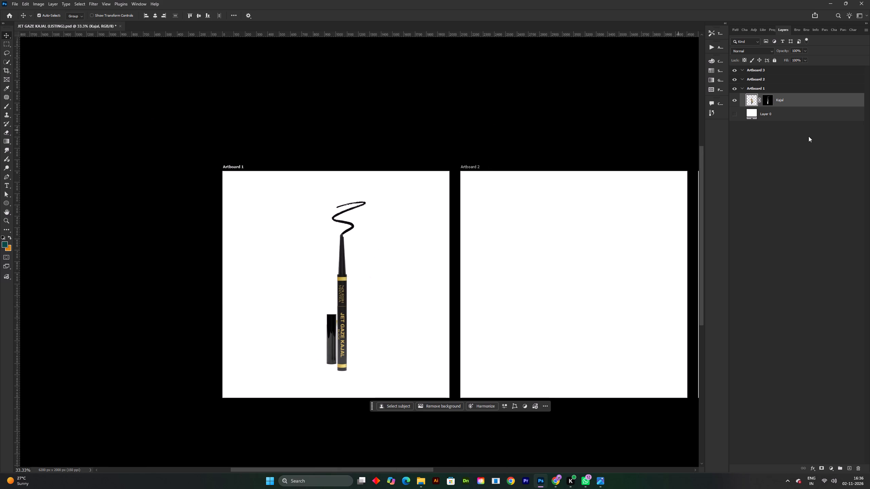
# Toggle the visibility of Layer 0 and the Kajal layer to check what each contributes, leaving only the Kajal layer shown.
pyautogui.click(732, 110)
pyautogui.click(734, 113)
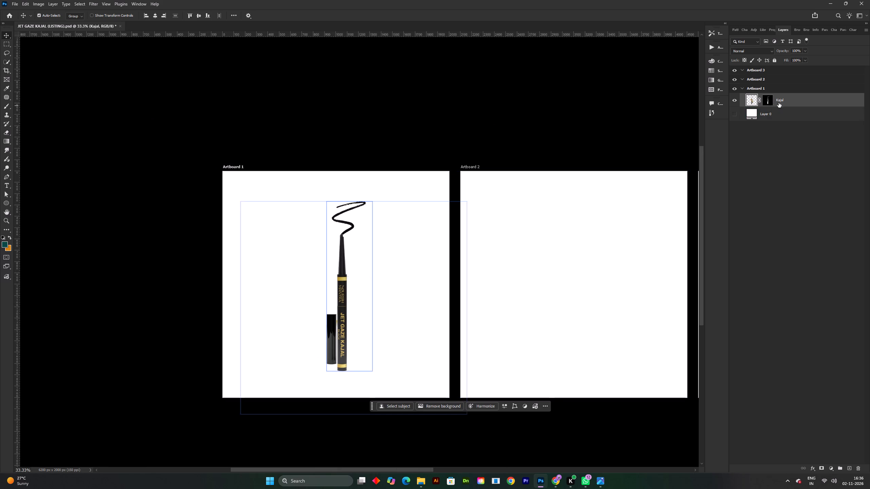
pyautogui.click(779, 102)
pyautogui.click(736, 101)
pyautogui.doubleClick(736, 101)
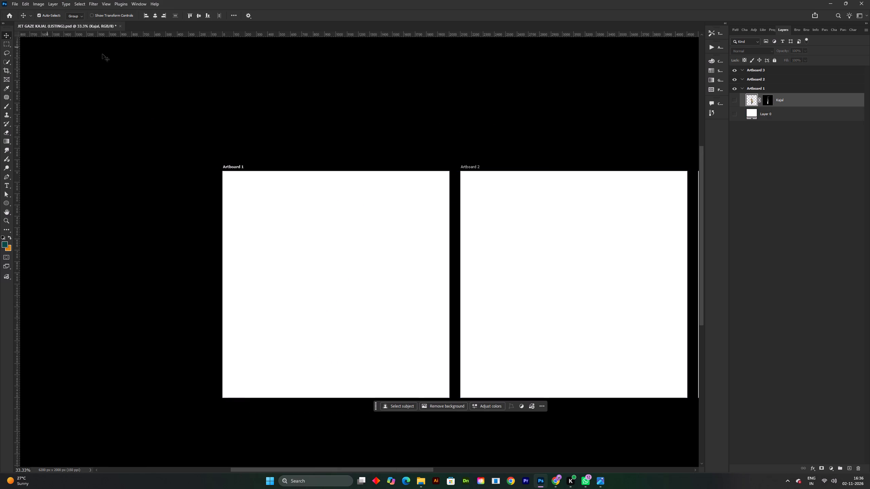
pyautogui.hotkey('ctrl', 'z')
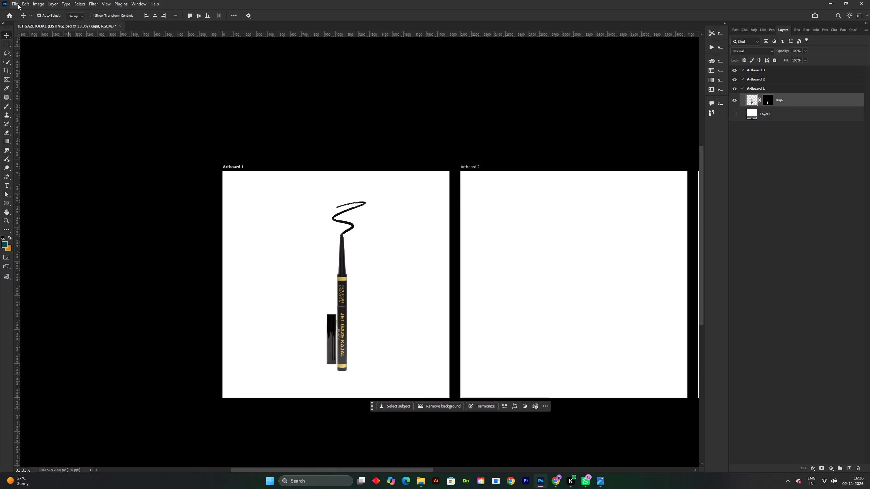
# Set up Export As for Artboard 1 only, as a 2000 x 2000 px PNG with transparency, and proceed to saving.
pyautogui.click(15, 4)
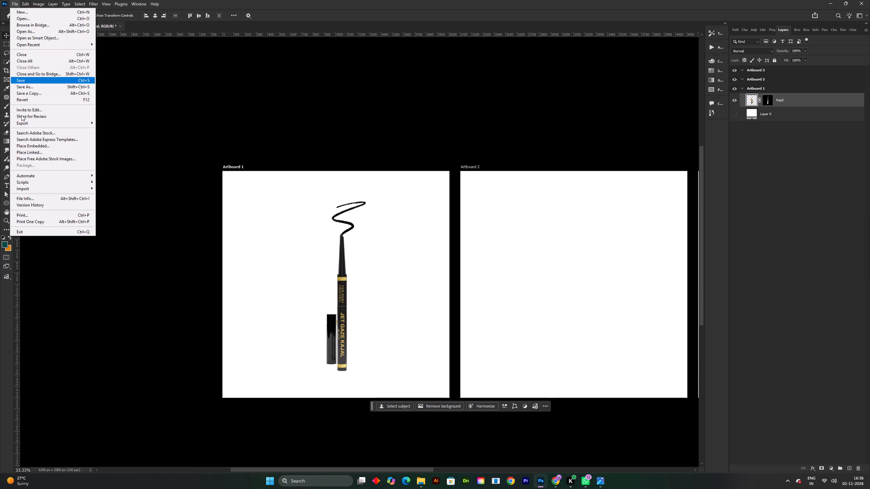
pyautogui.doubleClick(33, 124)
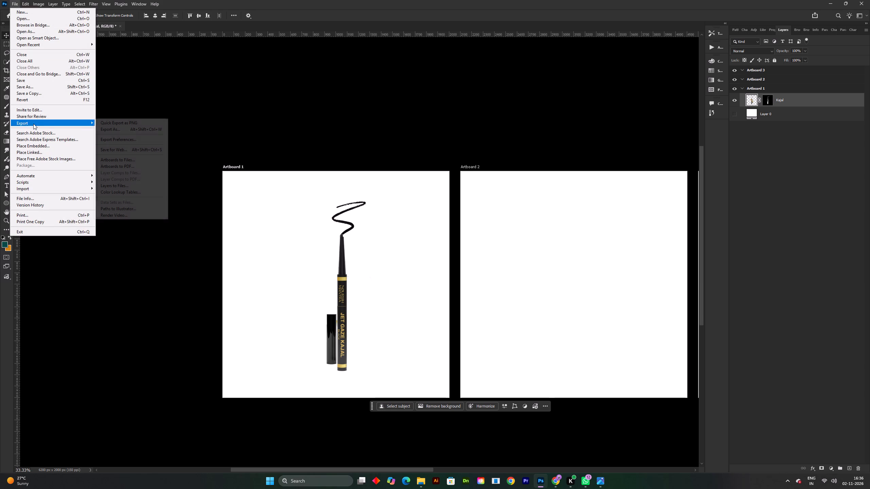
pyautogui.click(121, 127)
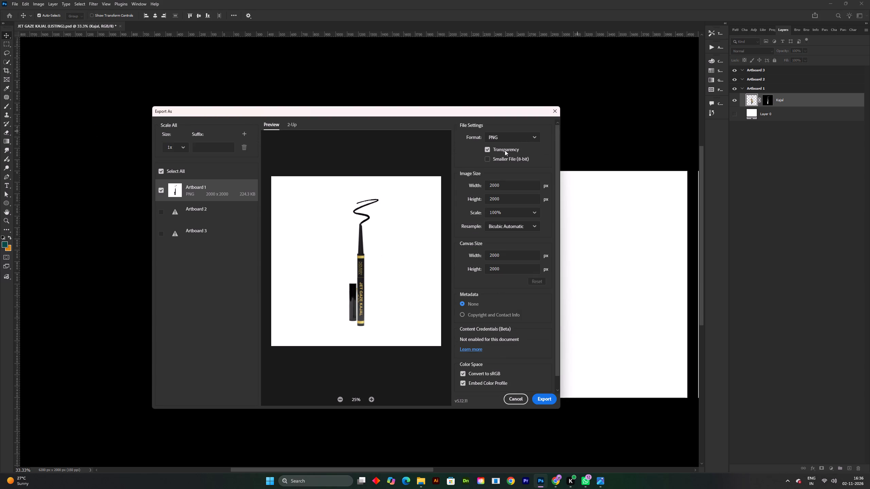
pyautogui.click(163, 187)
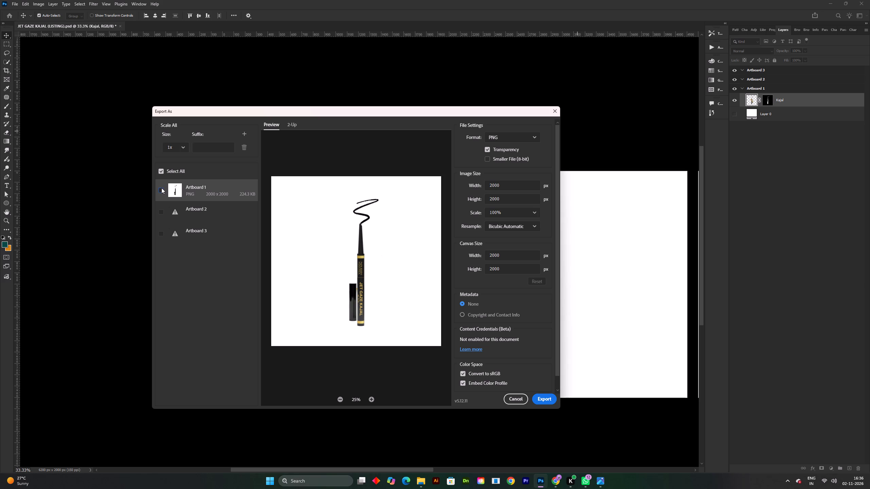
pyautogui.click(161, 188)
pyautogui.click(542, 396)
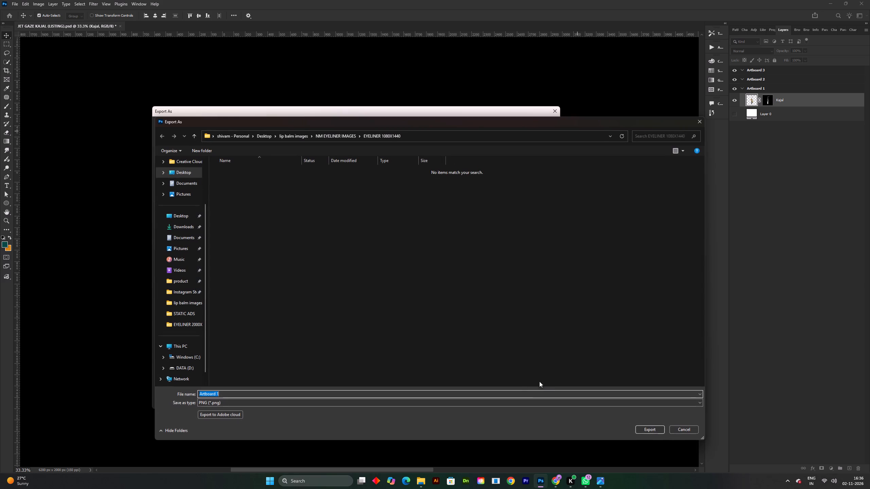
pyautogui.click(190, 230)
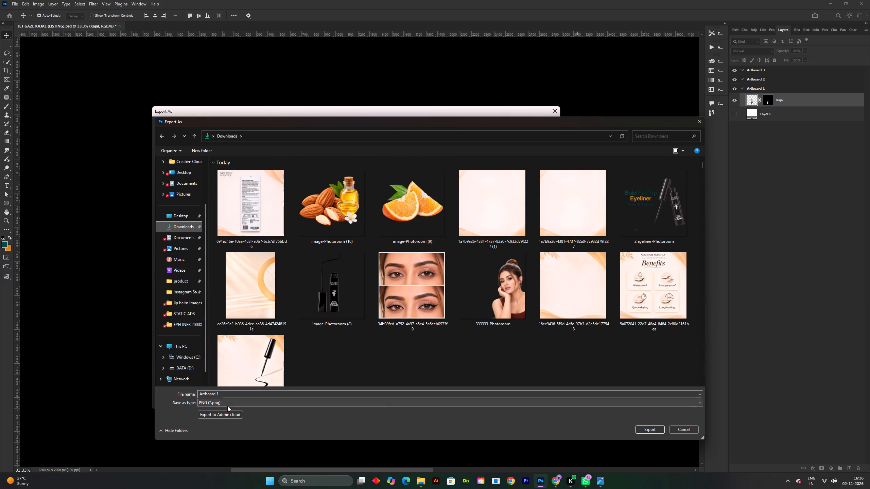
pyautogui.click(660, 433)
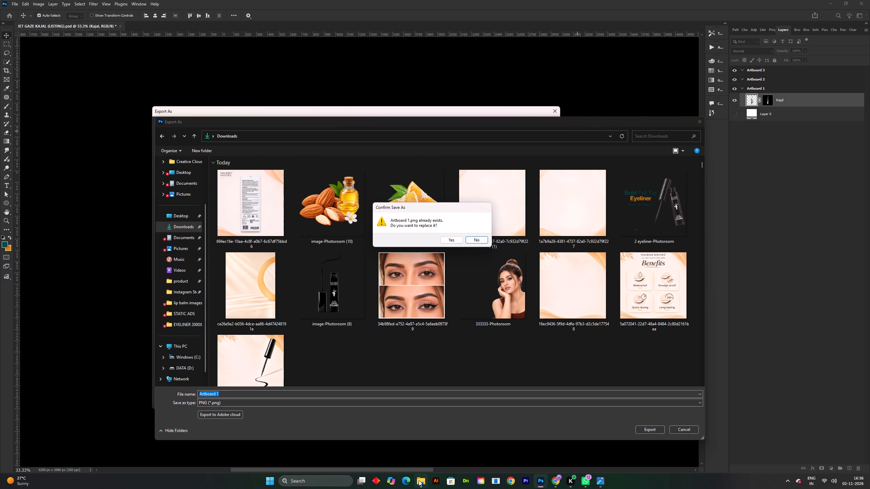
pyautogui.click(309, 407)
pyautogui.click(305, 396)
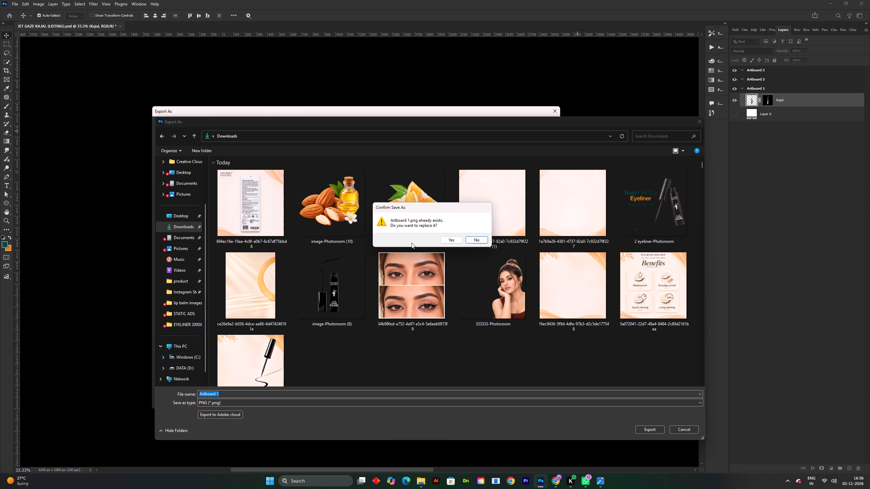
pyautogui.click(468, 241)
pyautogui.click(474, 240)
pyautogui.doubleClick(259, 394)
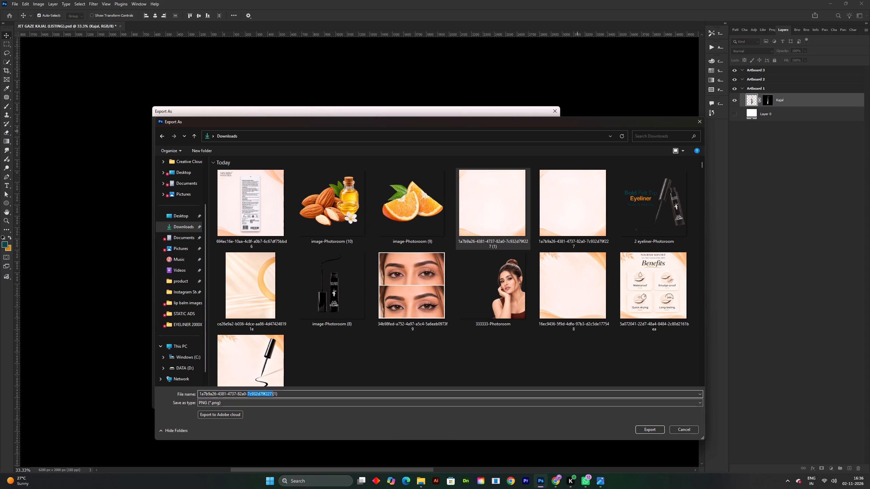
pyautogui.press('f')
pyautogui.write('fg')
pyautogui.press('s')
pyautogui.press('a')
pyautogui.write('fd')
pyautogui.click(640, 425)
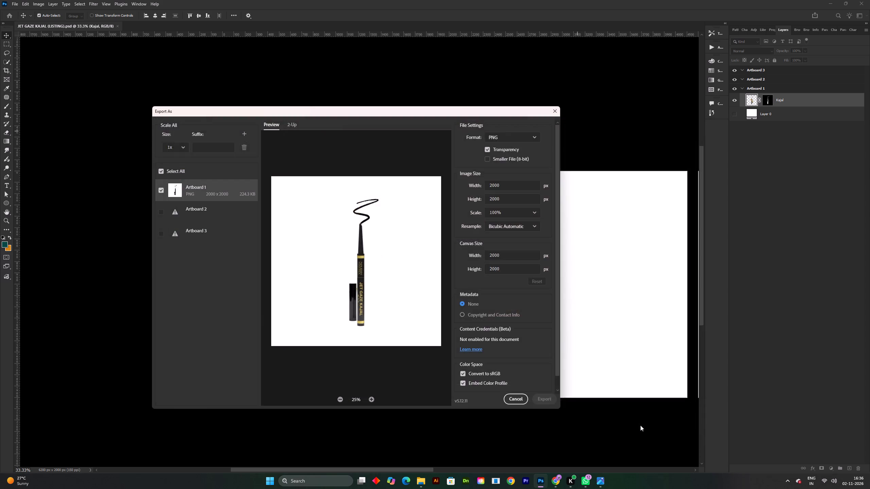
# Open the newly exported kajal PNG from Downloads in File Explorer to inspect its background.
pyautogui.click(423, 478)
pyautogui.doubleClick(709, 79)
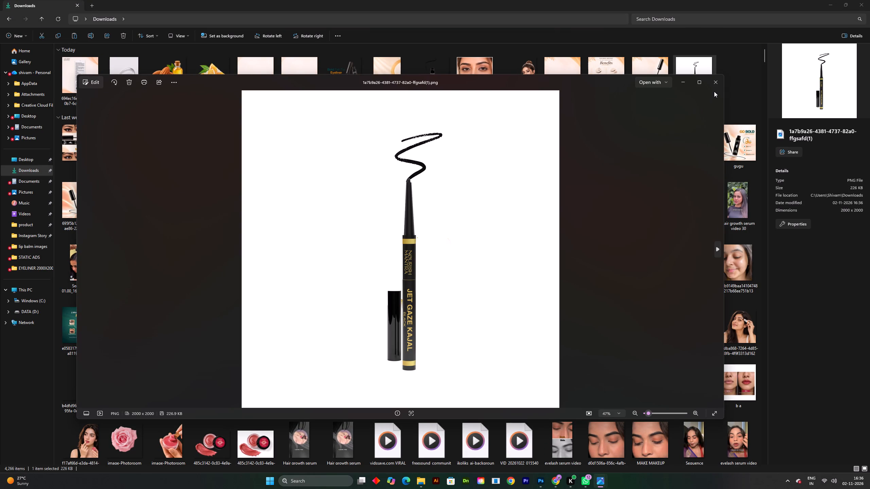
pyautogui.click(715, 86)
pyautogui.click(550, 485)
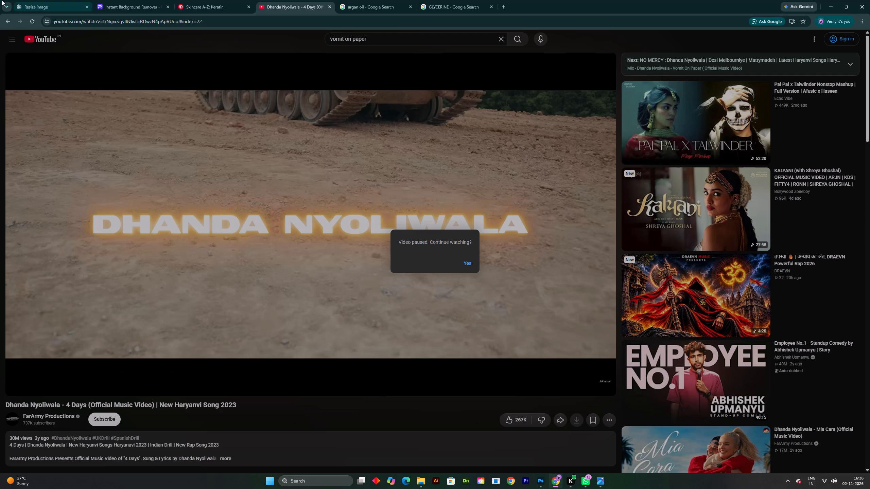
pyautogui.click(123, 0)
pyautogui.click(398, 238)
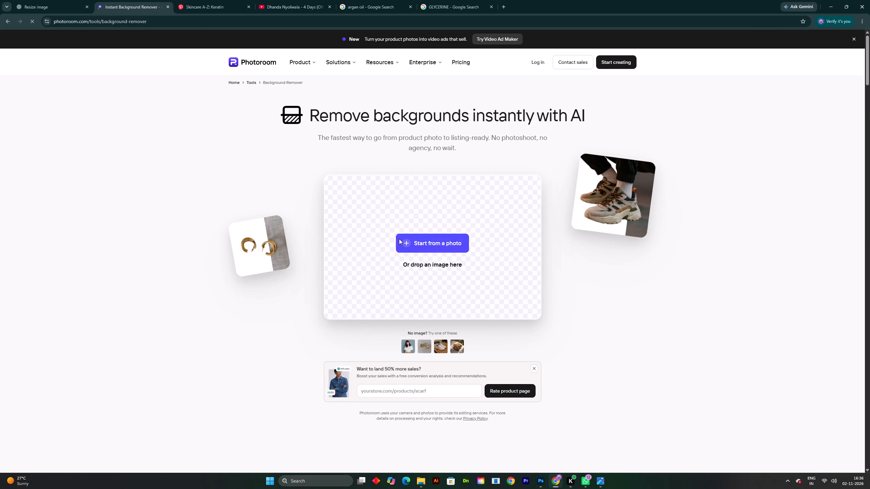
pyautogui.click(28, 165)
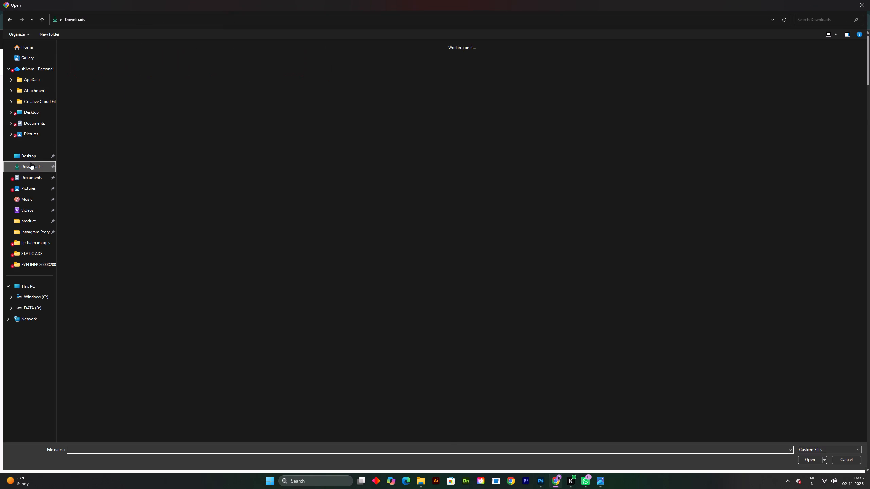
pyautogui.click(81, 87)
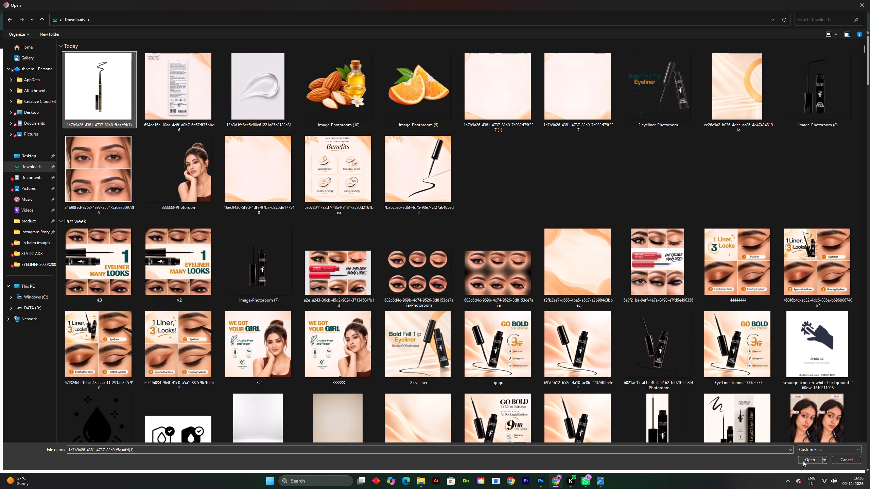
pyautogui.click(803, 461)
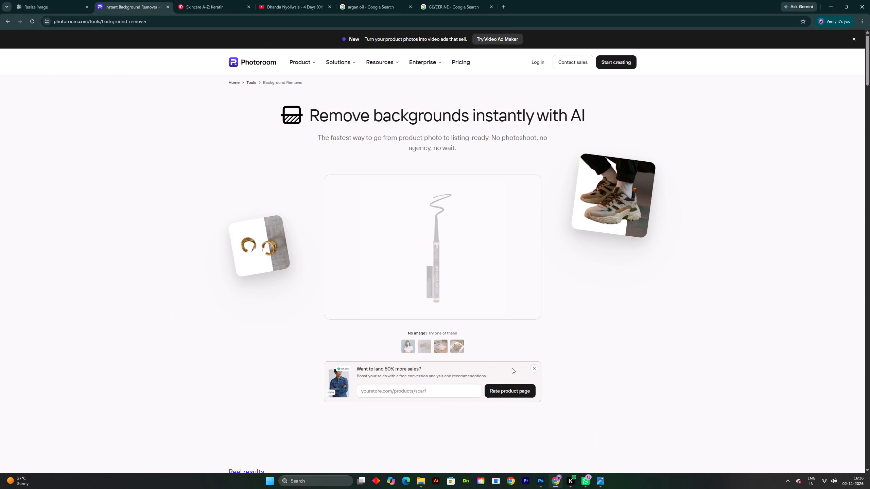
pyautogui.click(509, 364)
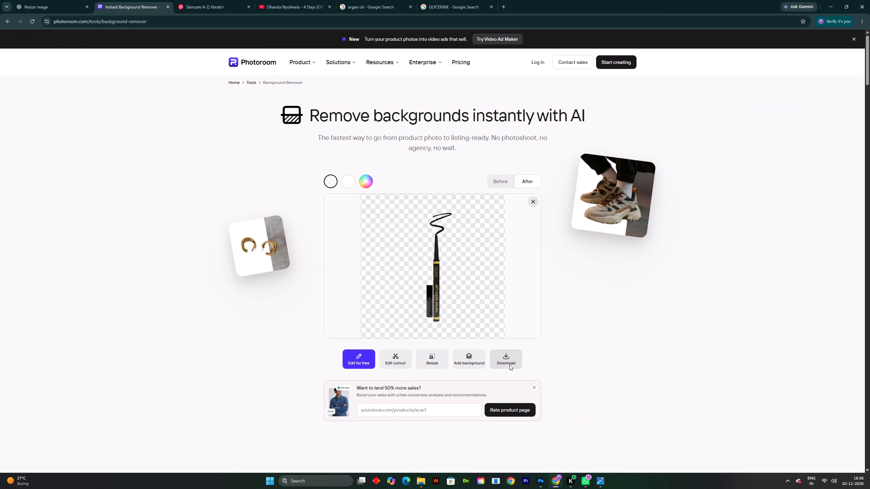
# Place the downloaded Photoroom kajal cutout from the Downloads folder onto Artboard 1 in the Photoshop listing document.
pyautogui.click(421, 479)
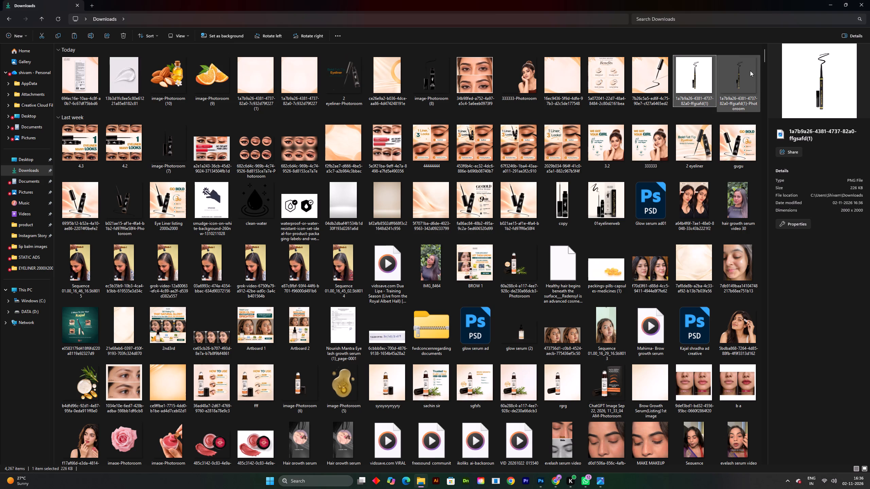
pyautogui.moveTo(742, 77); pyautogui.dragTo(410, 202)
pyautogui.hotkey('alt', 'Tab')
pyautogui.hotkey('alt', 'Tab')
pyautogui.hotkey('alt', 'Tab')
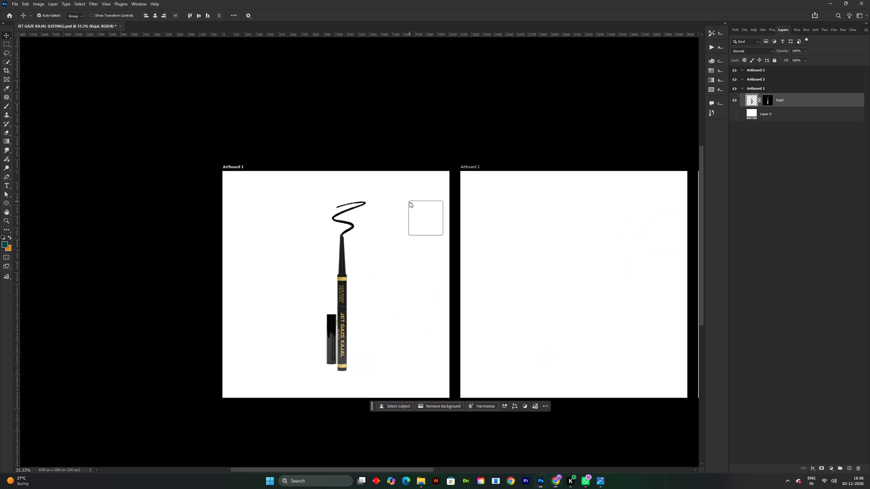
pyautogui.moveTo(410, 202); pyautogui.dragTo(425, 215)
pyautogui.click(338, 15)
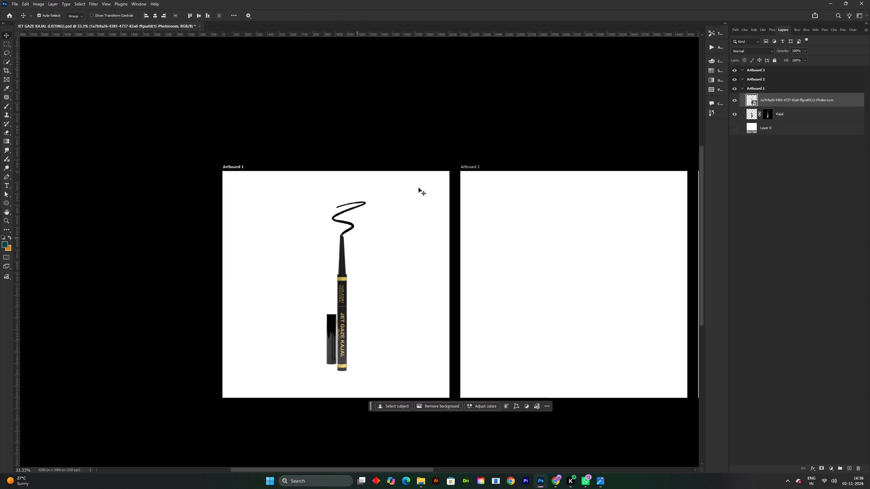
# Hide the original Kajal layer and shift the placed Photoroom cutout slightly to the left on Artboard 1.
pyautogui.click(736, 113)
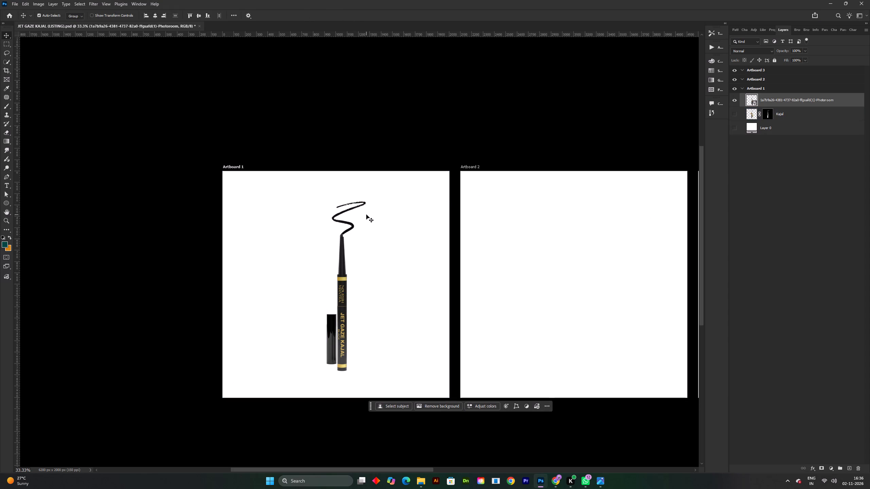
pyautogui.click(339, 275)
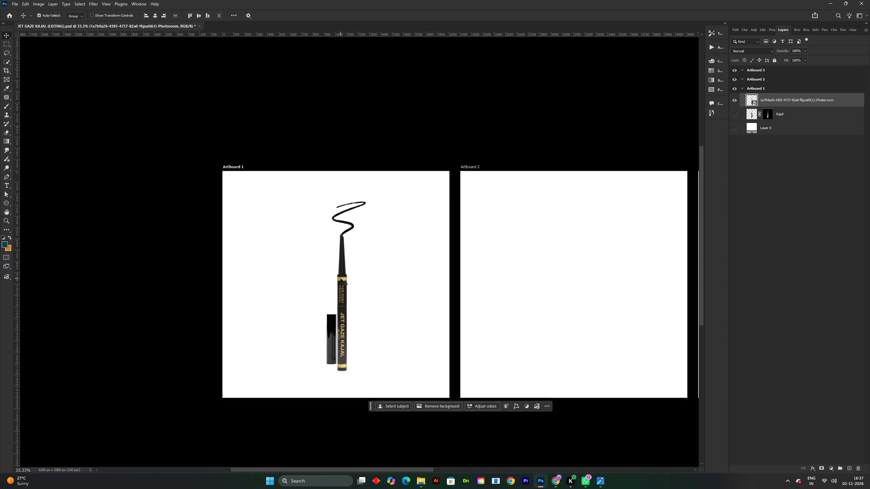
pyautogui.moveTo(341, 278); pyautogui.dragTo(335, 278)
pyautogui.keyDown('shift'); pyautogui.click(334, 278); pyautogui.keyUp('shift')
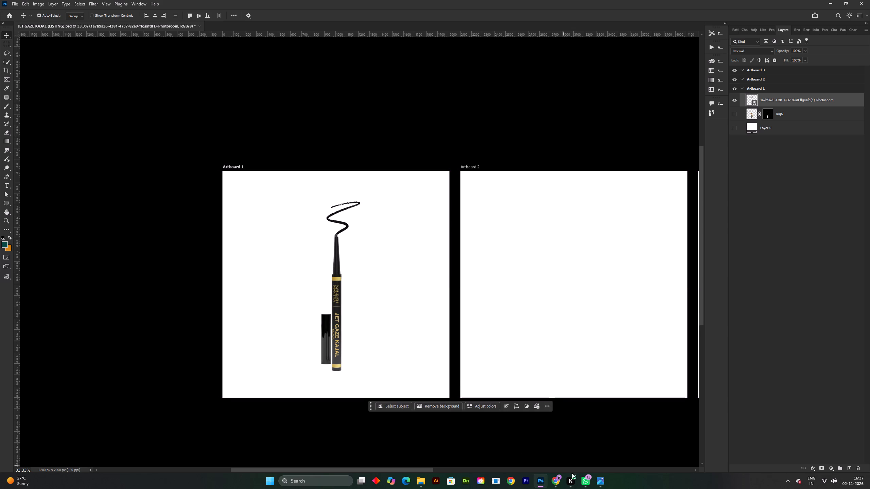
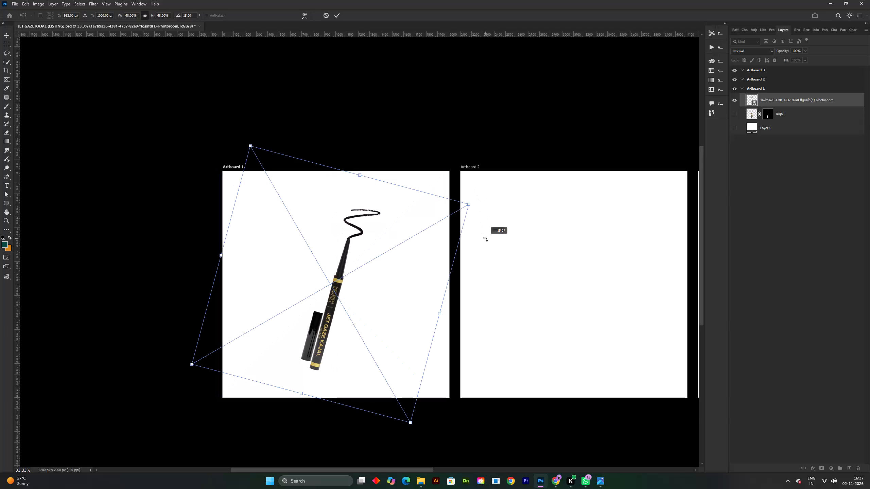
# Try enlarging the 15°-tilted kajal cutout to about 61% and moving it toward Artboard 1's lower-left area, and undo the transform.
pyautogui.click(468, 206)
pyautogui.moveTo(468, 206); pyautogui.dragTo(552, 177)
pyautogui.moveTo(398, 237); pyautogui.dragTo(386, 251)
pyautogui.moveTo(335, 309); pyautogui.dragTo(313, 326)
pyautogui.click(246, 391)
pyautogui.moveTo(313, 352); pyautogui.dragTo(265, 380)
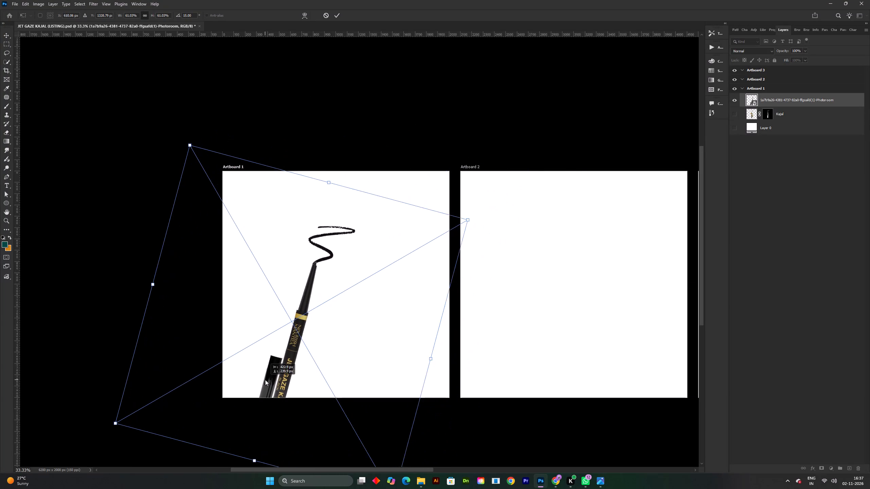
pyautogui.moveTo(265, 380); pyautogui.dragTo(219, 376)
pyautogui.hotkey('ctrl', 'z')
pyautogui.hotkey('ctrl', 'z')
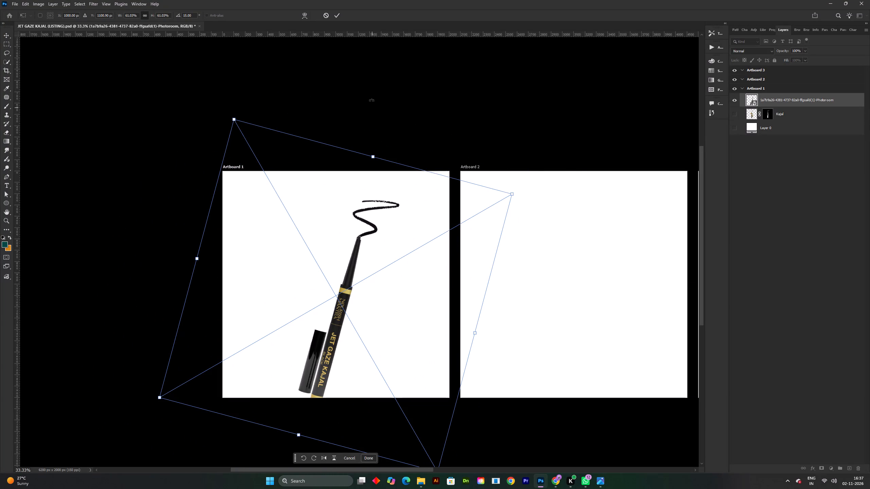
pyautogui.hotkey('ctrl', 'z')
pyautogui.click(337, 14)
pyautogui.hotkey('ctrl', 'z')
# Move the upright kajal cutout about 315 px left on Artboard 1 and save the document.
pyautogui.moveTo(339, 258); pyautogui.dragTo(306, 261)
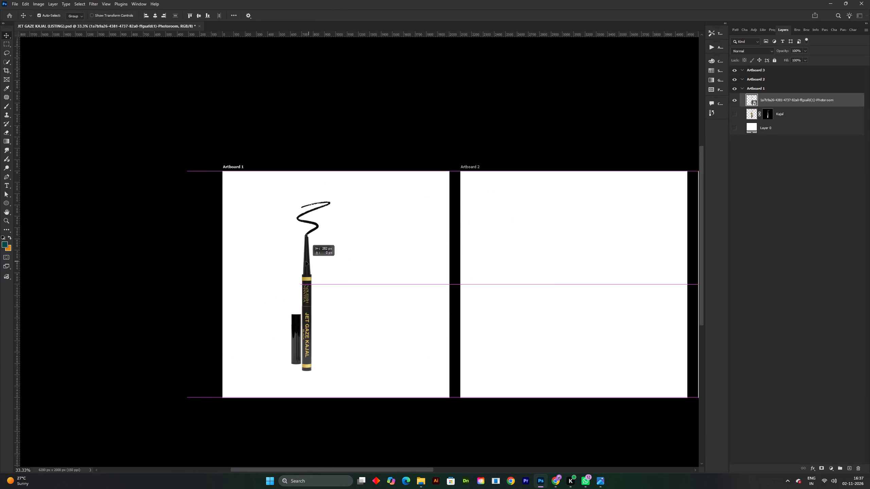
pyautogui.moveTo(306, 261); pyautogui.dragTo(303, 261)
pyautogui.keyDown('shift'); pyautogui.click(303, 261); pyautogui.keyUp('shift')
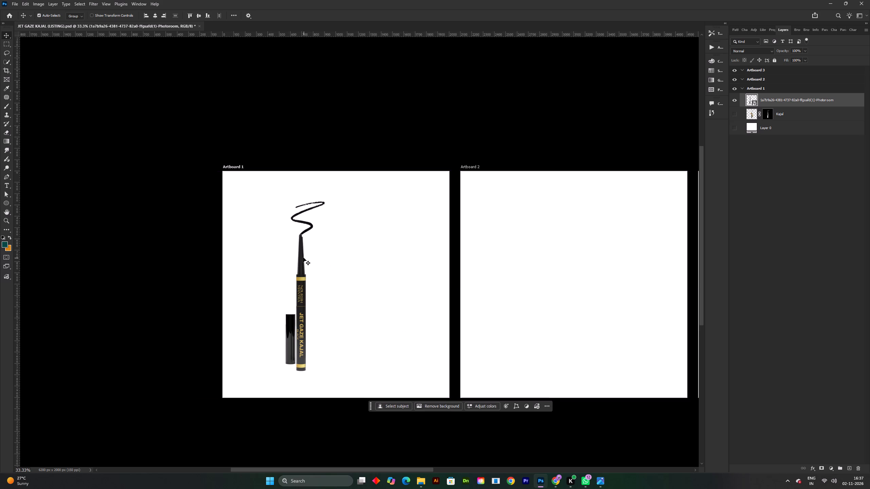
pyautogui.click(303, 257)
pyautogui.hotkey('ctrl', 's')
# Add a new empty layer directly above Layer 0 in Artboard 1.
pyautogui.keyDown('shift'); pyautogui.scroll(-2, 429, 350); pyautogui.keyUp('shift')
pyautogui.press('space')
pyautogui.moveTo(424, 345); pyautogui.dragTo(391, 345)
pyautogui.keyDown('shift'); pyautogui.scroll(1, 387, 342); pyautogui.keyUp('shift')
pyautogui.press('space')
pyautogui.doubleClick(383, 328)
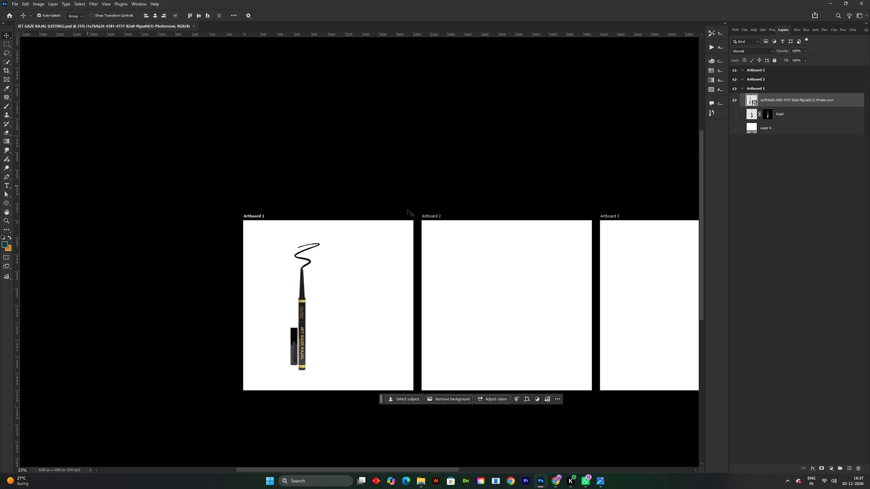
pyautogui.click(815, 124)
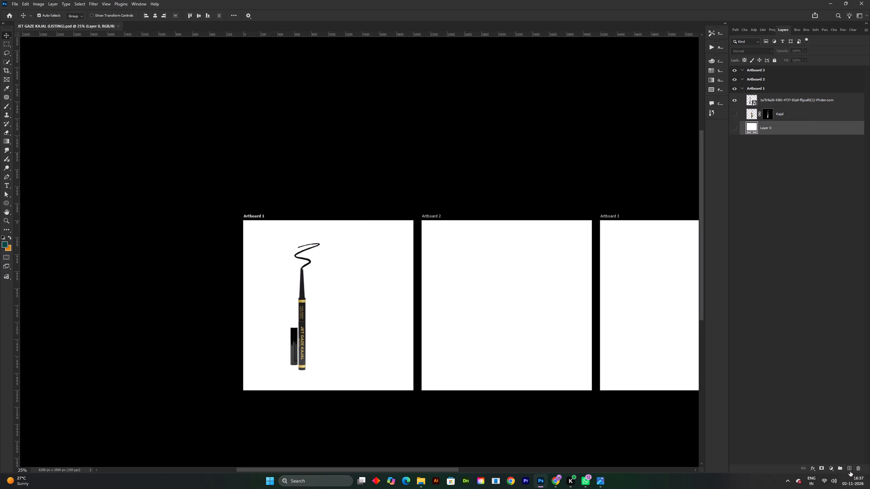
pyautogui.click(850, 471)
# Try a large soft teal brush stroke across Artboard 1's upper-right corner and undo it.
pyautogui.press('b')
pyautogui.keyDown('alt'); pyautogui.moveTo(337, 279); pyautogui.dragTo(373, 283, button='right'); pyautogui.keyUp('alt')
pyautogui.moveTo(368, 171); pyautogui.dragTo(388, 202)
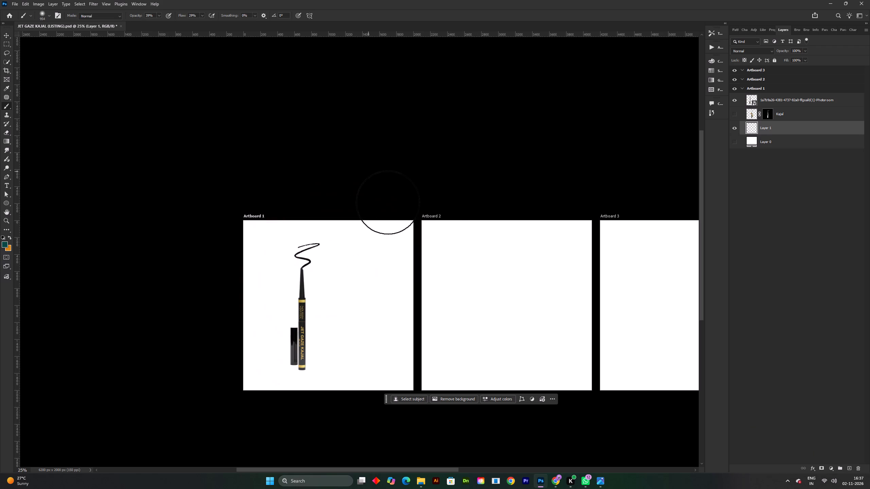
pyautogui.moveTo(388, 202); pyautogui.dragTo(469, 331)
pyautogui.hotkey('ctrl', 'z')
# With orange as foreground colour and a larger soft brush, paint faint diagonal glows over Artboard 1's upper-right and lower-left corners.
pyautogui.hotkey('shift', 'x')
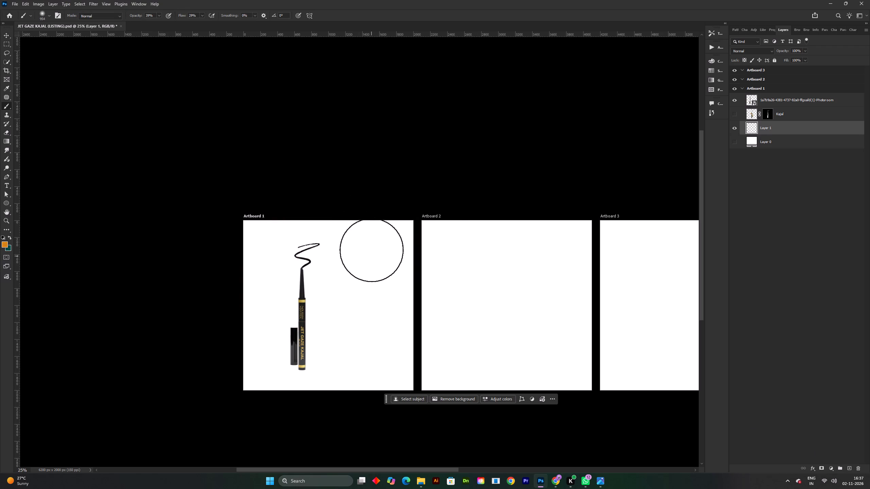
pyautogui.keyDown('alt'); pyautogui.moveTo(369, 241); pyautogui.dragTo(410, 248, button='right'); pyautogui.keyUp('alt')
pyautogui.moveTo(368, 186); pyautogui.dragTo(524, 322)
pyautogui.click(524, 322)
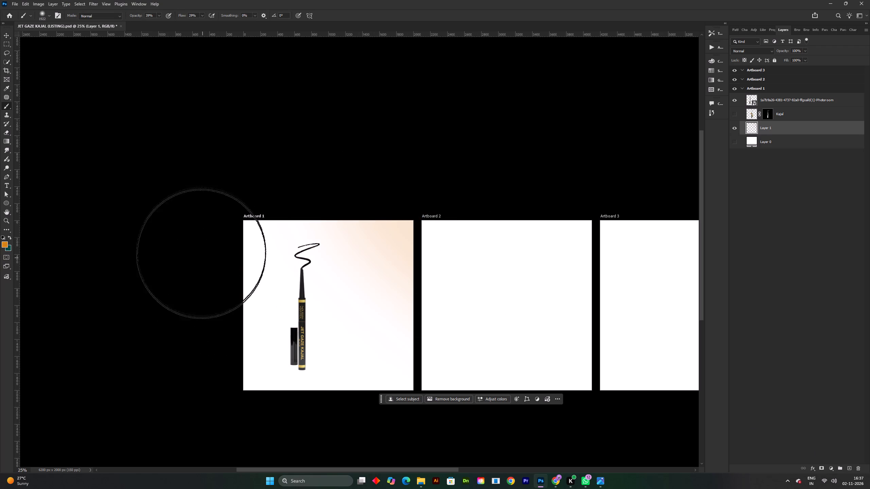
pyautogui.moveTo(203, 234); pyautogui.dragTo(196, 256)
pyautogui.moveTo(195, 264); pyautogui.dragTo(414, 464)
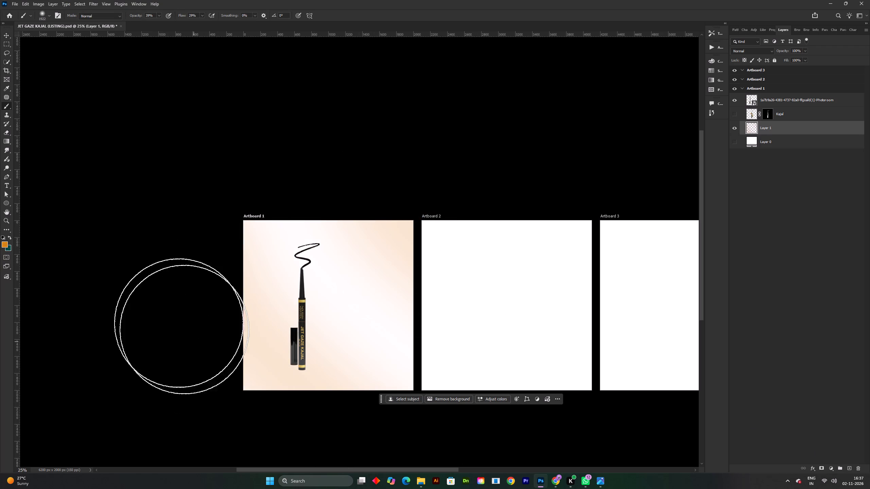
pyautogui.hotkey('ctrl', 'z')
pyautogui.moveTo(162, 303); pyautogui.dragTo(422, 481)
pyautogui.click(422, 481)
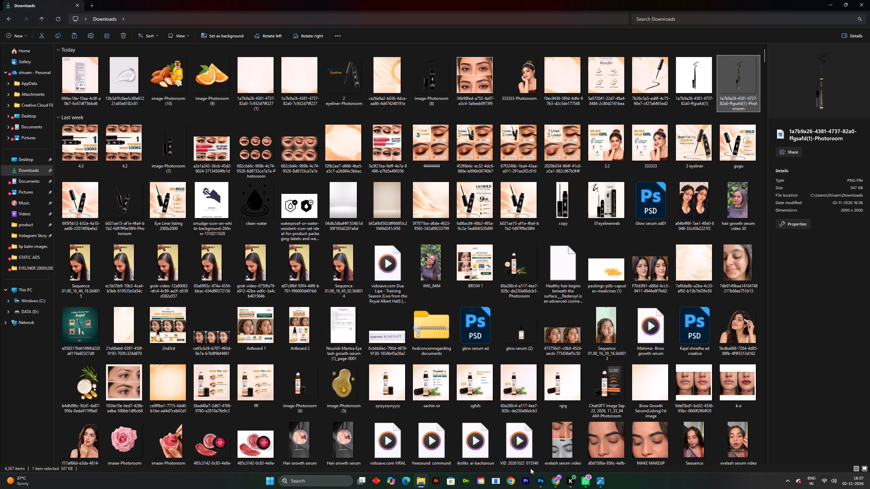
pyautogui.click(535, 487)
# Move the kajal cutout about 60 px down on Artboard 1.
pyautogui.keyDown('shift'); pyautogui.scroll(-2, 371, 322); pyautogui.keyUp('shift')
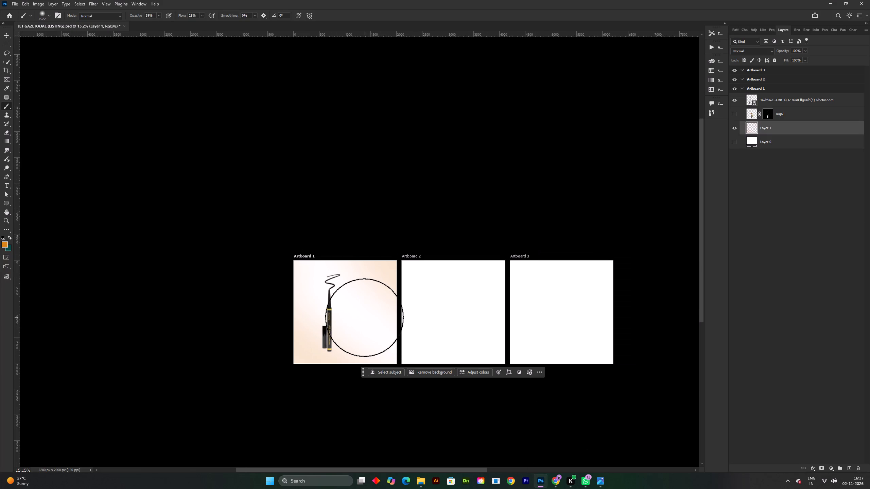
pyautogui.press('v')
pyautogui.keyDown('shift'); pyautogui.scroll(2, 363, 312); pyautogui.keyUp('shift')
pyautogui.press('space')
pyautogui.press('space')
pyautogui.moveTo(312, 315); pyautogui.dragTo(314, 329)
pyautogui.moveTo(309, 339); pyautogui.dragTo(309, 344)
pyautogui.keyDown('shift'); pyautogui.tripleClick(309, 344); pyautogui.keyUp('shift')
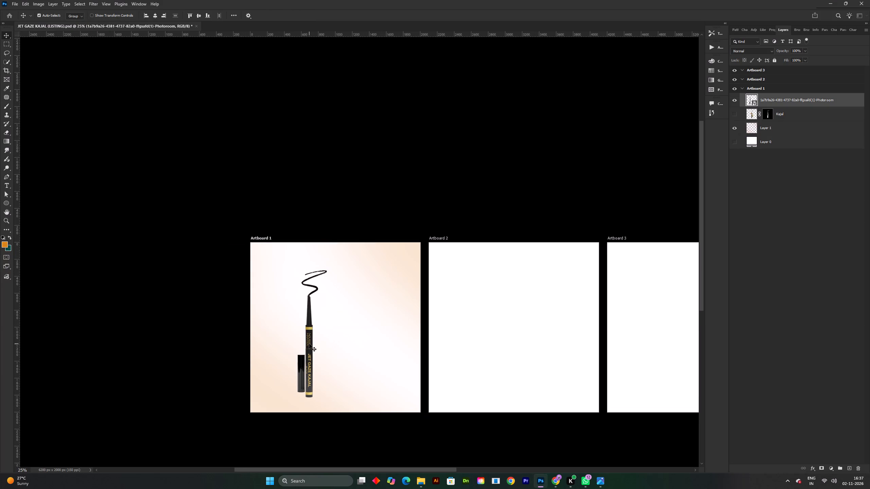
pyautogui.keyDown('shift'); pyautogui.click(309, 344); pyautogui.keyUp('shift')
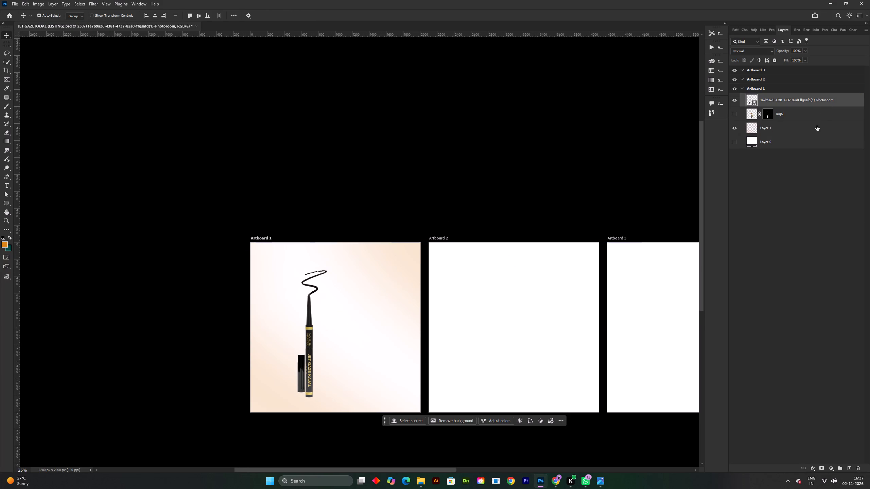
# Add a new layer above the painted Layer 1 and lock Layer 1.
pyautogui.click(810, 137)
pyautogui.click(810, 130)
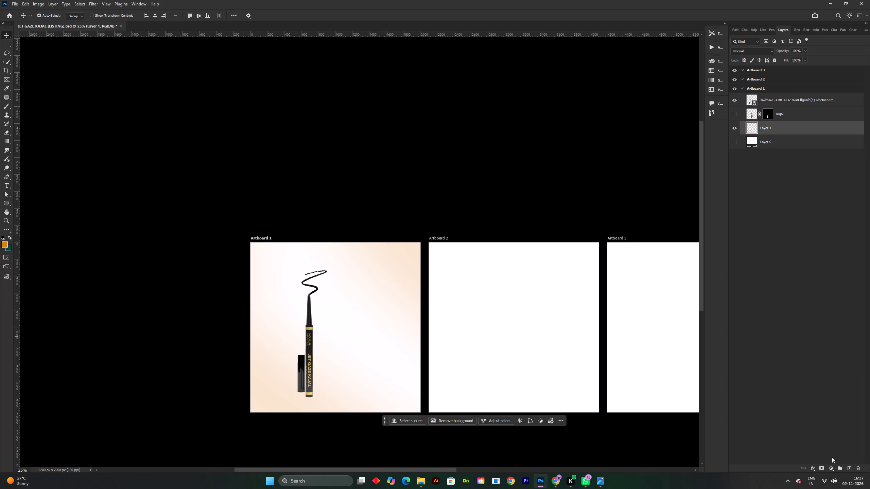
pyautogui.click(849, 468)
pyautogui.click(769, 138)
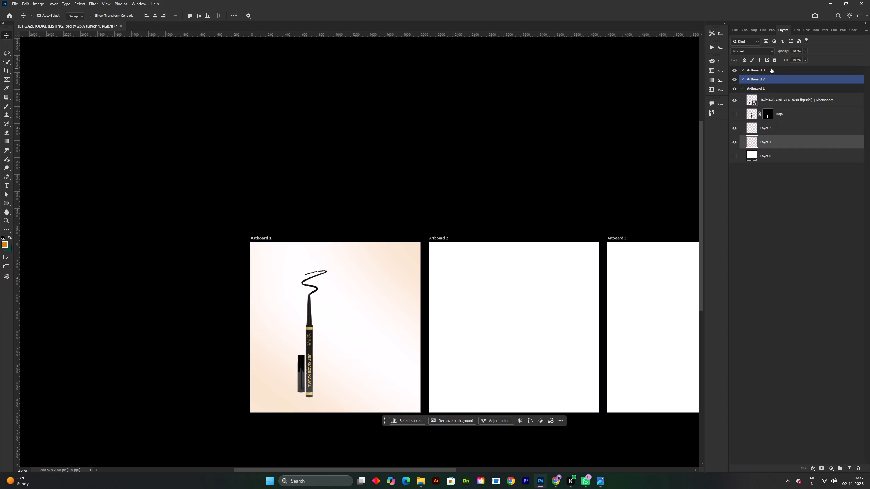
pyautogui.click(771, 64)
# For painting on Layer 2, reduce the soft brush to 908 px and flatten its tip into a very thin horizontal ellipse.
pyautogui.keyDown('shift'); pyautogui.scroll(1, 324, 380); pyautogui.keyUp('shift')
pyautogui.press('space')
pyautogui.moveTo(345, 354); pyautogui.dragTo(365, 322)
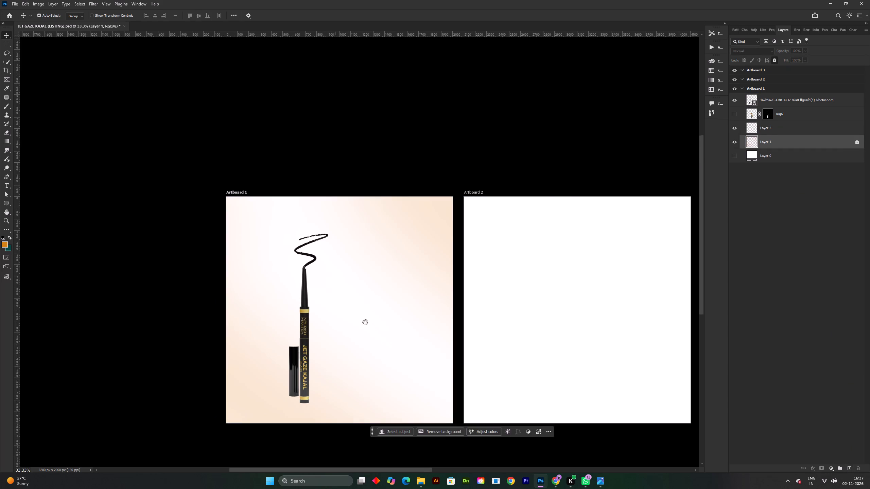
pyautogui.moveTo(365, 322); pyautogui.dragTo(387, 298)
pyautogui.click(769, 130)
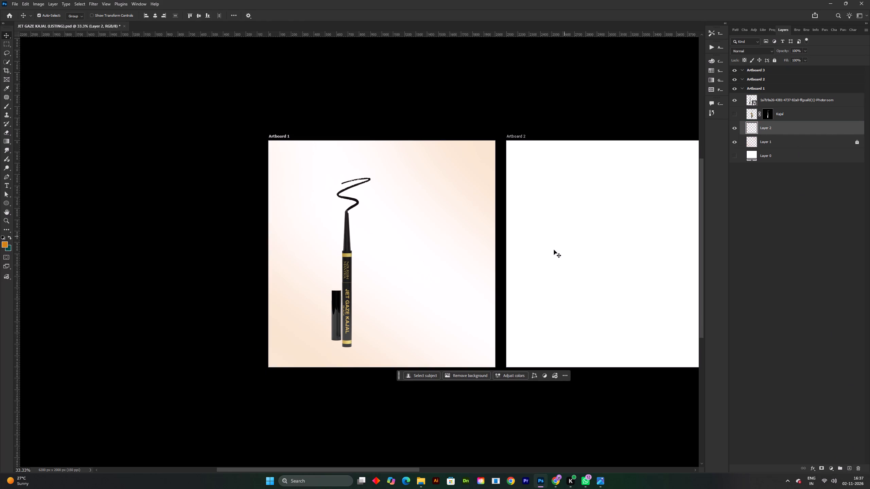
pyautogui.press('b')
pyautogui.keyDown('alt'); pyautogui.moveTo(377, 301); pyautogui.dragTo(319, 303, button='right'); pyautogui.keyUp('alt')
pyautogui.rightClick(342, 296)
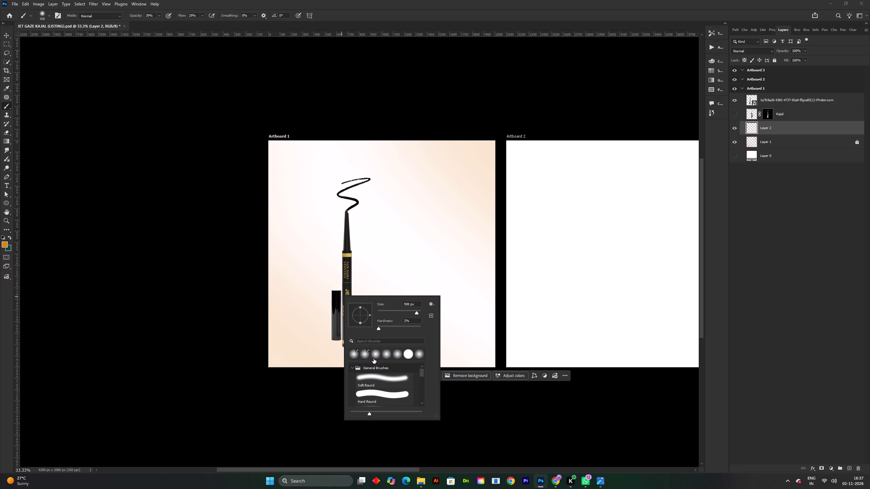
pyautogui.click(395, 353)
pyautogui.moveTo(362, 322); pyautogui.dragTo(361, 316)
pyautogui.moveTo(361, 316); pyautogui.dragTo(362, 315)
pyautogui.moveTo(362, 315); pyautogui.dragTo(363, 315)
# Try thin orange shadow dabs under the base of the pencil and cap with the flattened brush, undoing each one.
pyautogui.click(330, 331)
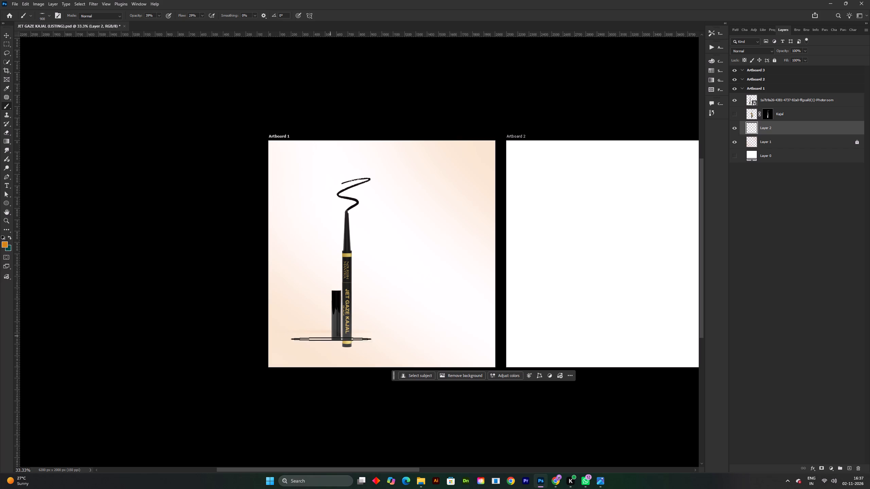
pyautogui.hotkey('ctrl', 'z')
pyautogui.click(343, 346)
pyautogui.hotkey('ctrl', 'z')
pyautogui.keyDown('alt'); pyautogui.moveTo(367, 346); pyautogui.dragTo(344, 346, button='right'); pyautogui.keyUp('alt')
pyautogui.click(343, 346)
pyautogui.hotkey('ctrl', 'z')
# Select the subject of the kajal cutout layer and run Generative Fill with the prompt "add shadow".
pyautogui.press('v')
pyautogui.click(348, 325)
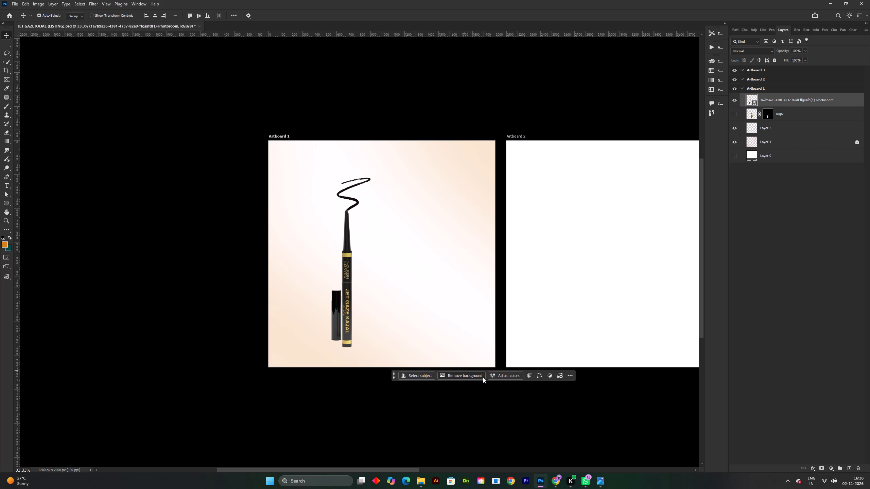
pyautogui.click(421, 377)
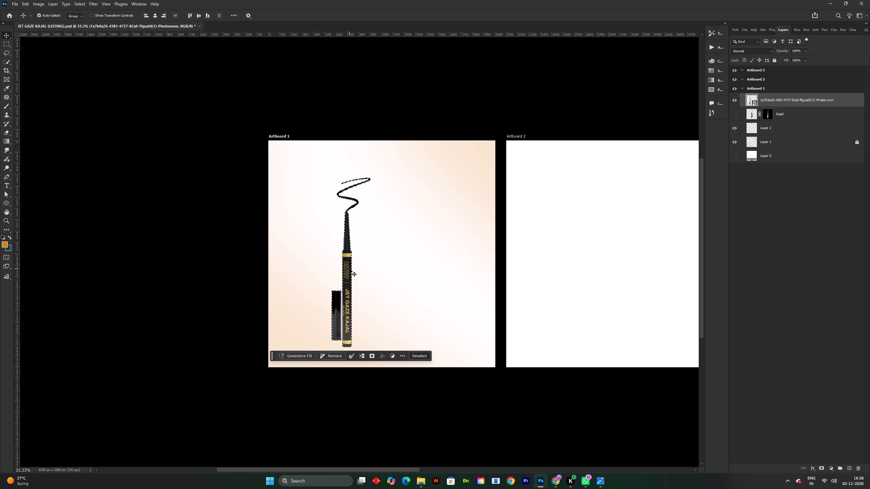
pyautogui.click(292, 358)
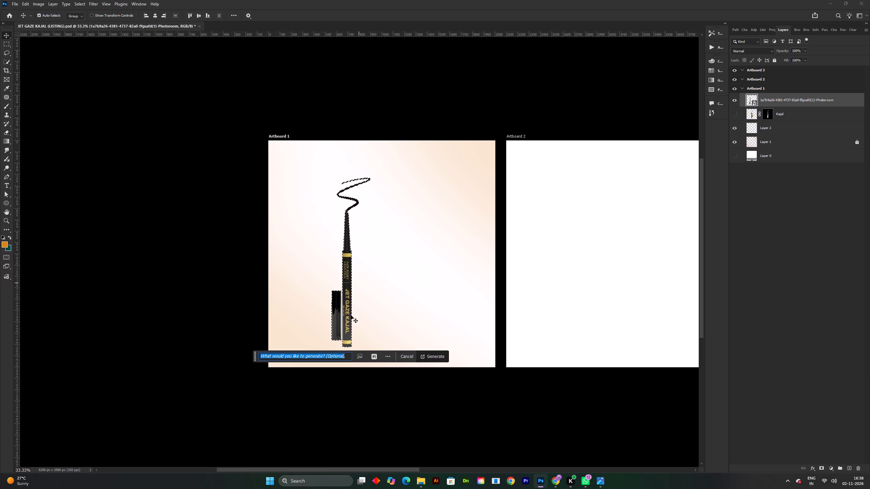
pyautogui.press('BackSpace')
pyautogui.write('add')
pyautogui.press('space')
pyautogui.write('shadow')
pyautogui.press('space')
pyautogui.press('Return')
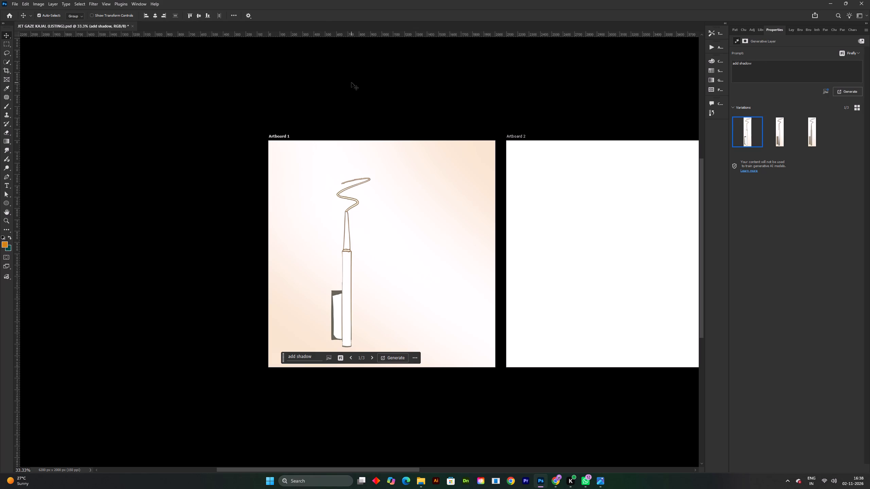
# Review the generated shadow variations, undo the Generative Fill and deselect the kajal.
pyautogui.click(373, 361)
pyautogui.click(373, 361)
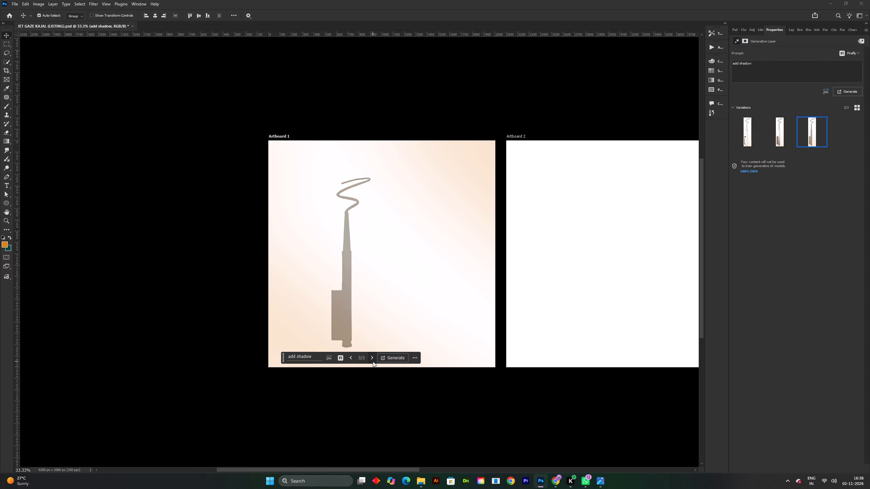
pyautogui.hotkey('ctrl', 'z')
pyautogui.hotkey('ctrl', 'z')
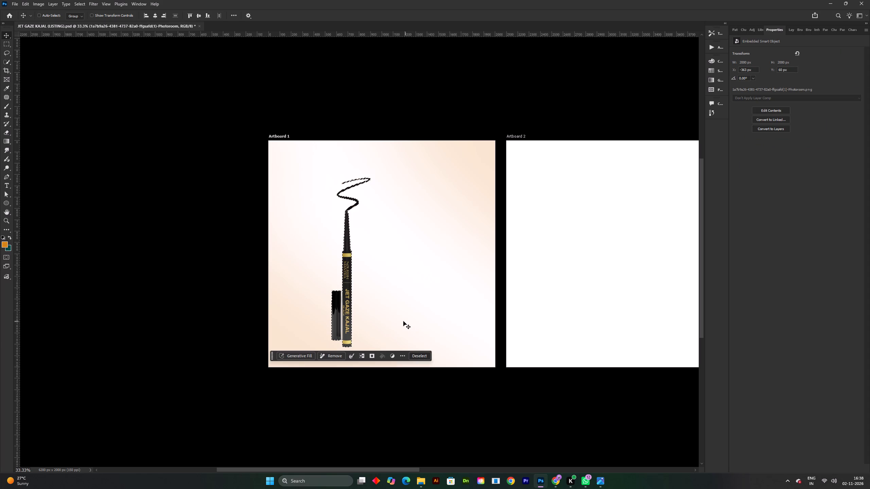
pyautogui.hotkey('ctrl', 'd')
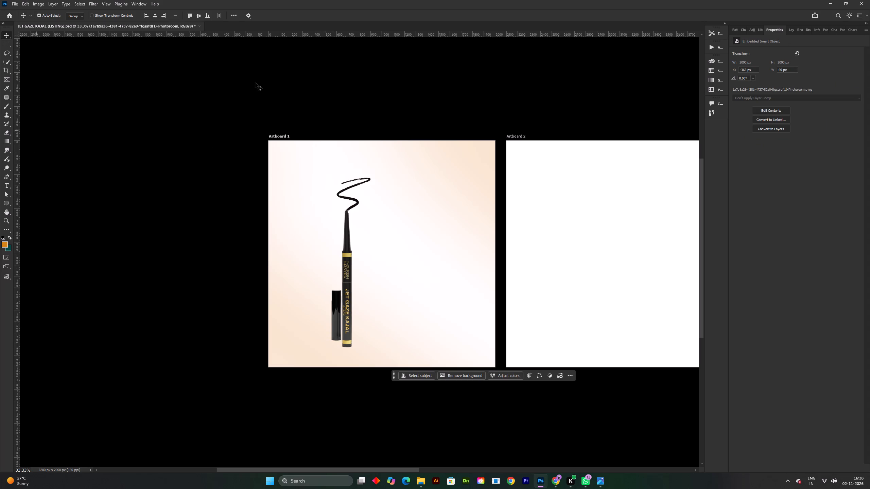
# Select Layer 2 beneath the kajal cutout and toggle its visibility off and on to check its content.
pyautogui.press('F7')
pyautogui.click(793, 117)
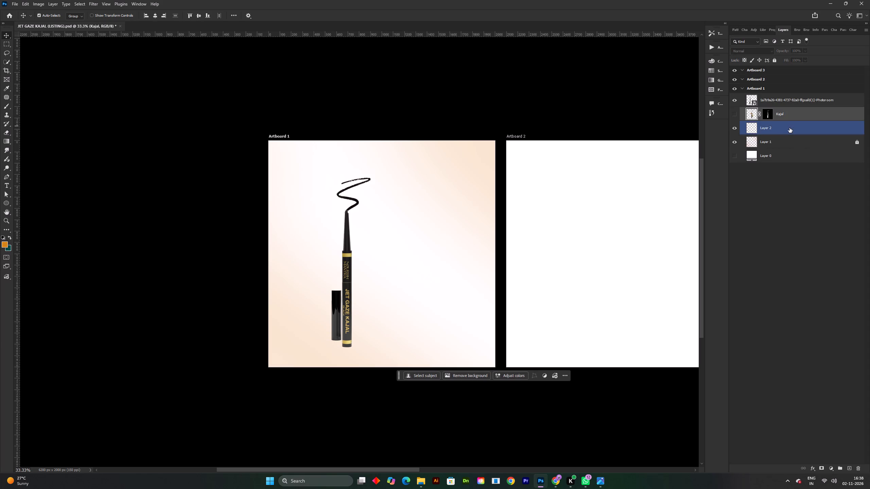
pyautogui.doubleClick(789, 128)
pyautogui.click(831, 210)
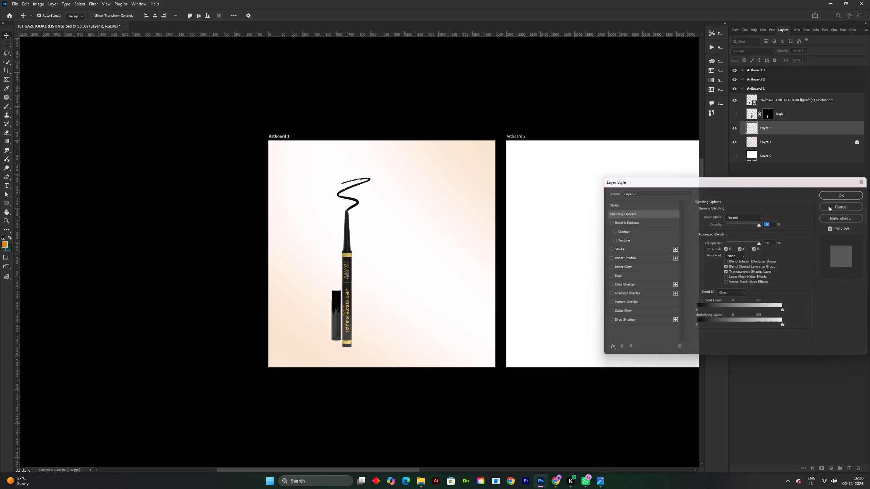
pyautogui.click(734, 133)
pyautogui.click(734, 133)
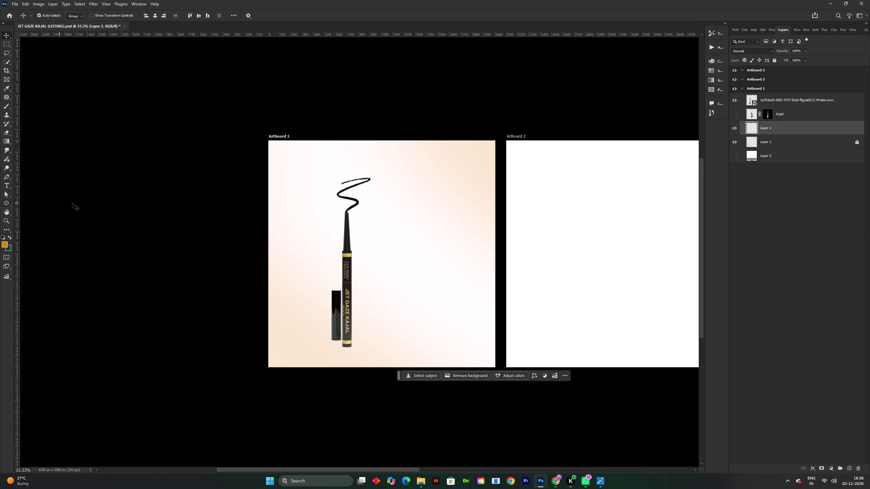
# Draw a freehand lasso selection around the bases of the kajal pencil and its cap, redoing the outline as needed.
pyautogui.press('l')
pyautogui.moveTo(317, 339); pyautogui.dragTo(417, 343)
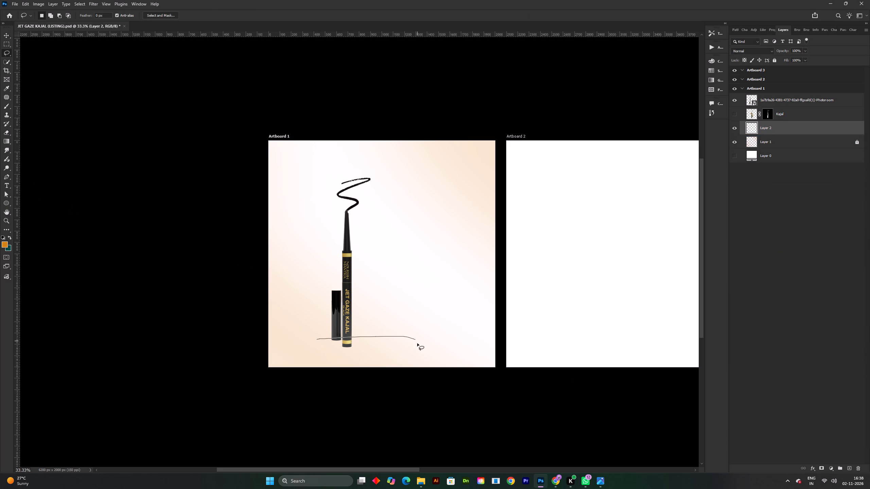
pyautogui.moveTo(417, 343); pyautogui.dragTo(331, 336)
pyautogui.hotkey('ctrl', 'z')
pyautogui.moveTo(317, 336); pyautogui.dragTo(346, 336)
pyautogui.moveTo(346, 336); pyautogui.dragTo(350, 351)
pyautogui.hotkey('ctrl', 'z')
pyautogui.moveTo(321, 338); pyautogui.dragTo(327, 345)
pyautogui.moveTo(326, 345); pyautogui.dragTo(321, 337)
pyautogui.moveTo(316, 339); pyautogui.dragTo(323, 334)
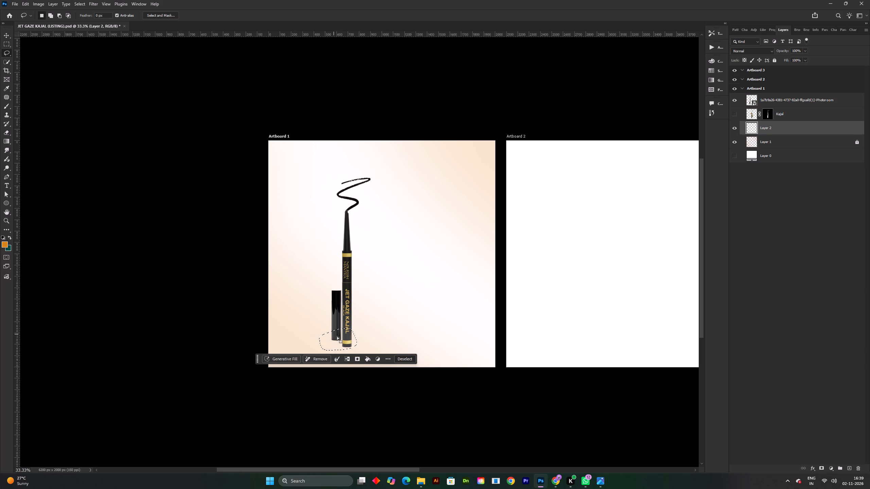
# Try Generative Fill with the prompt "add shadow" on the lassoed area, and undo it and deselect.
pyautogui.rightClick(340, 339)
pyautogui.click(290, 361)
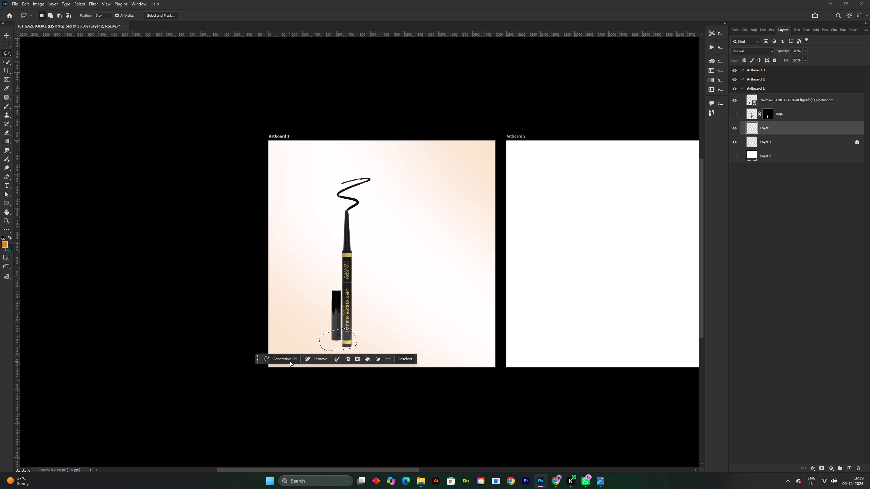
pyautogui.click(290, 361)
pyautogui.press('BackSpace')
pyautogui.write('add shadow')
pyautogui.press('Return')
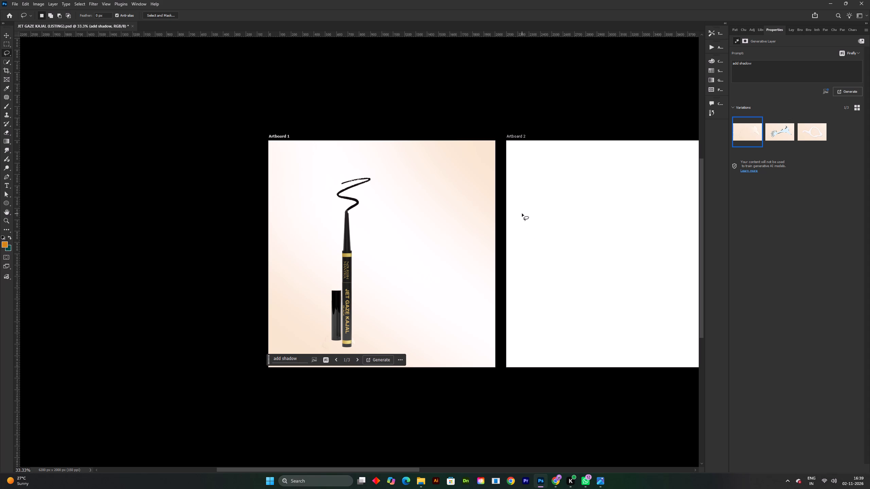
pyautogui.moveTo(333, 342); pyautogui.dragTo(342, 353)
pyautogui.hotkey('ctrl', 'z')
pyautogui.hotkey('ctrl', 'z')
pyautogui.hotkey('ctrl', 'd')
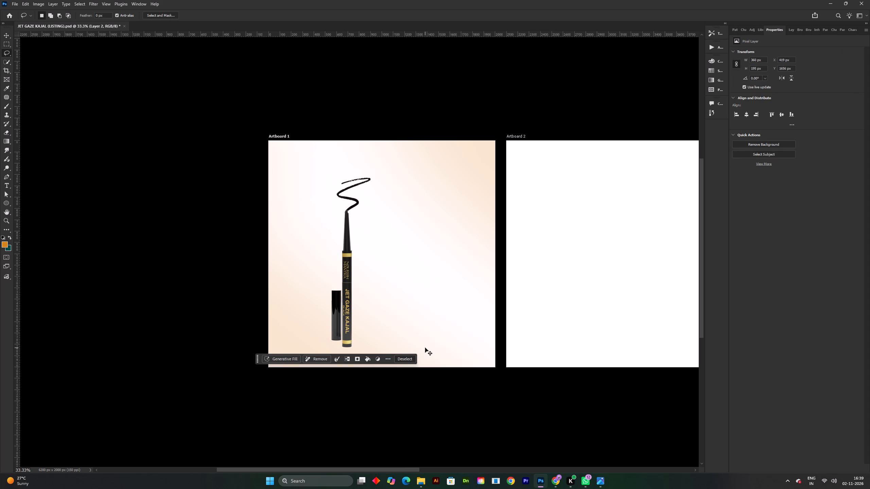
# Select Layer 2 beneath the kajal cutout and toggle its visibility to check its content.
pyautogui.press('v')
pyautogui.press('space')
pyautogui.moveTo(356, 315); pyautogui.dragTo(343, 304)
pyautogui.click(339, 296)
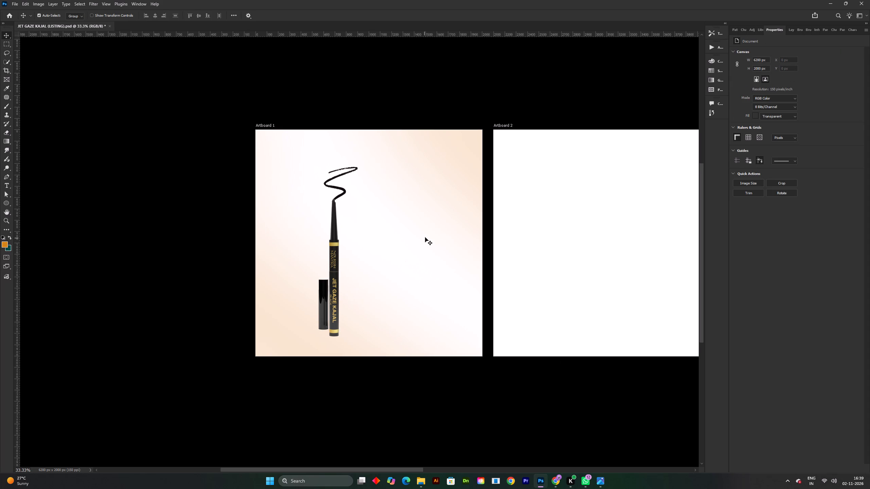
pyautogui.press('F7')
pyautogui.click(780, 100)
pyautogui.click(790, 131)
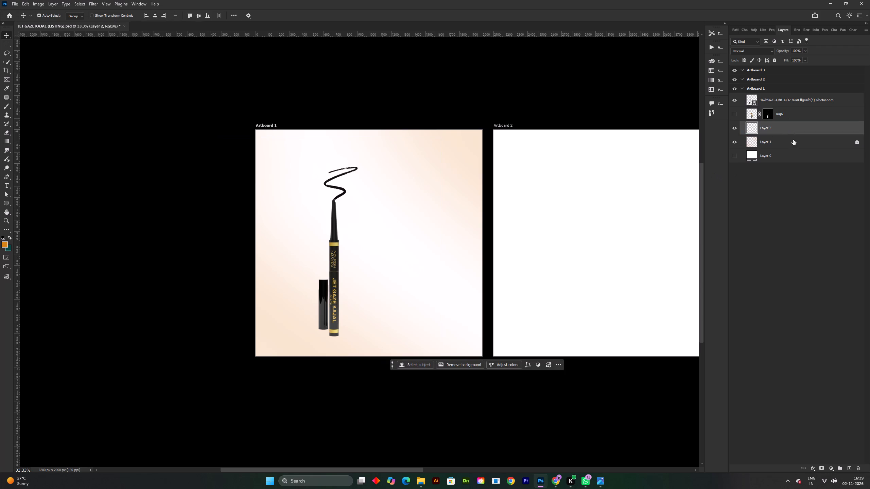
pyautogui.doubleClick(736, 129)
# Reshape the flattened brush tip into a fuller ellipse, with a much smaller size and an angle of -1°.
pyautogui.press('b')
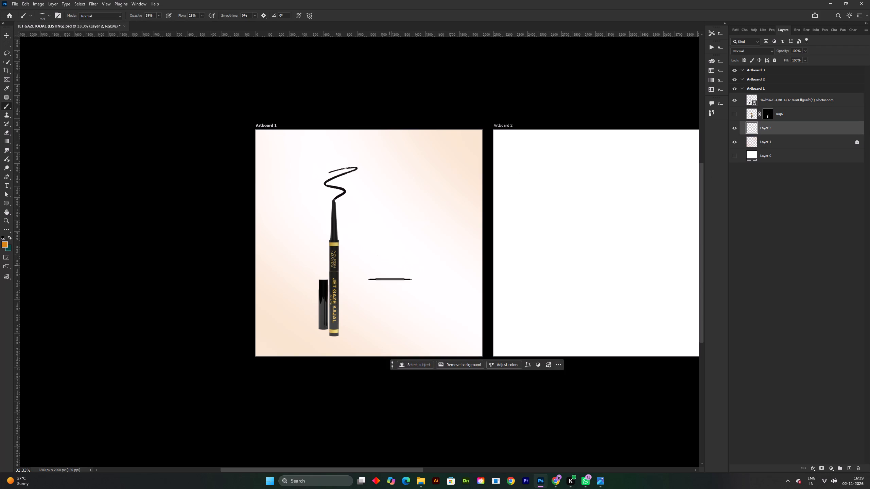
pyautogui.keyDown('alt'); pyautogui.moveTo(333, 331); pyautogui.dragTo(351, 336, button='right'); pyautogui.keyUp('alt')
pyautogui.keyDown('shift'); pyautogui.scroll(3, 326, 345); pyautogui.keyUp('shift')
pyautogui.rightClick(356, 315)
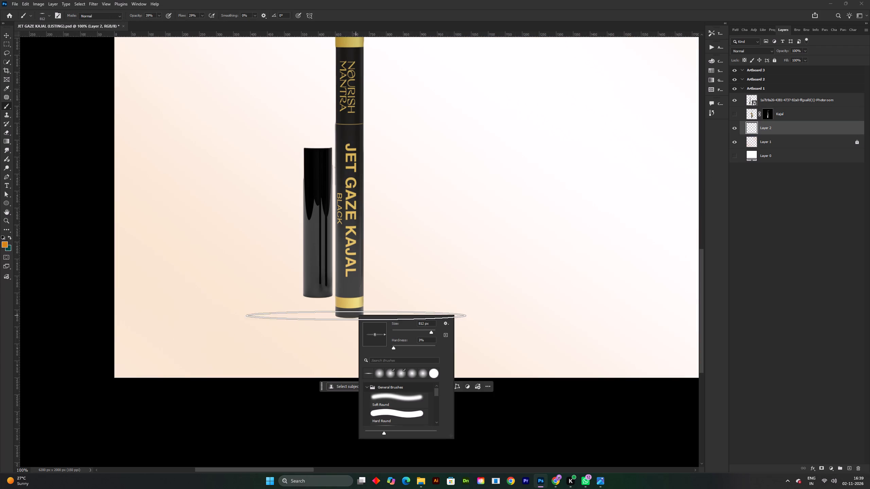
pyautogui.moveTo(377, 336); pyautogui.dragTo(383, 336)
pyautogui.hotkey('ctrl', 'z')
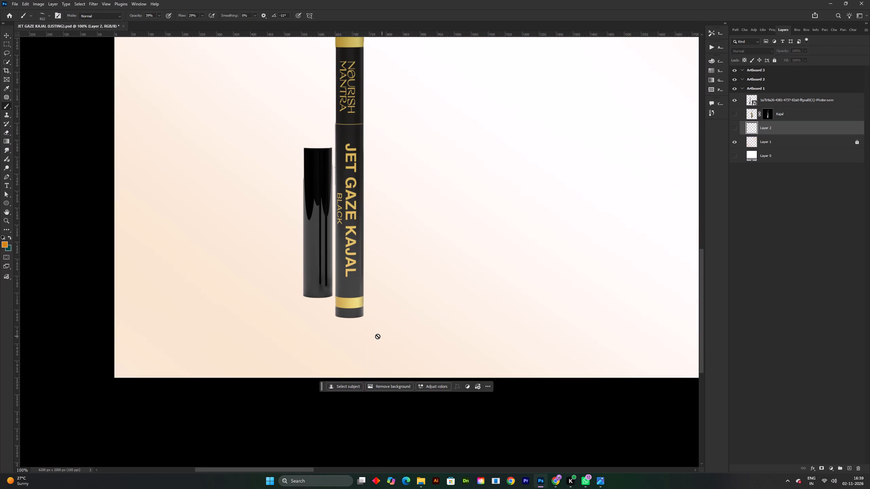
pyautogui.rightClick(355, 328)
pyautogui.moveTo(379, 348); pyautogui.dragTo(397, 348)
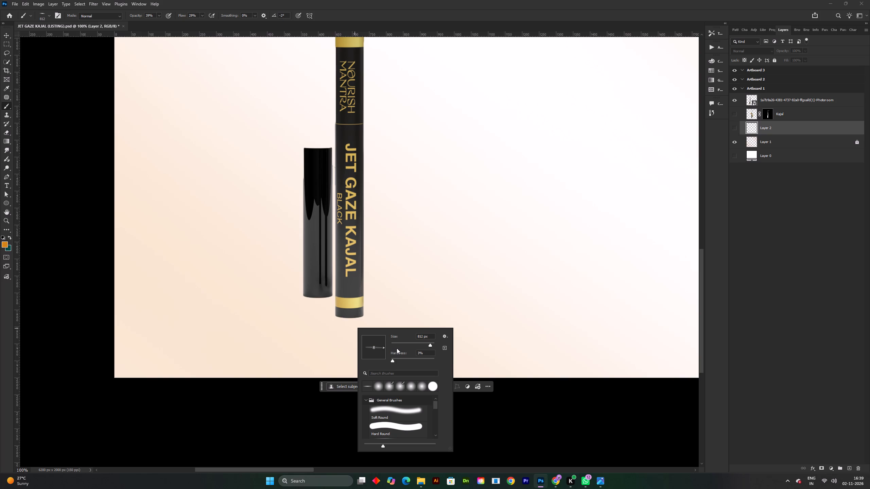
pyautogui.moveTo(397, 348); pyautogui.dragTo(397, 348)
pyautogui.click(401, 345)
pyautogui.moveTo(384, 347); pyautogui.dragTo(388, 347)
pyautogui.moveTo(388, 347); pyautogui.dragTo(400, 346)
pyautogui.moveTo(400, 346); pyautogui.dragTo(404, 347)
pyautogui.moveTo(375, 350); pyautogui.dragTo(393, 348)
pyautogui.moveTo(375, 347); pyautogui.dragTo(378, 350)
pyautogui.moveTo(378, 350); pyautogui.dragTo(382, 349)
# Try a brush dab at the pencil's base on hidden Layer 2, and turn the layer's visibility back on.
pyautogui.click(350, 313)
pyautogui.click(427, 173)
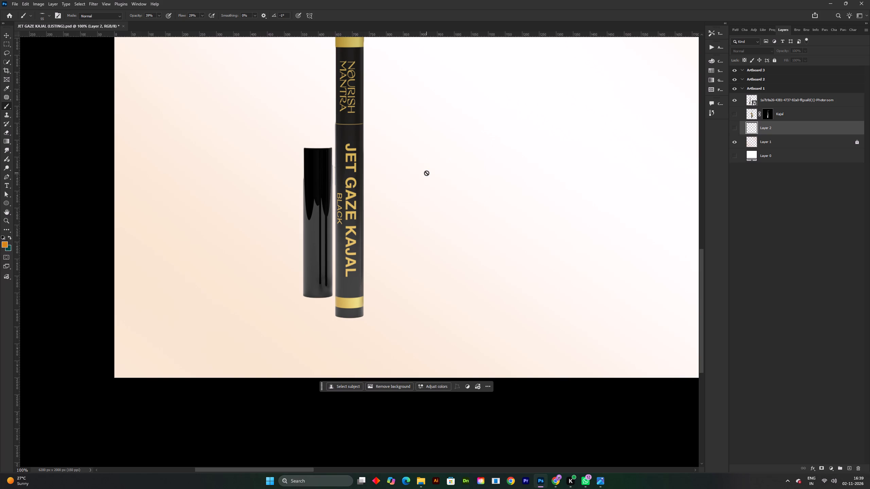
pyautogui.press('b')
pyautogui.click(354, 314)
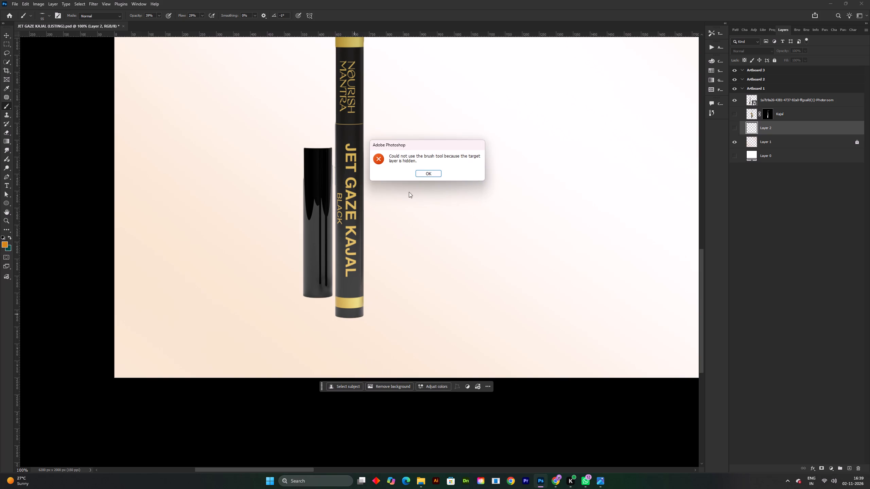
pyautogui.click(425, 175)
pyautogui.click(733, 131)
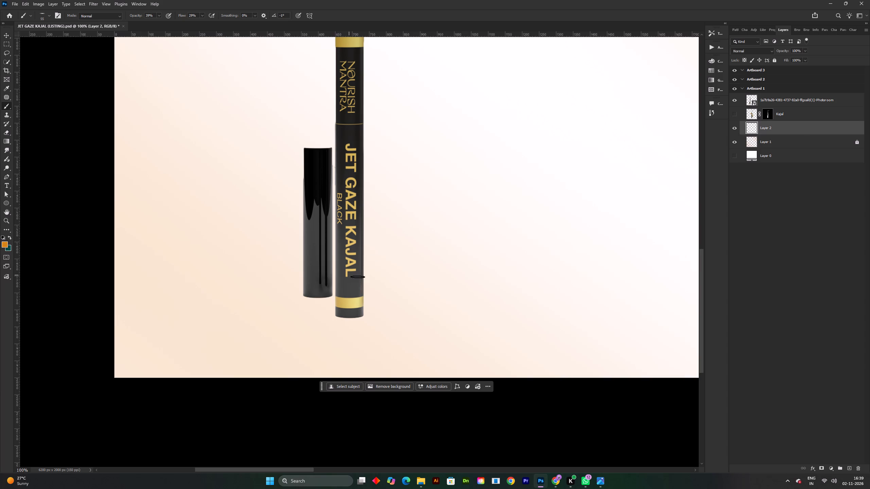
# Enlarge the elliptical brush and dab soft orange shadows under the bases of the pencil and cap on Layer 2.
pyautogui.keyDown('alt'); pyautogui.moveTo(342, 317); pyautogui.dragTo(383, 318, button='right'); pyautogui.keyUp('alt')
pyautogui.click(355, 318)
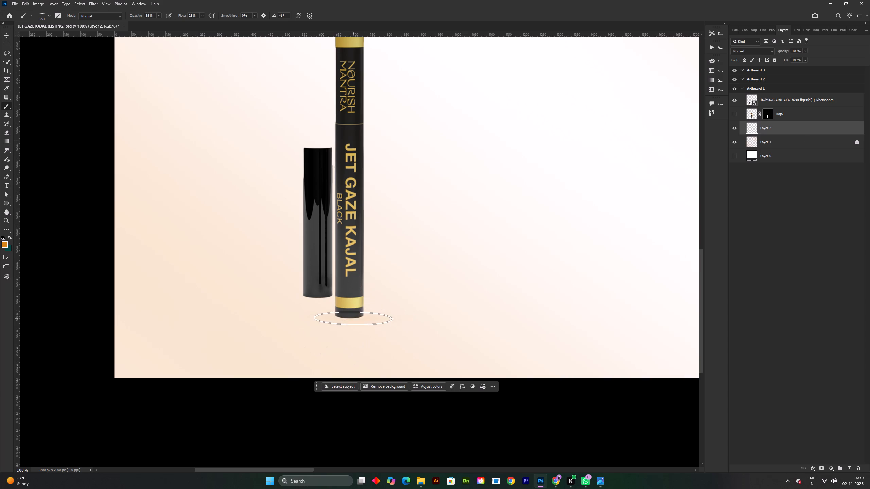
pyautogui.hotkey('ctrl', 'z')
pyautogui.doubleClick(351, 316)
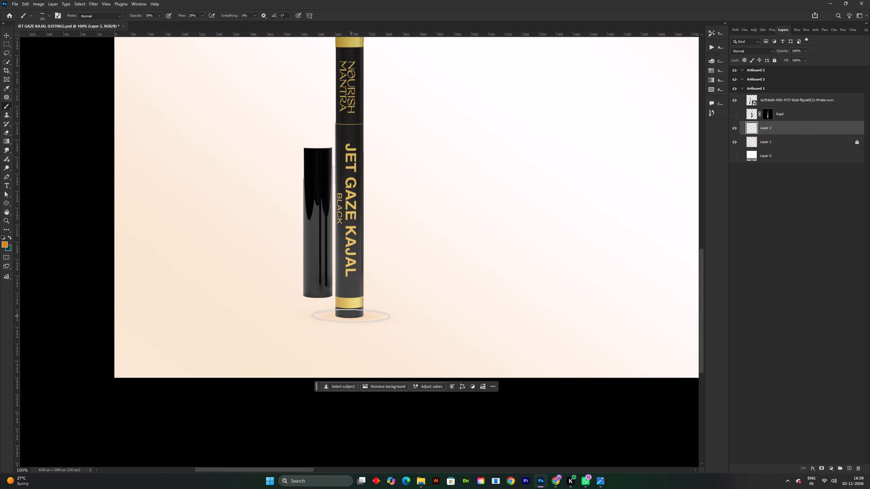
pyautogui.doubleClick(320, 297)
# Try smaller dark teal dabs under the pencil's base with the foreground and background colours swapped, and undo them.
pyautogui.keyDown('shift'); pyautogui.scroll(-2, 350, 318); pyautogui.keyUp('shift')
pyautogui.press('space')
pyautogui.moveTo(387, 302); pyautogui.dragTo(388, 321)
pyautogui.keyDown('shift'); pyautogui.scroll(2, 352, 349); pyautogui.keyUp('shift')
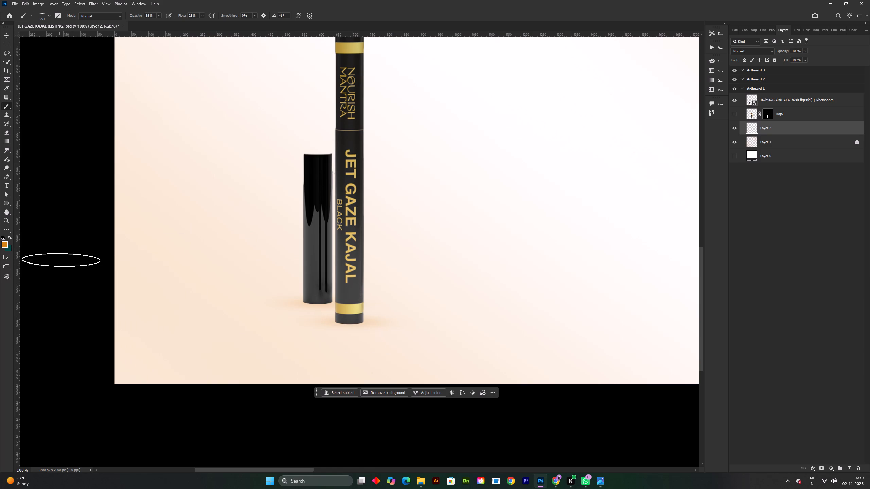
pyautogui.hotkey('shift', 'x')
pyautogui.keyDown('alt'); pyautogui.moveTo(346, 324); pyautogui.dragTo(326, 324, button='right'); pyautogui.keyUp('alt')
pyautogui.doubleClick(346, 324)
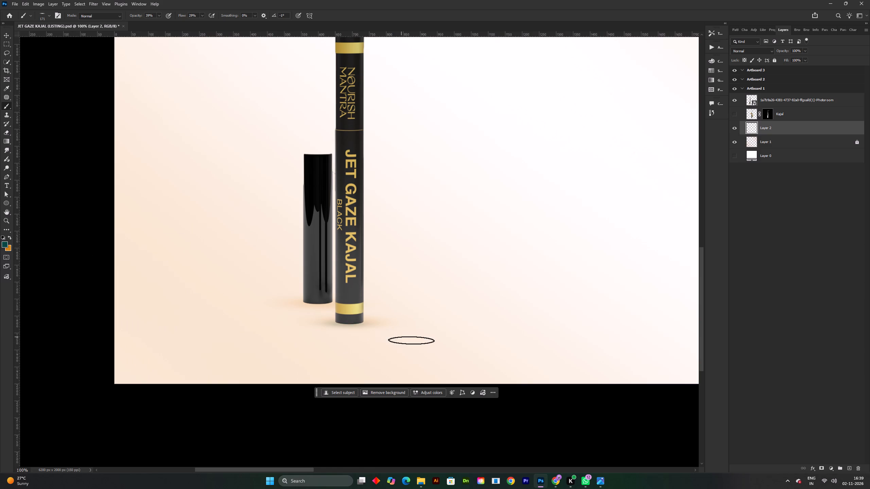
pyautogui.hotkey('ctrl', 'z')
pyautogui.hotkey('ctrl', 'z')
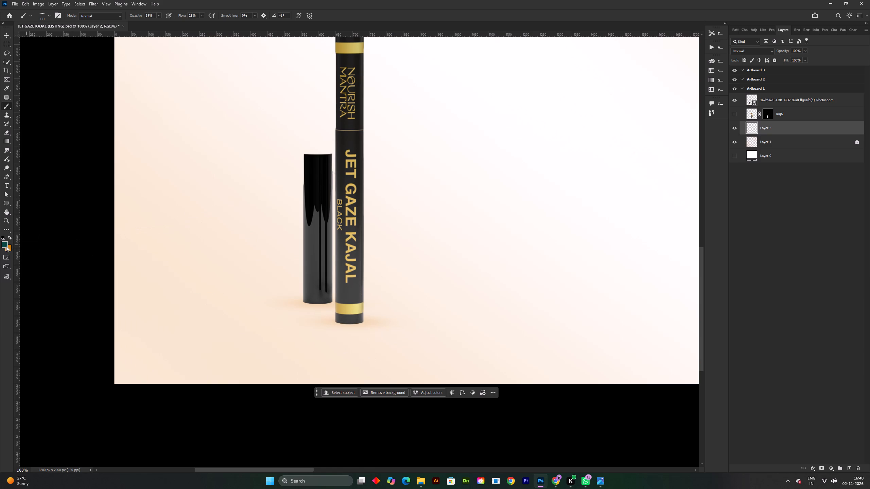
# Set the foreground colour to dark brown #261806 and dab contact shadows under the bases of the pencil and cap.
pyautogui.click(6, 246)
pyautogui.click(416, 257)
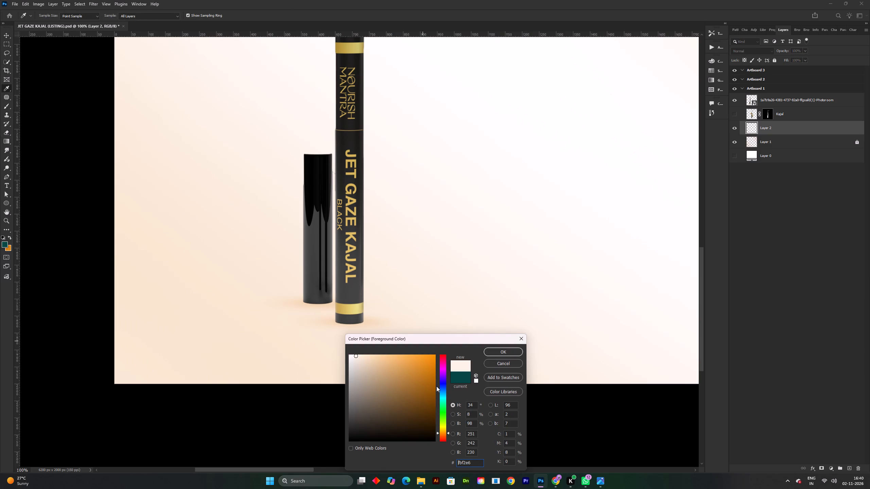
pyautogui.moveTo(412, 387); pyautogui.dragTo(418, 394)
pyautogui.moveTo(429, 409); pyautogui.dragTo(422, 428)
pyautogui.click(502, 352)
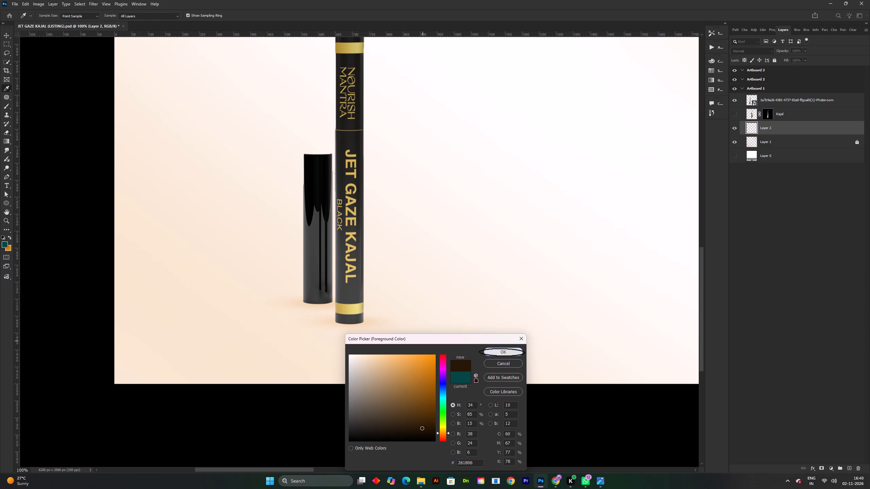
pyautogui.tripleClick(348, 323)
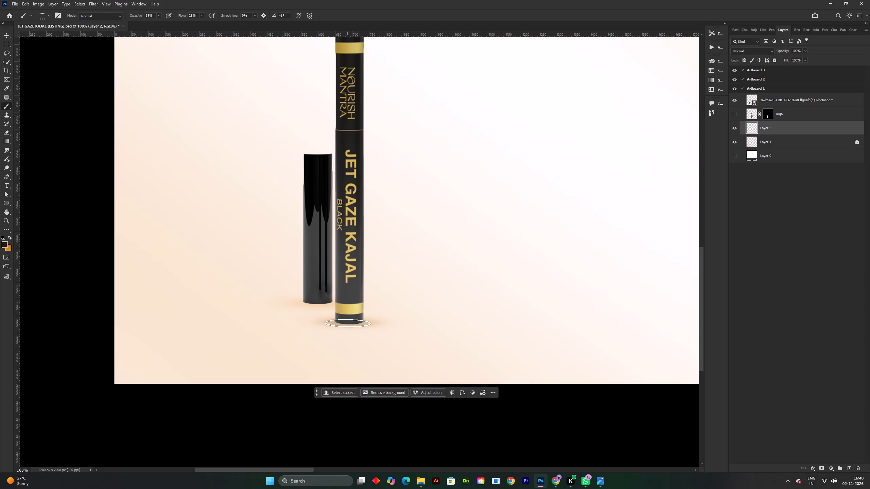
pyautogui.tripleClick(319, 303)
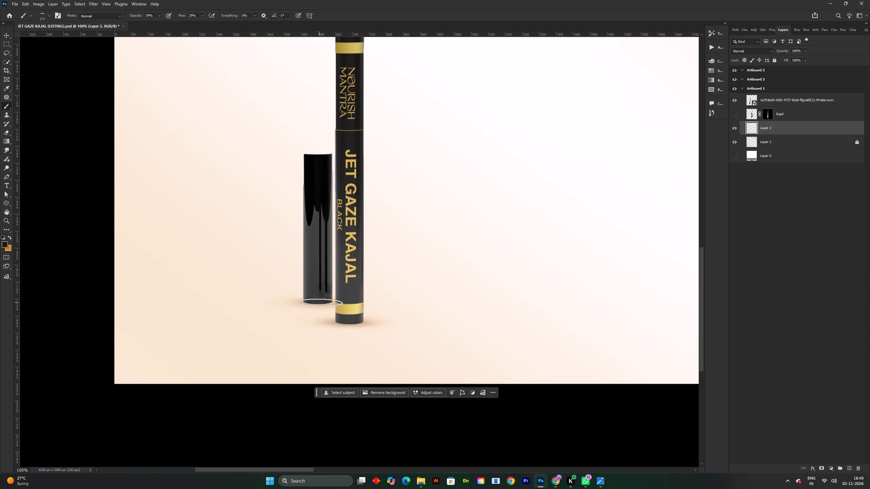
pyautogui.doubleClick(319, 303)
# Enlarge the brush and dab broad, soft dark brown ground shadows around the bases of the pencil and cap.
pyautogui.keyDown('shift'); pyautogui.scroll(-4, 385, 339); pyautogui.keyUp('shift')
pyautogui.keyDown('shift'); pyautogui.scroll(1, 384, 336); pyautogui.keyUp('shift')
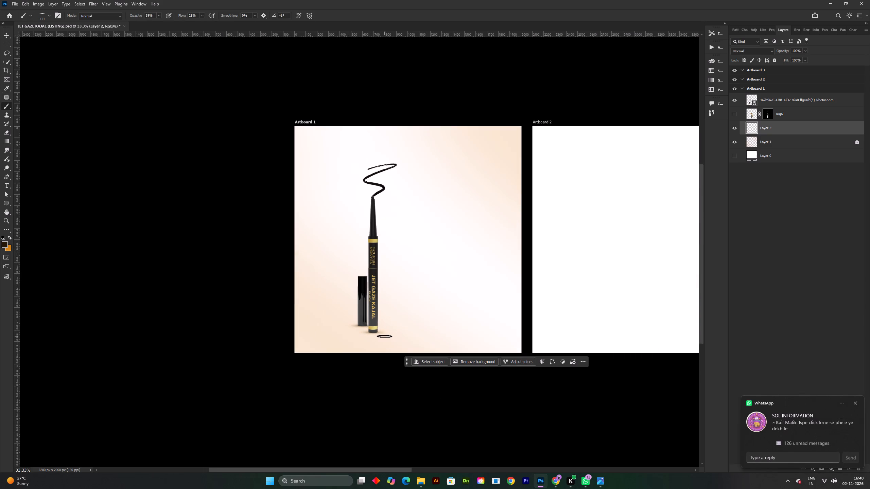
pyautogui.press('space')
pyautogui.moveTo(380, 325); pyautogui.dragTo(377, 337)
pyautogui.keyDown('alt'); pyautogui.moveTo(361, 330); pyautogui.dragTo(386, 336, button='right'); pyautogui.keyUp('alt')
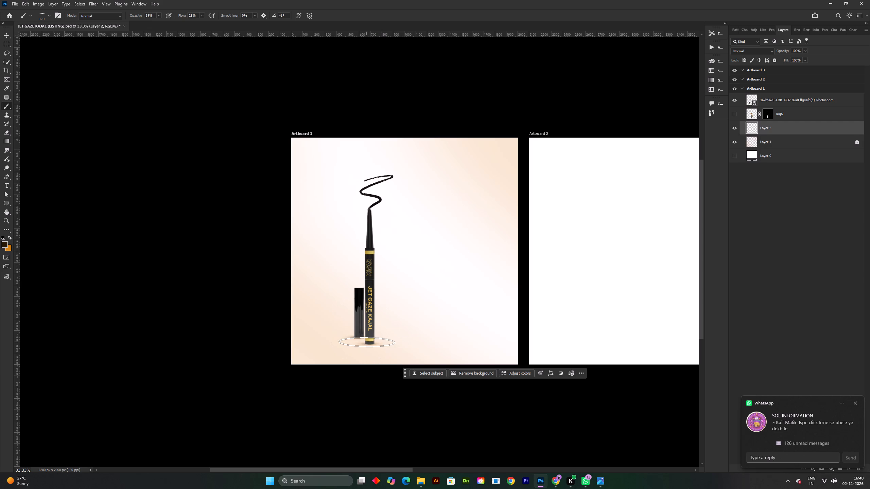
pyautogui.click(364, 342)
pyautogui.keyDown('shift'); pyautogui.scroll(-1, 407, 350); pyautogui.keyUp('shift')
pyautogui.press('space')
pyautogui.press('space')
pyautogui.press('space')
pyautogui.moveTo(432, 322); pyautogui.dragTo(394, 343)
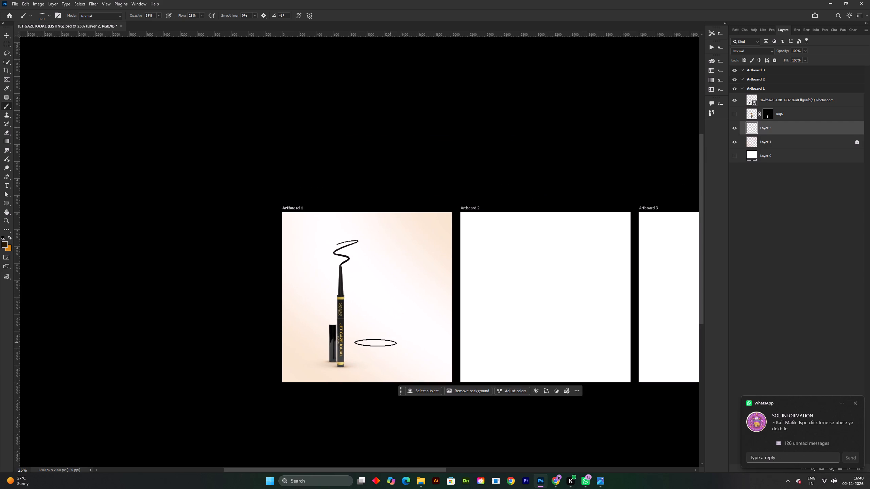
pyautogui.keyDown('shift'); pyautogui.scroll(2, 337, 355); pyautogui.keyUp('shift')
pyautogui.click(329, 371)
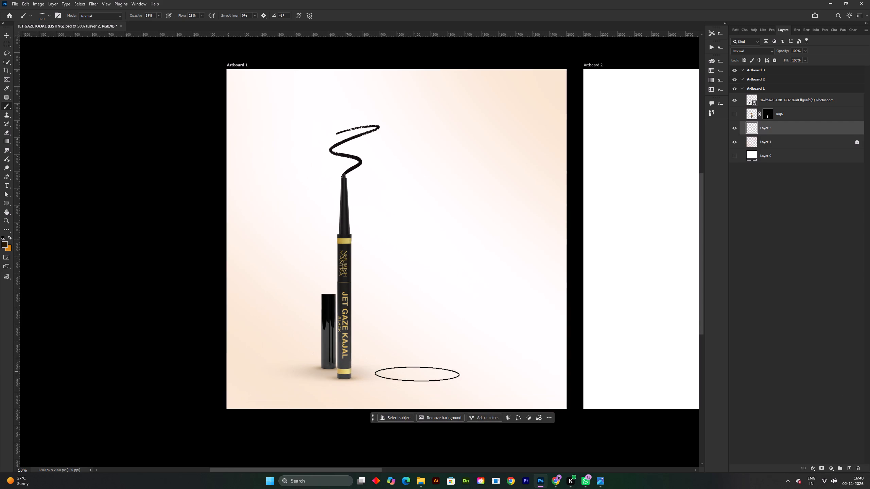
# Link the kajal cutout layer with its shadow on Layer 2.
pyautogui.press('v')
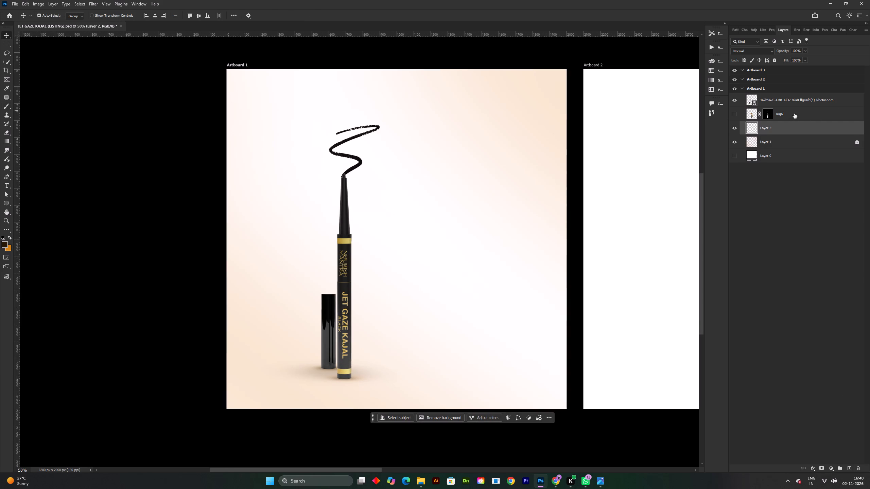
pyautogui.keyDown('shift'); pyautogui.click(788, 101); pyautogui.keyUp('shift')
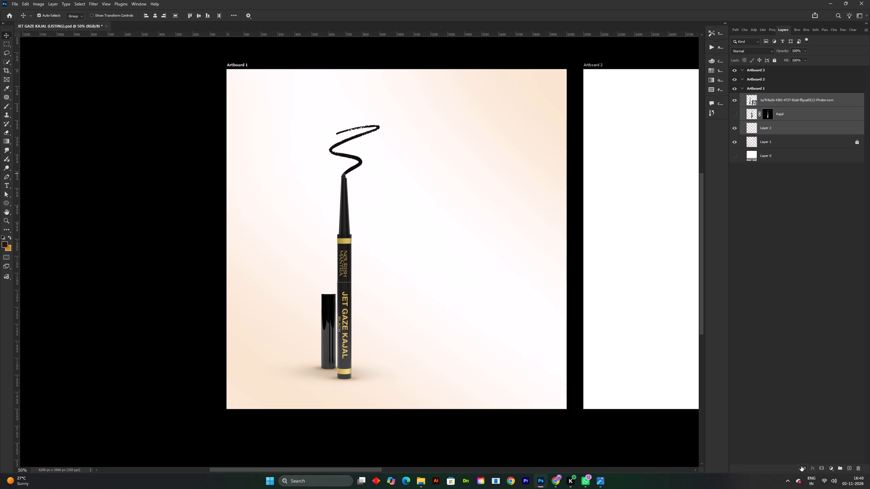
pyautogui.click(801, 466)
# Shift the linked kajal cutout and its shadow slightly closer to the left edge of Artboard 1, and save the document.
pyautogui.click(346, 233)
pyautogui.moveTo(345, 233); pyautogui.dragTo(316, 231)
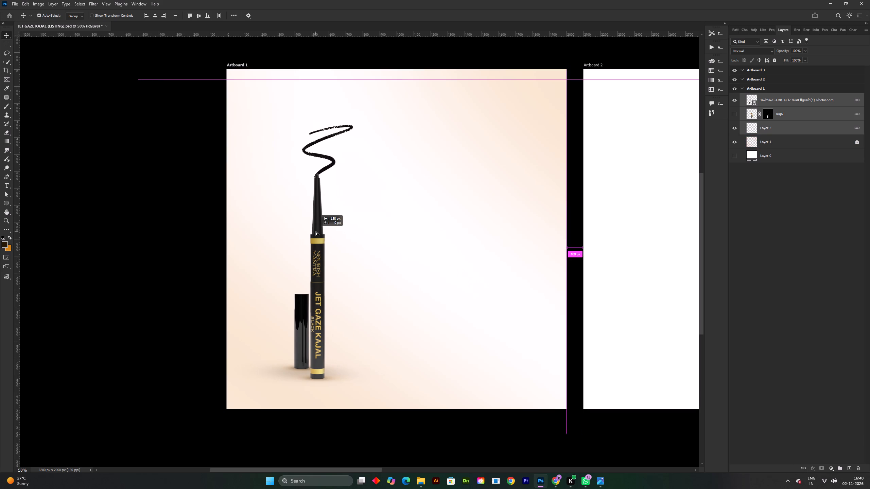
pyautogui.moveTo(316, 231); pyautogui.dragTo(319, 231)
pyautogui.keyDown('shift'); pyautogui.scroll(-2, 319, 231); pyautogui.keyUp('shift')
pyautogui.press('space')
pyautogui.moveTo(368, 207); pyautogui.dragTo(366, 227)
pyautogui.click(388, 90)
pyautogui.keyDown('shift'); pyautogui.scroll(1, 348, 200); pyautogui.keyUp('shift')
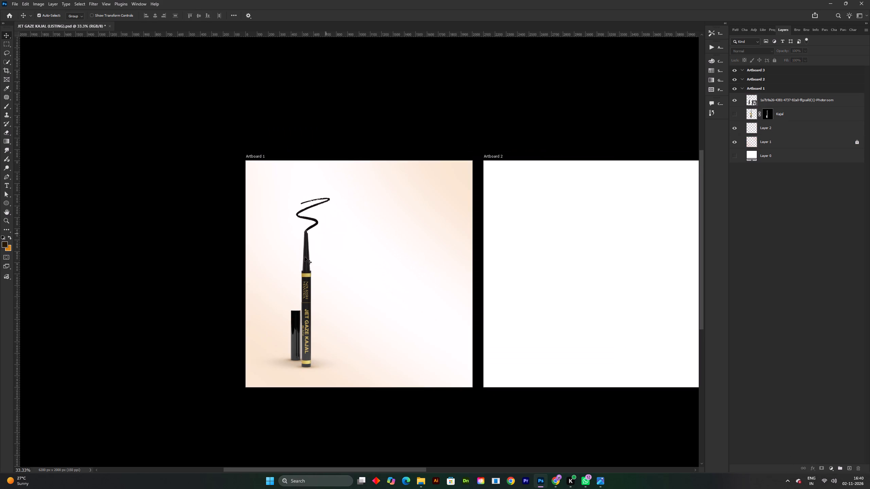
pyautogui.moveTo(306, 260); pyautogui.dragTo(321, 257)
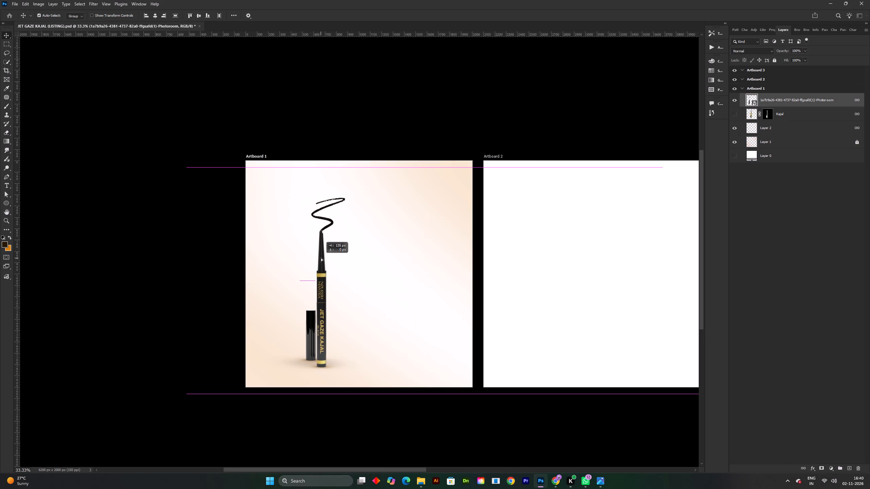
pyautogui.moveTo(321, 257); pyautogui.dragTo(319, 257)
pyautogui.click(424, 122)
pyautogui.hotkey('ctrl', 's')
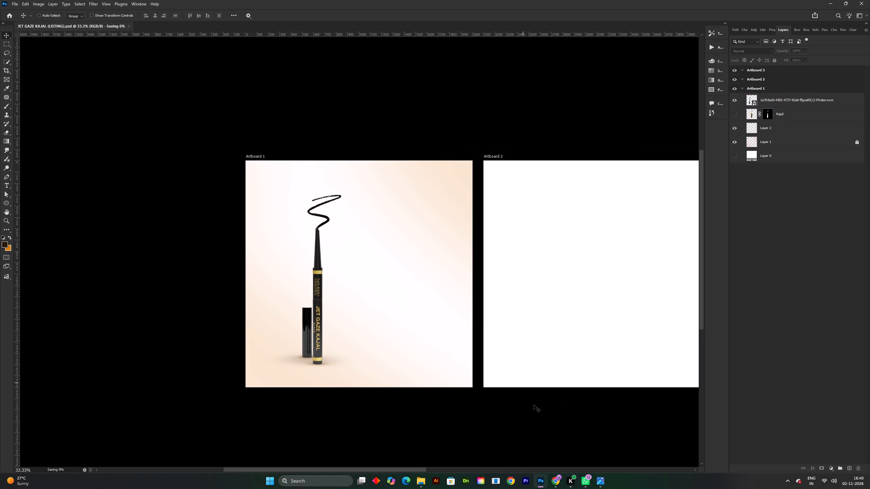
# Switch to Pinterest in Chrome and search for "texture fo bg".
pyautogui.click(555, 478)
pyautogui.click(235, 0)
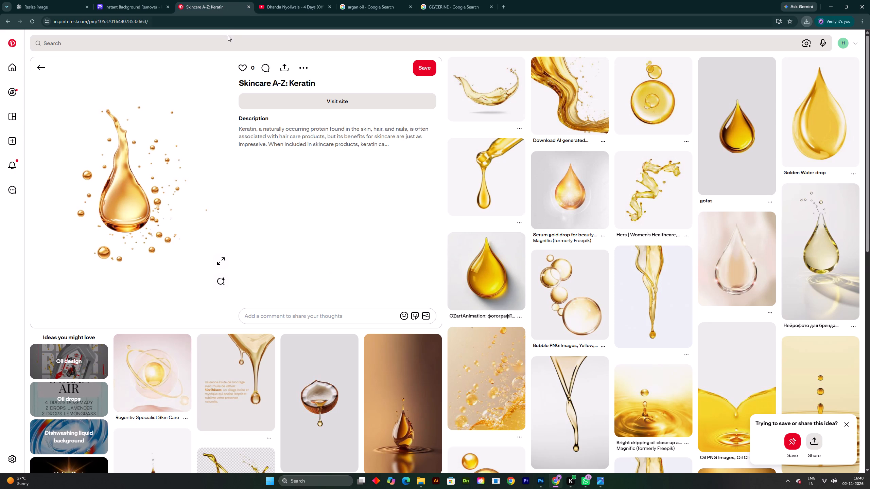
pyautogui.click(228, 37)
pyautogui.write('text')
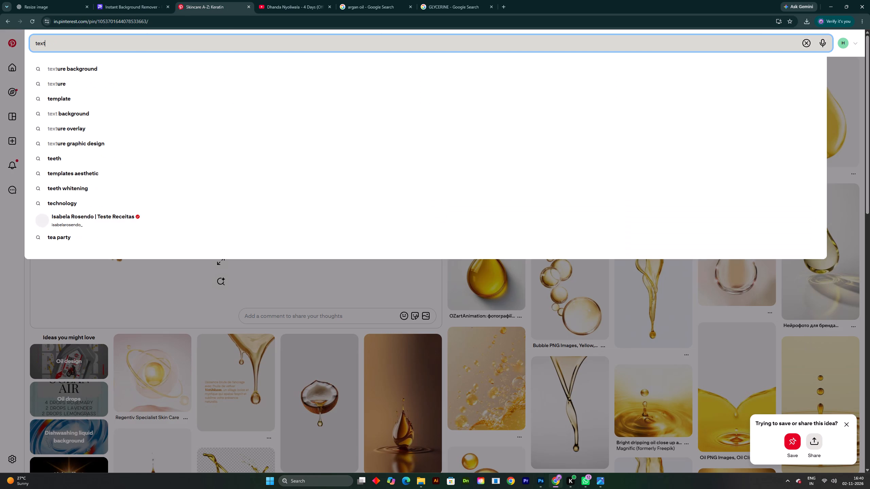
pyautogui.write('ure fo bg')
pyautogui.press('Return')
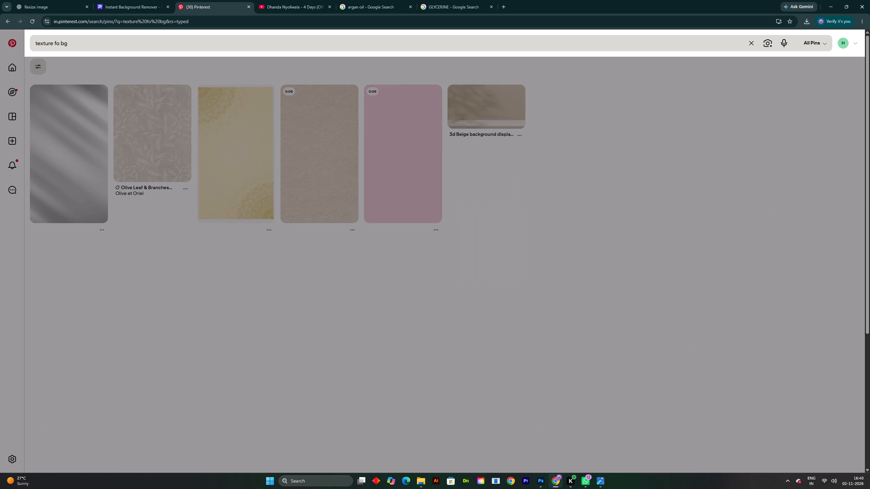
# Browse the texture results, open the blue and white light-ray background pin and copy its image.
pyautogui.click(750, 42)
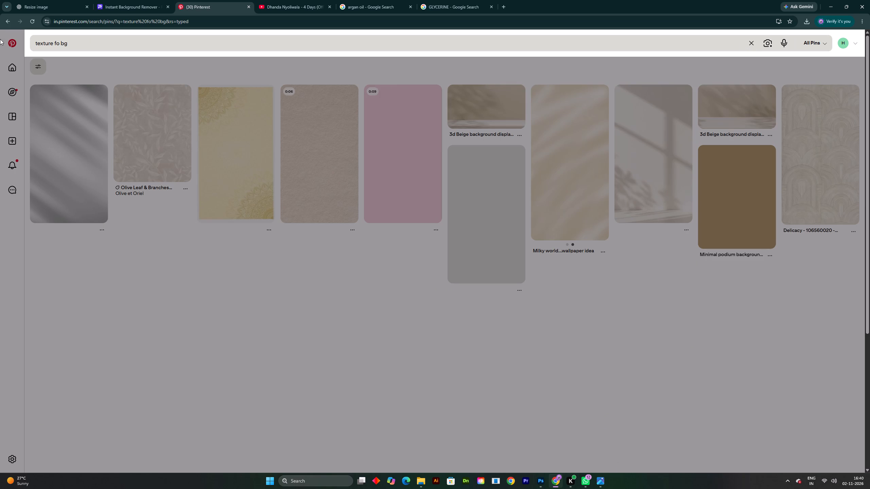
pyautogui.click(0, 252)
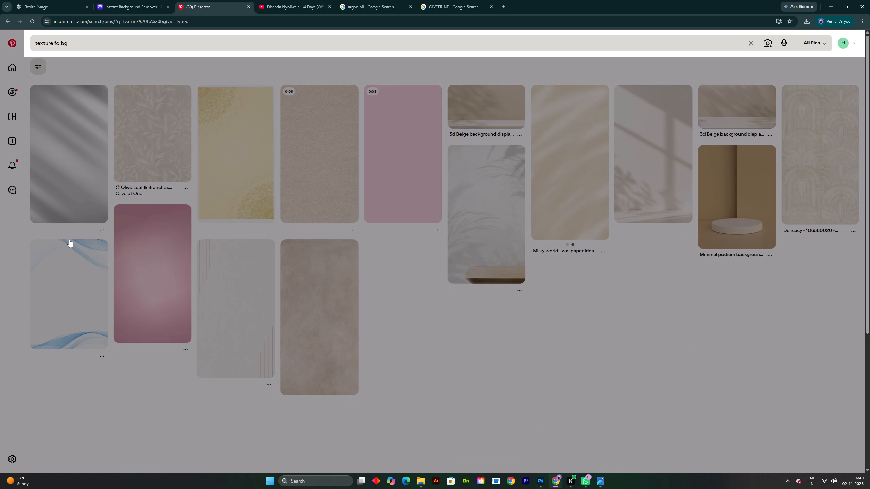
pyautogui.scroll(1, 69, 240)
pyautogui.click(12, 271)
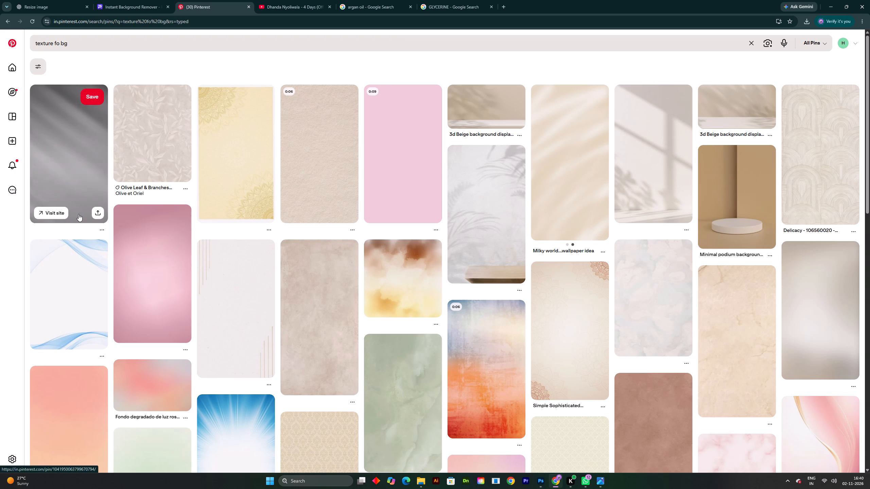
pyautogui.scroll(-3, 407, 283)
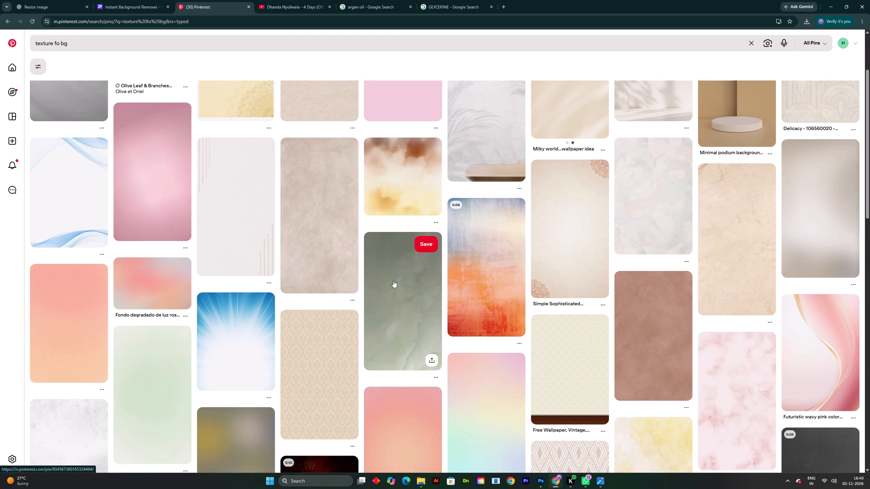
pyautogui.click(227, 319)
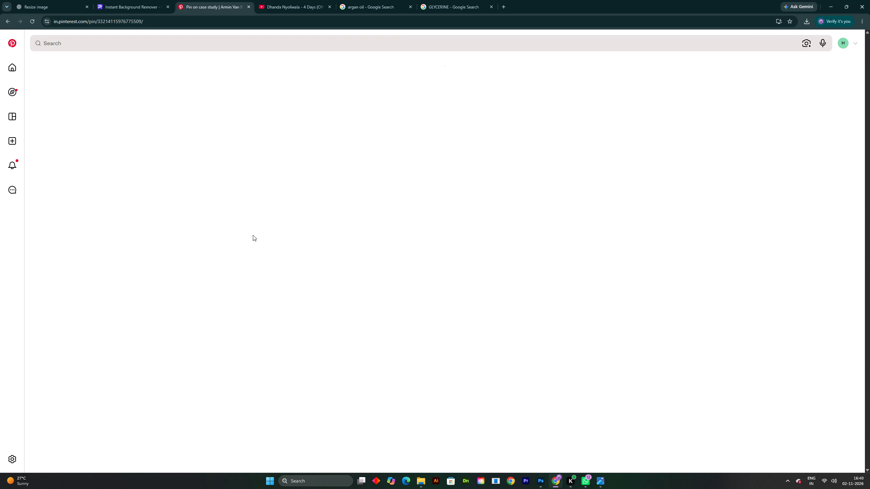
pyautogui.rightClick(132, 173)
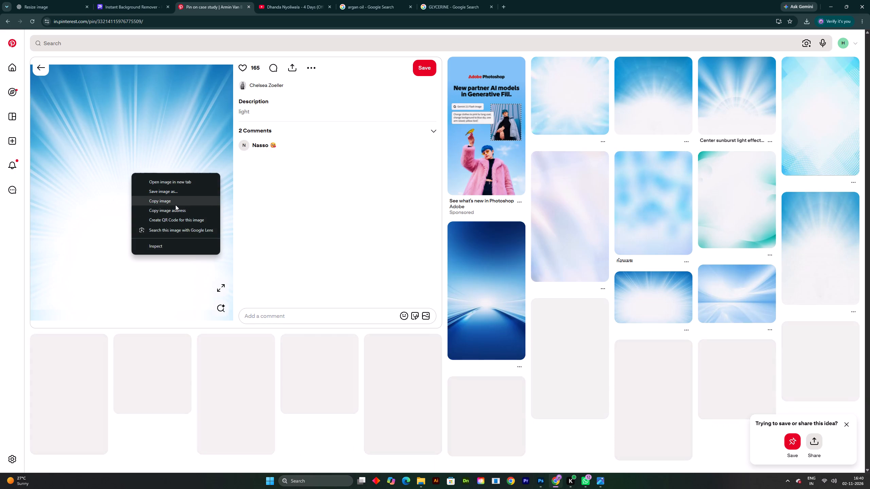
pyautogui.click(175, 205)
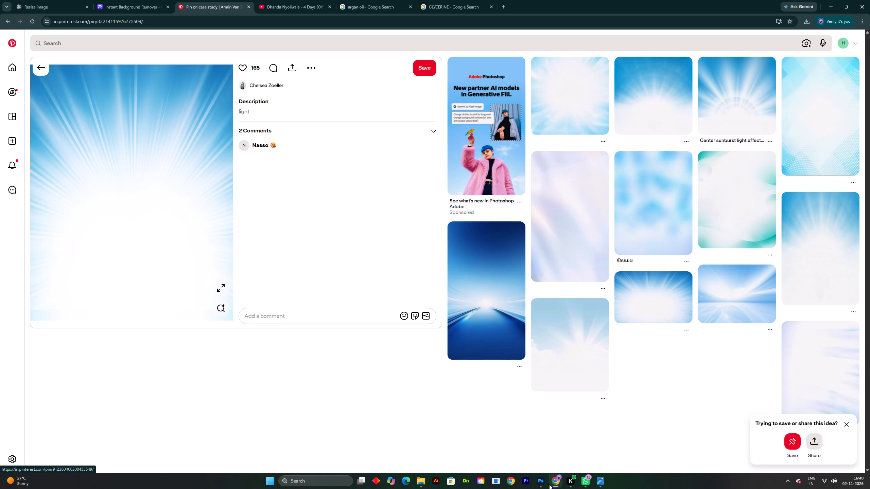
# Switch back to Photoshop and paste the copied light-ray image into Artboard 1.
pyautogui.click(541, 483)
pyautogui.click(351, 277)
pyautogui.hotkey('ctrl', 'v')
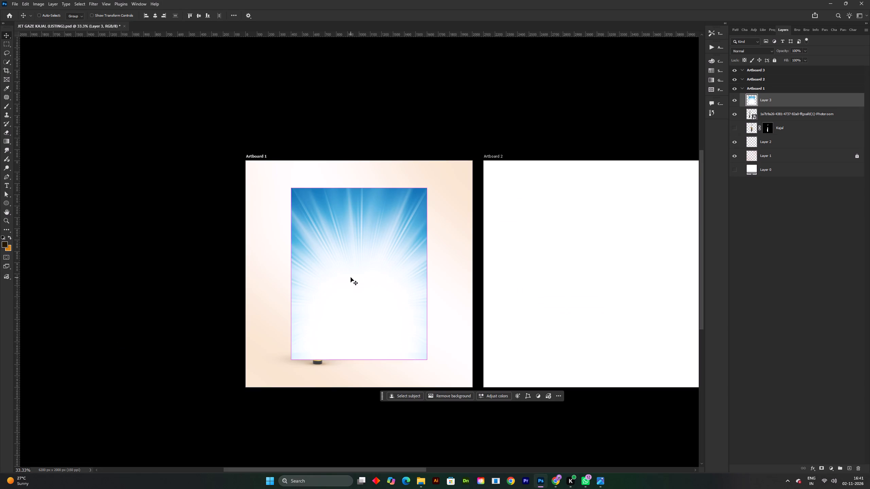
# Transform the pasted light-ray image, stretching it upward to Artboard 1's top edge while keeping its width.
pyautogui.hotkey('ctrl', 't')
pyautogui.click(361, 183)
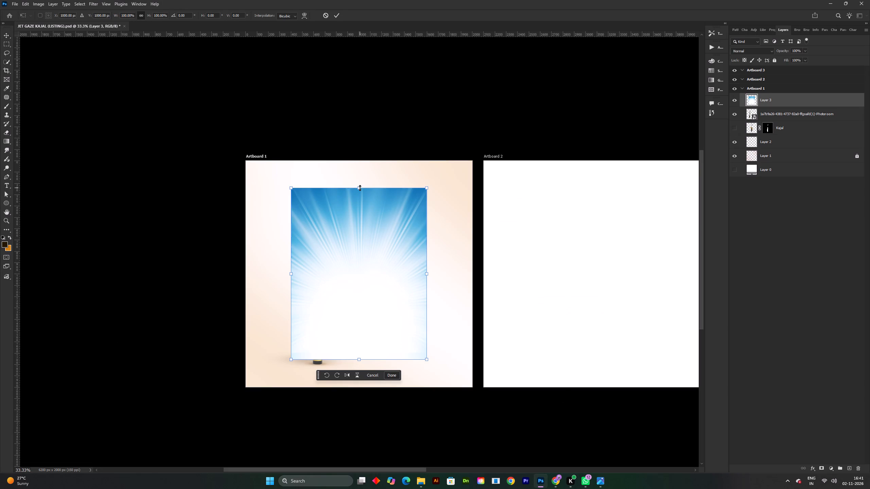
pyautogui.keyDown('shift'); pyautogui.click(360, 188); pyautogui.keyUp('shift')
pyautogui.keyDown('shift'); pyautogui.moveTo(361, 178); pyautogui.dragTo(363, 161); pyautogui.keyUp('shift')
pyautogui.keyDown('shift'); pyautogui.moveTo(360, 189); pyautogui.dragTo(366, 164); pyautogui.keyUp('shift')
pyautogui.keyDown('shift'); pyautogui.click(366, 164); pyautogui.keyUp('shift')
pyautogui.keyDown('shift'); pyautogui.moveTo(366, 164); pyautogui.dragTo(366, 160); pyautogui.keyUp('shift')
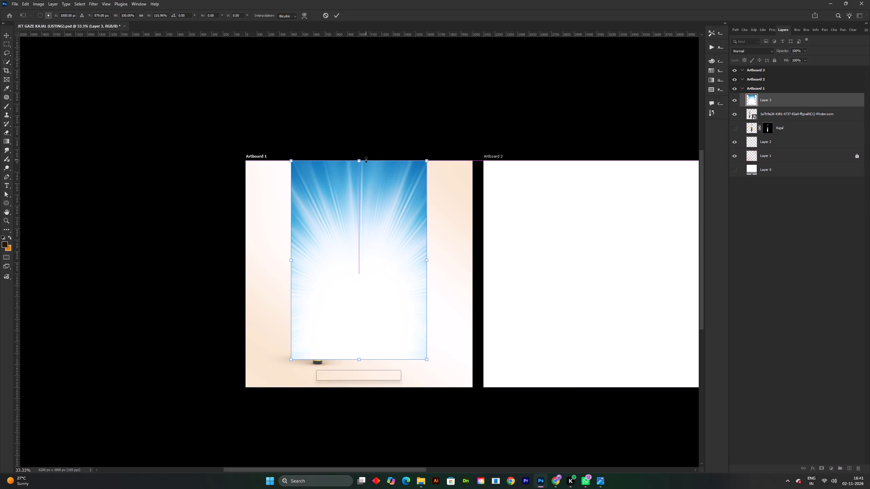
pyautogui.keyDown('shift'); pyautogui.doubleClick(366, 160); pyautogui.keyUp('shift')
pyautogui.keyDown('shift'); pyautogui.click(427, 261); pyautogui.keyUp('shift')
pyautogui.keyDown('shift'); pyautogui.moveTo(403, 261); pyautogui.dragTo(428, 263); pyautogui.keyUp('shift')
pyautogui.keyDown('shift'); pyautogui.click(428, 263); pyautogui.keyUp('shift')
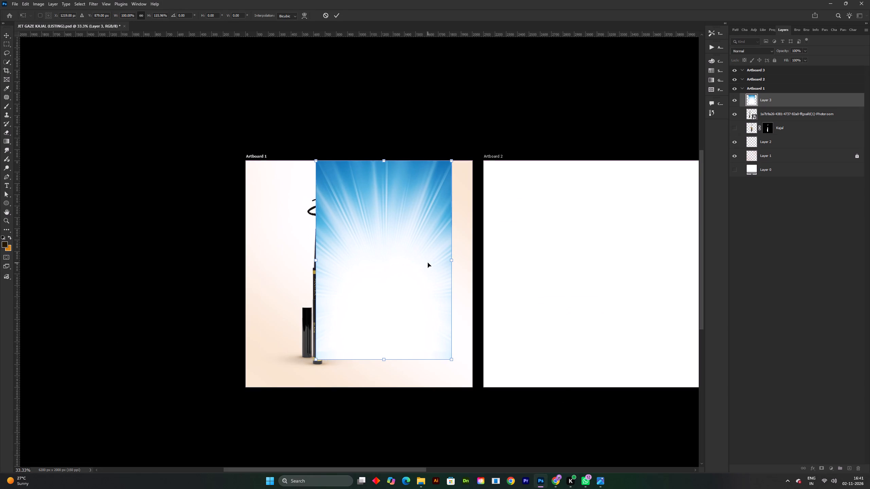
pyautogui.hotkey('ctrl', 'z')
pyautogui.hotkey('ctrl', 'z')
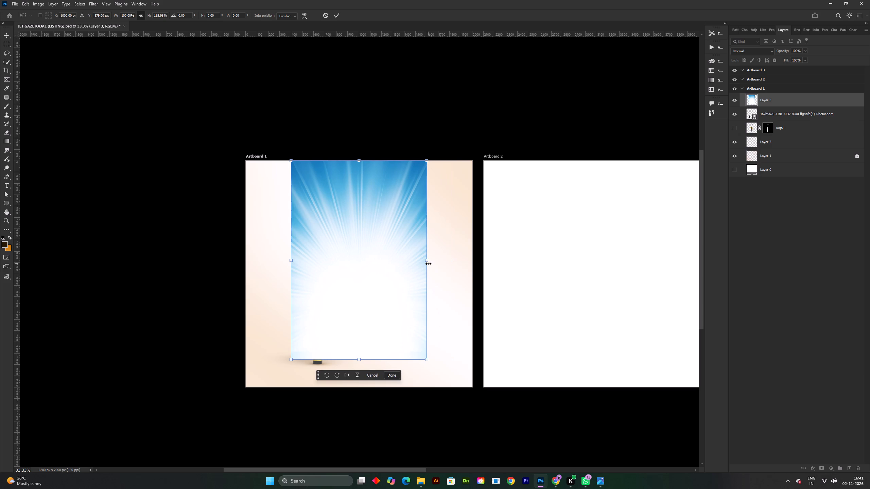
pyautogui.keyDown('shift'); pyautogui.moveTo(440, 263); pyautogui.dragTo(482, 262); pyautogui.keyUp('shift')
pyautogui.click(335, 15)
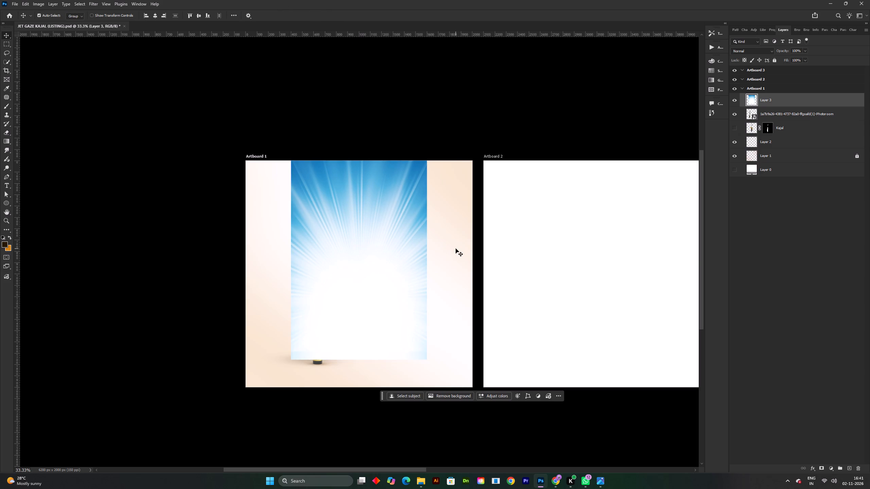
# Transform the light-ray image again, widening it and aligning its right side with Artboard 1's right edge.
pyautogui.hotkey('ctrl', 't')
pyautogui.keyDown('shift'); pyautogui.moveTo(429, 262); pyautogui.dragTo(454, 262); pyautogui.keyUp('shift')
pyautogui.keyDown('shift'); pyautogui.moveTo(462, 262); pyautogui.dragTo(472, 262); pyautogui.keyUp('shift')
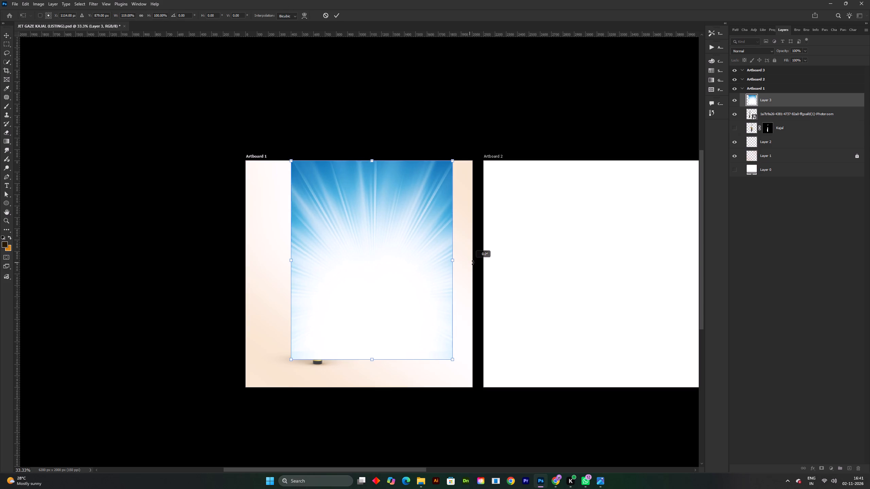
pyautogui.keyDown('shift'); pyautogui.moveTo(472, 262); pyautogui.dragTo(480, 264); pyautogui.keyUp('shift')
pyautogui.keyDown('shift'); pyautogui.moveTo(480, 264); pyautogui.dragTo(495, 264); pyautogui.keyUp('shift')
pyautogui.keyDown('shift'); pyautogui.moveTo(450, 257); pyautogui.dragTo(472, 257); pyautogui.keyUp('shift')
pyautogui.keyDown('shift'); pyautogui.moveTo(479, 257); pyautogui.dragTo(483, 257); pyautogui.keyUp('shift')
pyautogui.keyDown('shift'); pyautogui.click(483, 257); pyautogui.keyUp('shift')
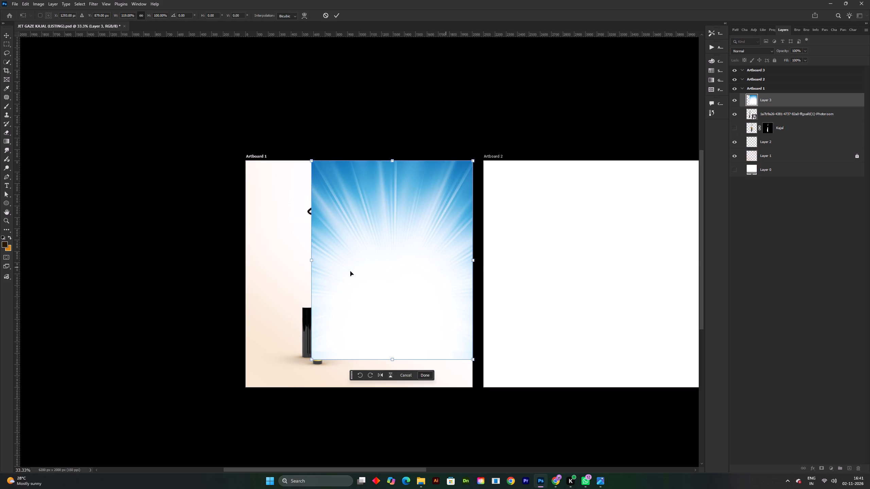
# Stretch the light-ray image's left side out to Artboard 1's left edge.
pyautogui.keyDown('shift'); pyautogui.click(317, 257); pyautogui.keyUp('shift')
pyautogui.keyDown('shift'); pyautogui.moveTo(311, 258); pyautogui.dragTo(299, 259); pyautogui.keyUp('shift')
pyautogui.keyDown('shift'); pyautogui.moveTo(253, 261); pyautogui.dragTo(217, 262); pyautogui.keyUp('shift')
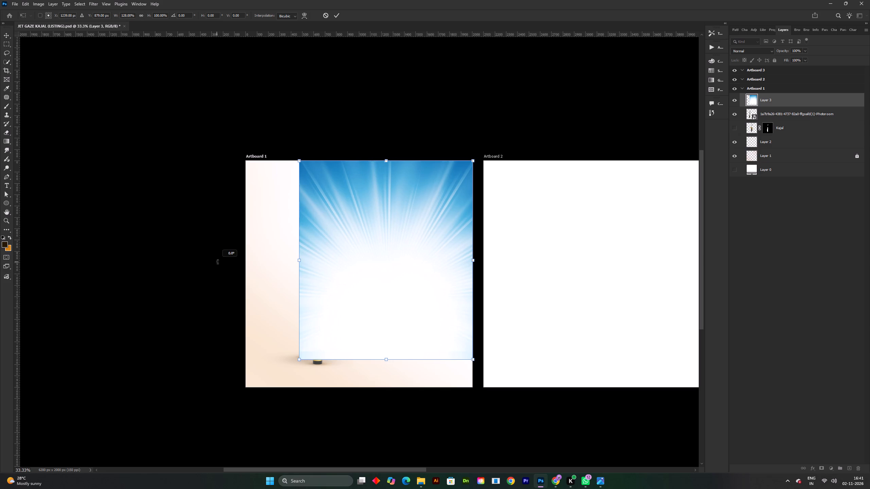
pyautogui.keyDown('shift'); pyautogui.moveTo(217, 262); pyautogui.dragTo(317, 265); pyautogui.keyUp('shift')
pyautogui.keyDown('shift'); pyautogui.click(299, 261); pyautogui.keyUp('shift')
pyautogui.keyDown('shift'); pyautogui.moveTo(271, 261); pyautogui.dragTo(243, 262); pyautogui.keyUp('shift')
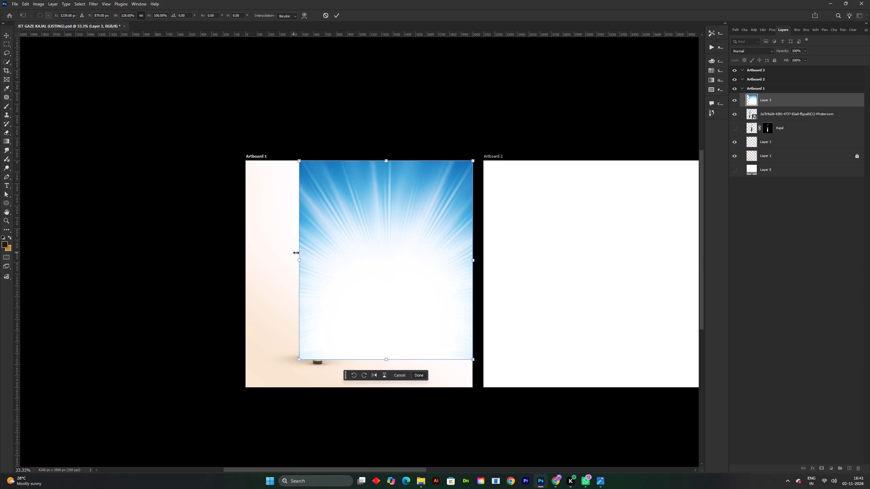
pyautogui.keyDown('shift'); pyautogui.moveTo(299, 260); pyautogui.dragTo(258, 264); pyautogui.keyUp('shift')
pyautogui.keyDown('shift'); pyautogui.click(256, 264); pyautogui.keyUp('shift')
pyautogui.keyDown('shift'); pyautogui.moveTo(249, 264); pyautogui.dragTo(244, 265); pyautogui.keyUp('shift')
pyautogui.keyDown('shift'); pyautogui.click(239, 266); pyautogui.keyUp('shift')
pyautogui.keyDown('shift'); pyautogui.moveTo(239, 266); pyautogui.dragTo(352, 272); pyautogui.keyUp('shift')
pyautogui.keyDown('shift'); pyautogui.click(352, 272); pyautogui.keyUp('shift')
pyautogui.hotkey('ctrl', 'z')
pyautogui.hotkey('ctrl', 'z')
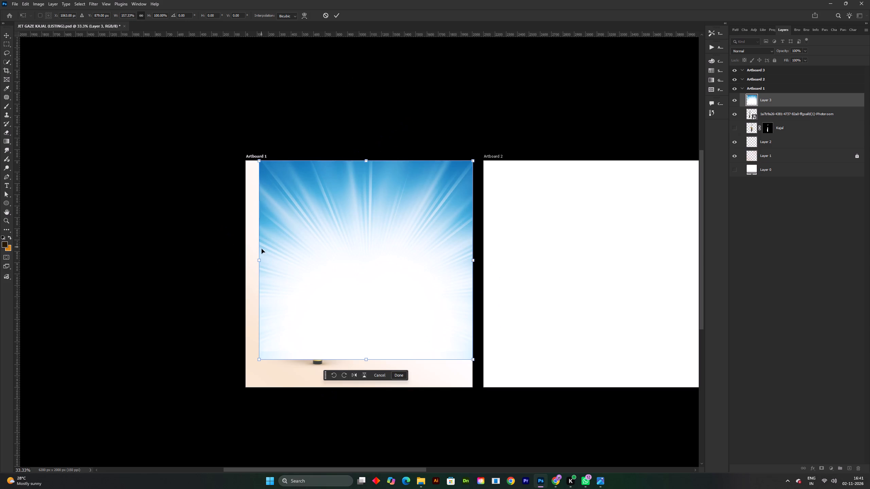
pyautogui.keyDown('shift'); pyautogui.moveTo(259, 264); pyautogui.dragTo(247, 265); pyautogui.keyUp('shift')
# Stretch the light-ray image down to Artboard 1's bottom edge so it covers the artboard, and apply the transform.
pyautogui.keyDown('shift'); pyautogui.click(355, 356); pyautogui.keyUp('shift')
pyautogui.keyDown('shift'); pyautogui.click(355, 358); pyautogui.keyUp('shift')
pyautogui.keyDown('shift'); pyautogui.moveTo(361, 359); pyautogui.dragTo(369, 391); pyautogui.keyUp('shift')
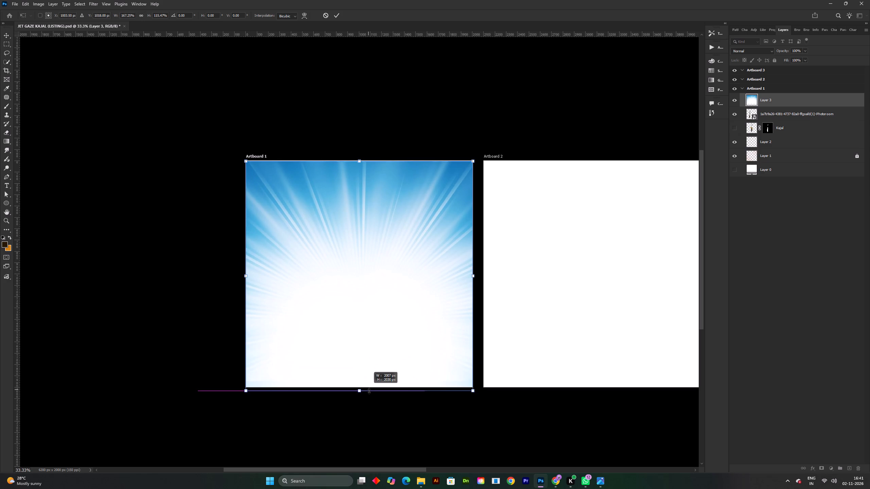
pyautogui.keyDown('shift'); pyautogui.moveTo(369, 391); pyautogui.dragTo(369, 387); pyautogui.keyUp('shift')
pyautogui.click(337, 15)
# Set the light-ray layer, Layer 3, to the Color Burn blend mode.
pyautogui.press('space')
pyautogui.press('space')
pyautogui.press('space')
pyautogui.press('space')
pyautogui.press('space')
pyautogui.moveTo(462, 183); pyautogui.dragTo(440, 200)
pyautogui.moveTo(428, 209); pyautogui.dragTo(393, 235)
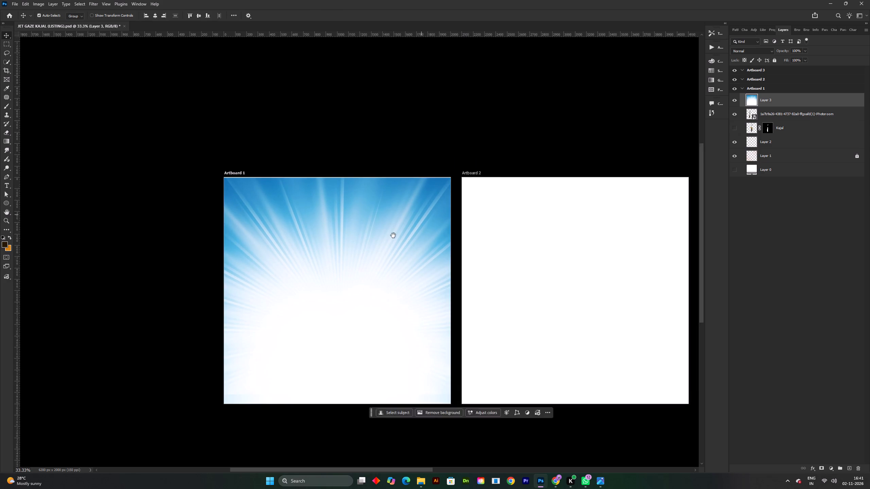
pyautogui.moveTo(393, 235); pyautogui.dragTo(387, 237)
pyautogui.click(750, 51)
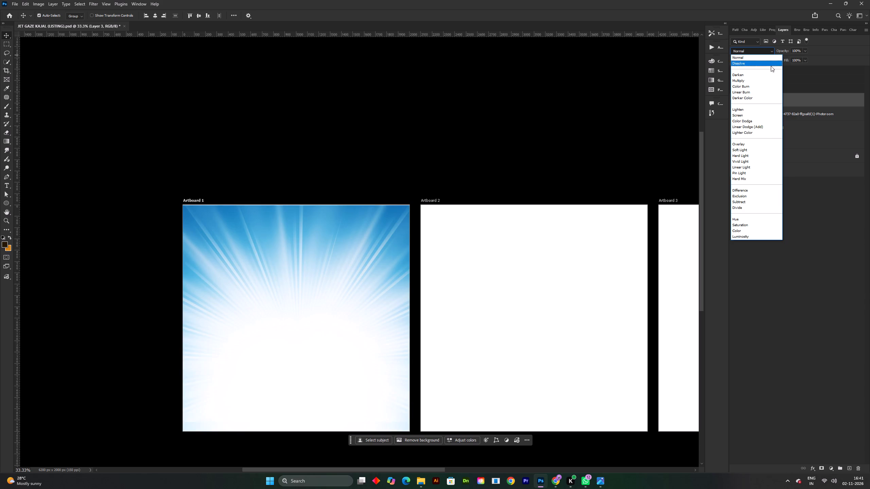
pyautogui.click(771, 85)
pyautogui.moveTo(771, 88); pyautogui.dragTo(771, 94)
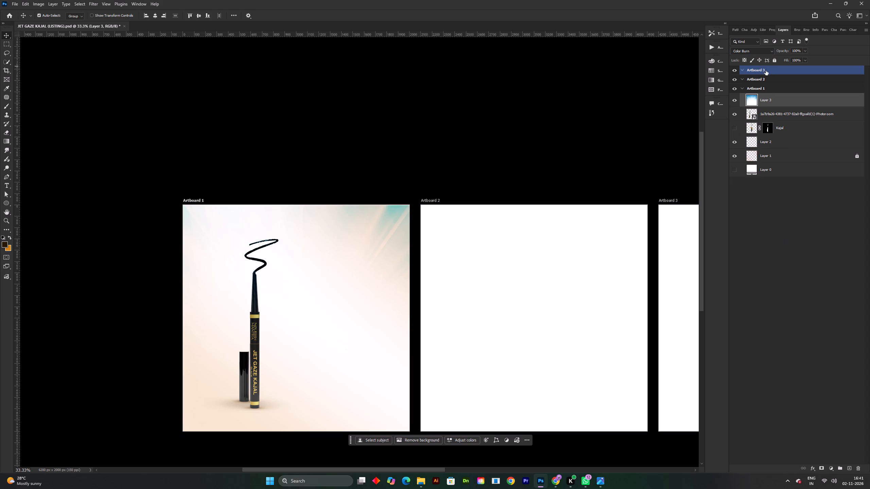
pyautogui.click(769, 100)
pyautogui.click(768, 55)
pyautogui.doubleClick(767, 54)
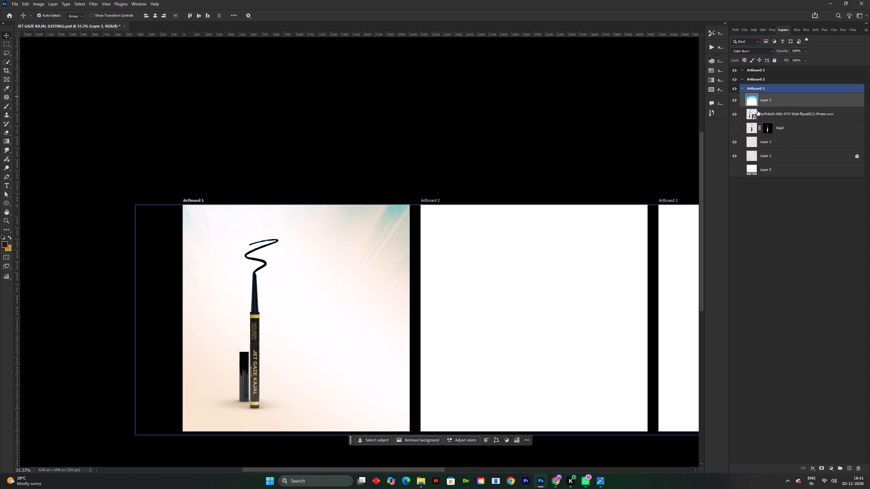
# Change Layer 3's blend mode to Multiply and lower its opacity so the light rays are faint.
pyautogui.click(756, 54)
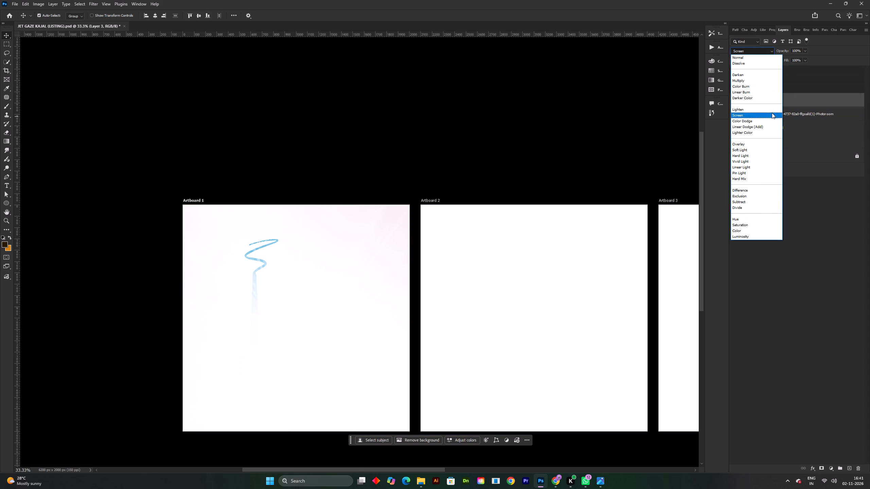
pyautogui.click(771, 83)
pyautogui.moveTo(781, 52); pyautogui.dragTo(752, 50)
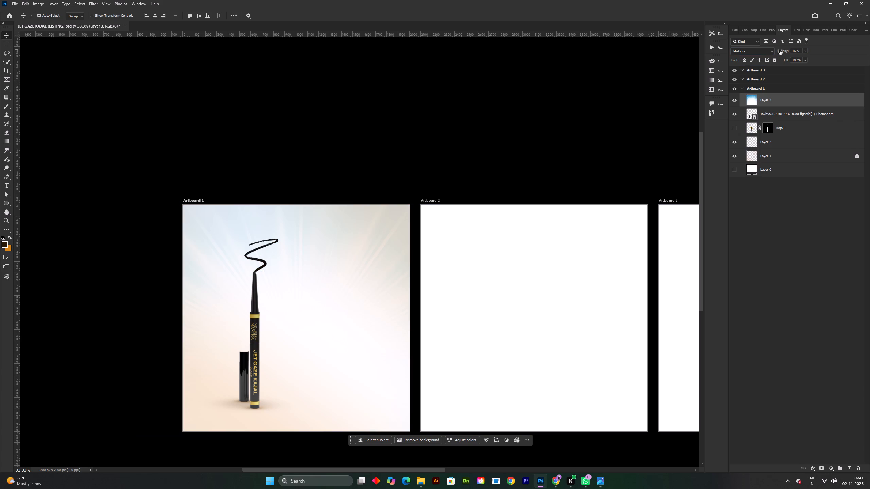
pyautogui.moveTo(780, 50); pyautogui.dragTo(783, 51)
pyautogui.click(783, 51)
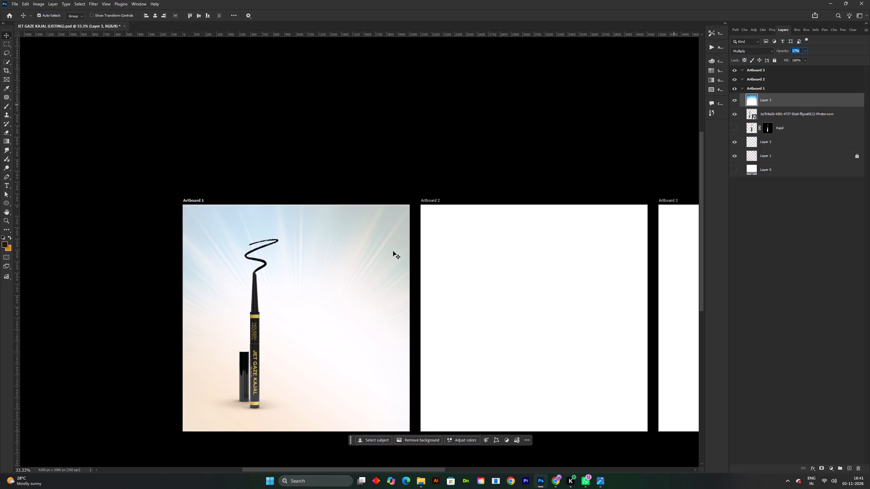
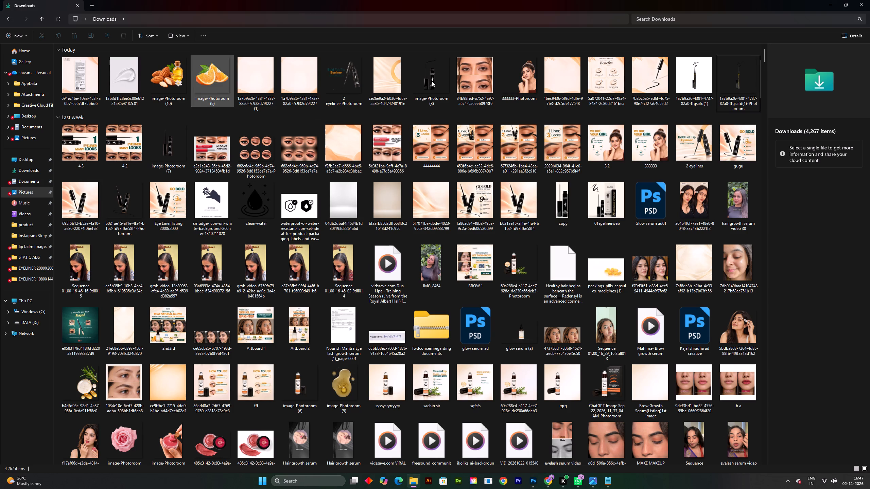
pyautogui.scroll(2, 664, 111)
pyautogui.doubleClick(695, 76)
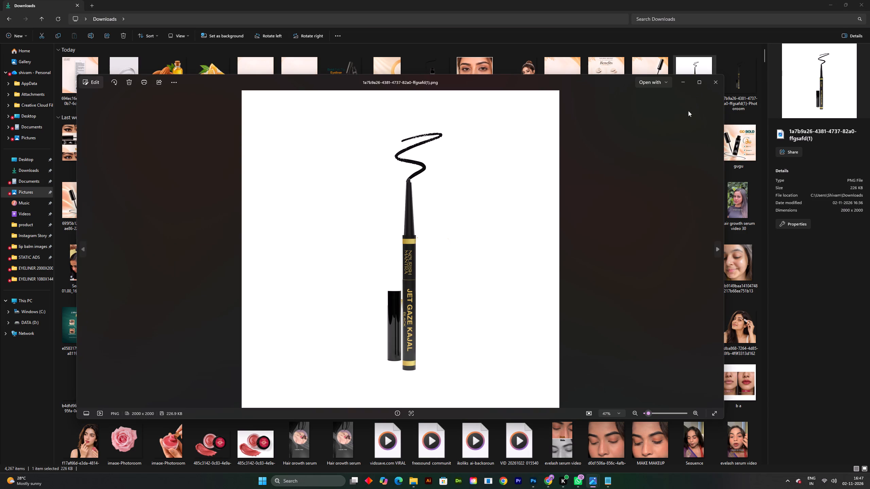
pyautogui.click(543, 483)
pyautogui.click(543, 483)
pyautogui.click(543, 483)
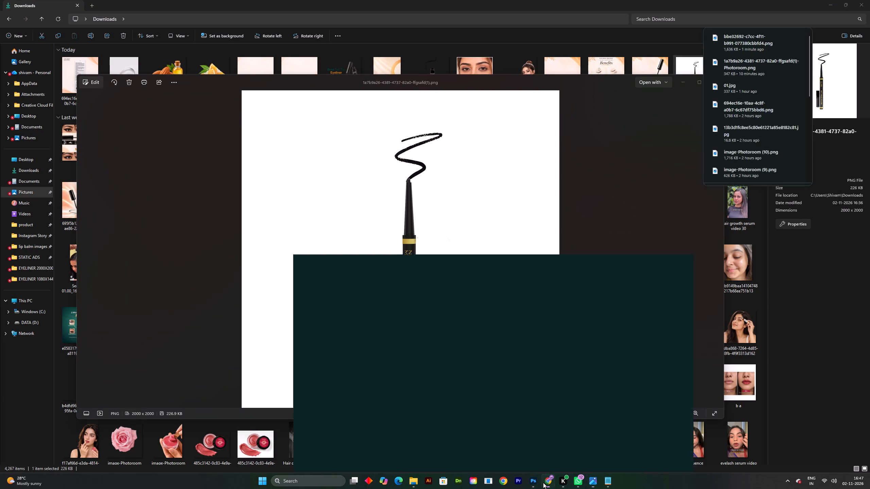
pyautogui.click(543, 483)
pyautogui.doubleClick(543, 483)
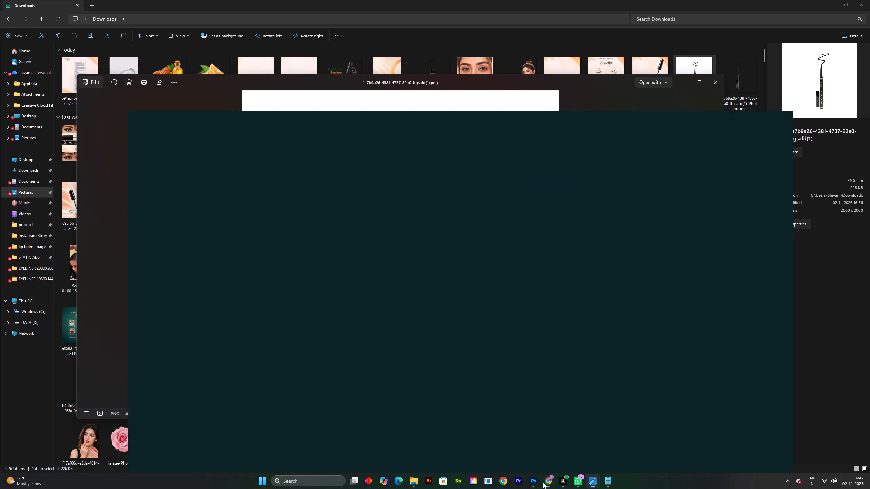
pyautogui.click(543, 483)
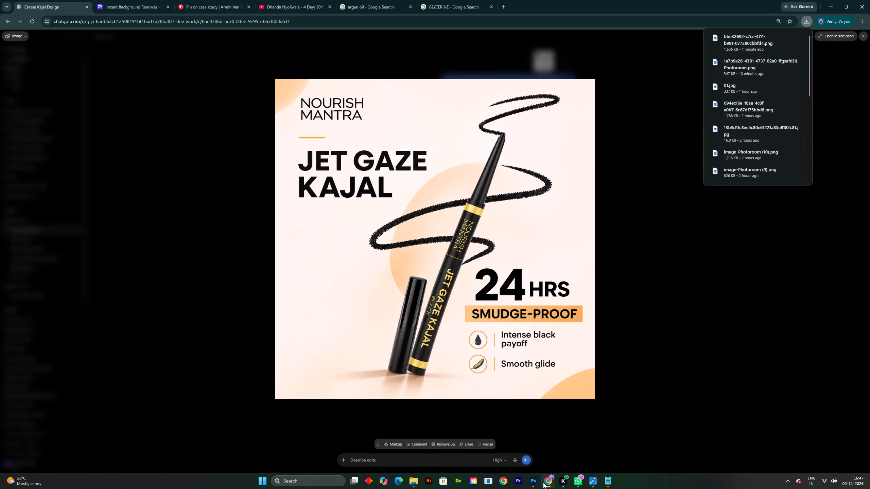
# Copy the generated JET GAZE KAJAL design image.
pyautogui.rightClick(452, 215)
pyautogui.click(488, 243)
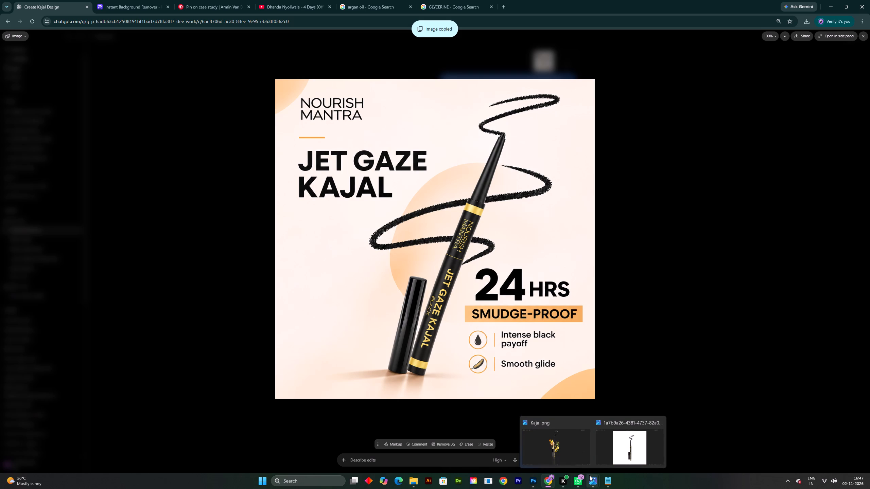
# Switch to Photoshop and move the kajal product cutout towards the centre of Artboard 1, over its shadow.
pyautogui.click(532, 481)
pyautogui.press('space')
pyautogui.press('space')
pyautogui.press('space')
pyautogui.press('space')
pyautogui.press('space')
pyautogui.click(424, 344)
pyautogui.moveTo(421, 341); pyautogui.dragTo(424, 335)
pyautogui.click(438, 324)
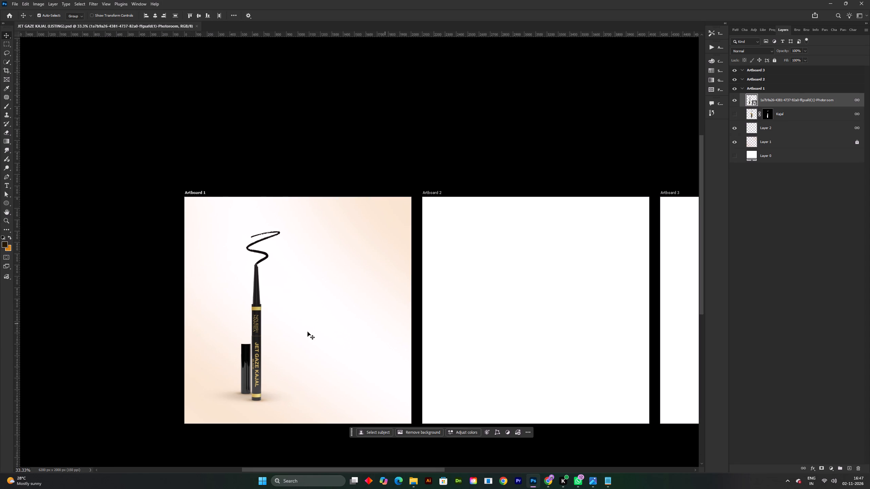
pyautogui.keyDown('shift'); pyautogui.scroll(1, 301, 332); pyautogui.keyUp('shift')
pyautogui.press('space')
pyautogui.moveTo(291, 346); pyautogui.dragTo(345, 315)
pyautogui.press('space')
pyautogui.moveTo(328, 321); pyautogui.dragTo(333, 335)
pyautogui.moveTo(295, 332); pyautogui.dragTo(300, 332)
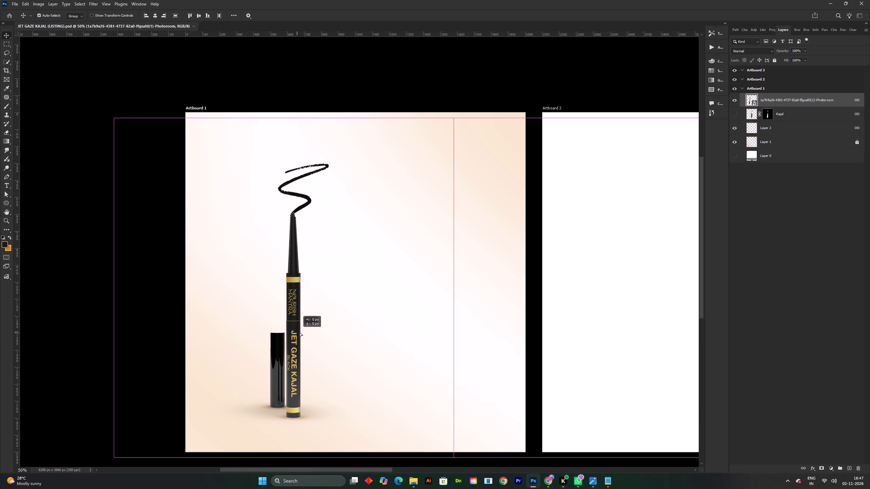
pyautogui.moveTo(300, 332); pyautogui.dragTo(359, 337)
# Scale the kajal product cutout up to about 111% and reposition it within Artboard 1.
pyautogui.hotkey('ctrl', 't')
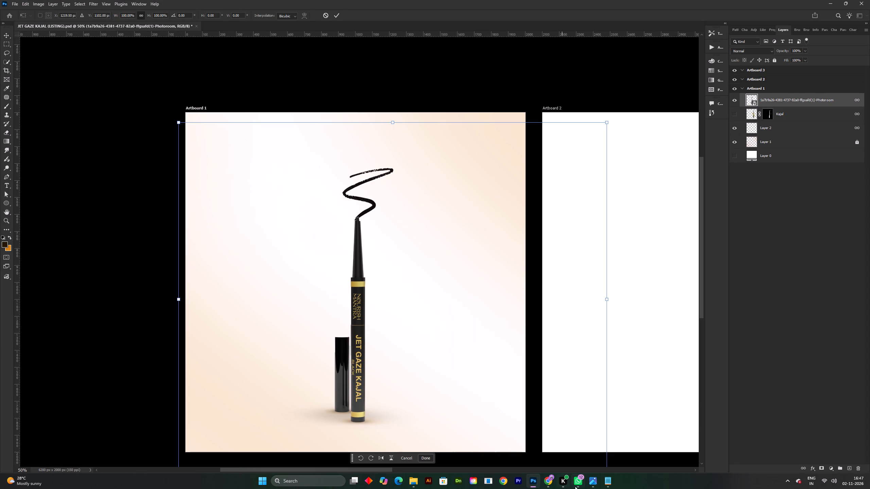
pyautogui.click(545, 481)
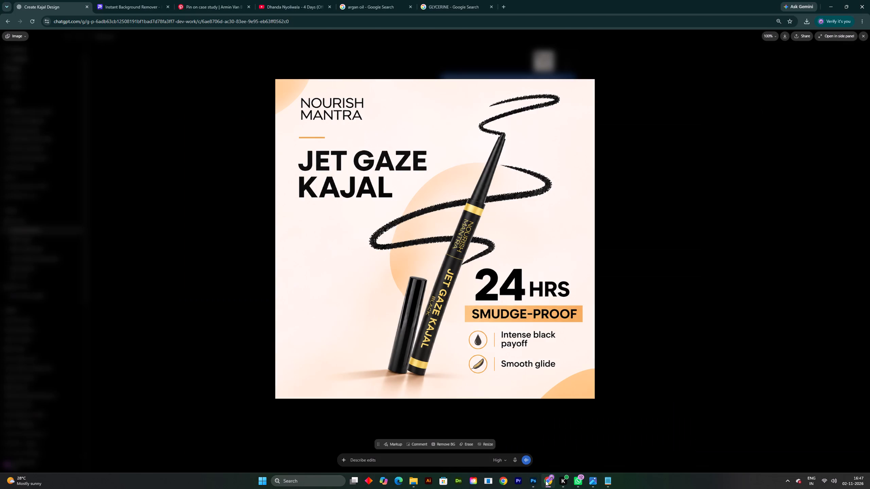
pyautogui.click(545, 481)
pyautogui.moveTo(396, 121); pyautogui.dragTo(395, 112)
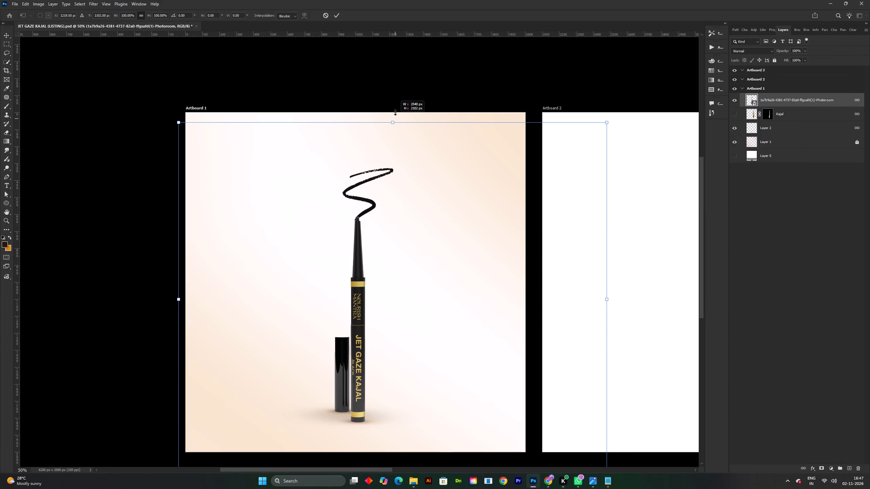
pyautogui.moveTo(395, 112); pyautogui.dragTo(398, 83)
pyautogui.moveTo(354, 194); pyautogui.dragTo(358, 202)
pyautogui.doubleClick(358, 202)
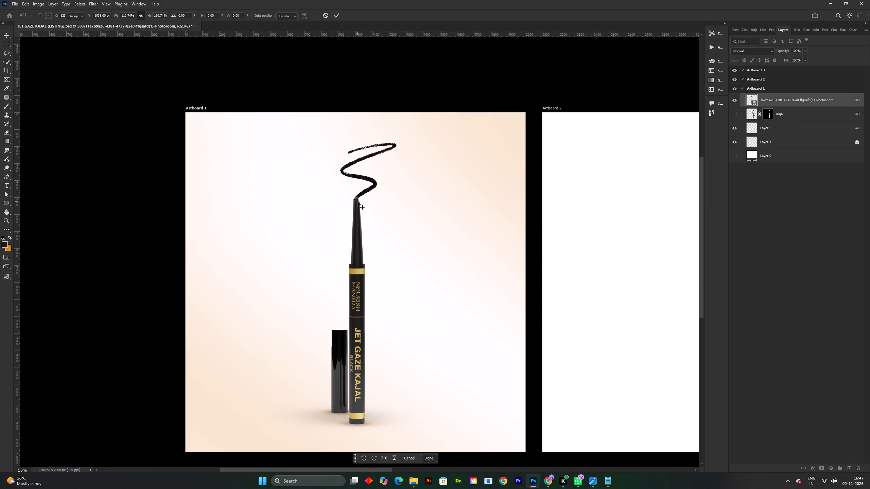
pyautogui.moveTo(358, 202); pyautogui.dragTo(363, 202)
pyautogui.moveTo(363, 202); pyautogui.dragTo(354, 201)
pyautogui.moveTo(354, 200); pyautogui.dragTo(356, 194)
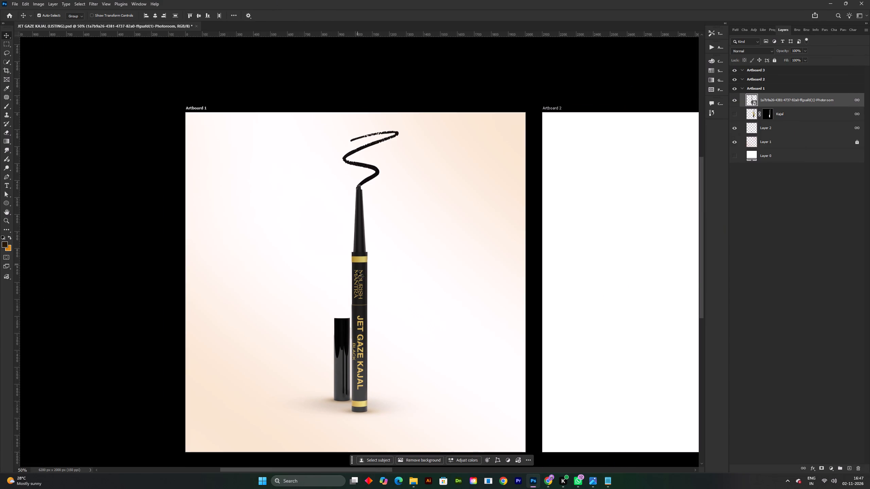
# Compare with the generated design, reposition the enlarged kajal cutout over its shadow, and save the document.
pyautogui.moveTo(358, 280); pyautogui.dragTo(360, 295)
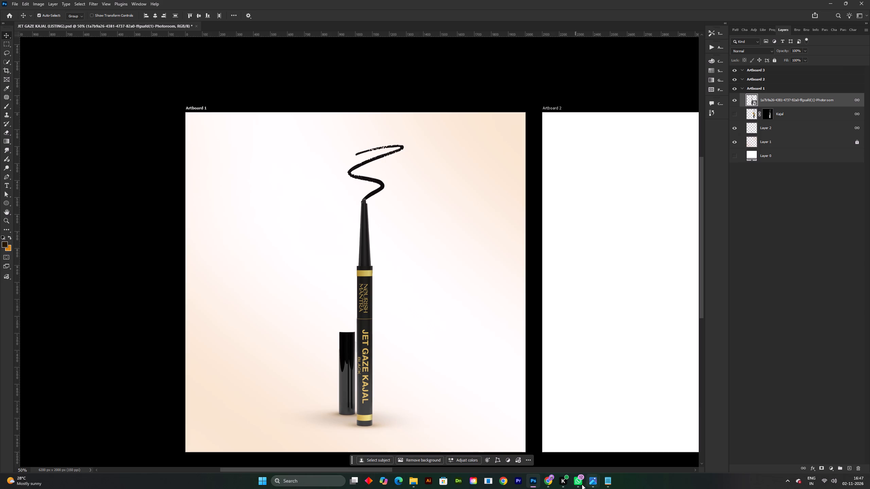
pyautogui.click(550, 482)
pyautogui.click(550, 482)
pyautogui.moveTo(364, 201); pyautogui.dragTo(354, 201)
pyautogui.keyDown('shift'); pyautogui.moveTo(354, 201); pyautogui.dragTo(353, 201); pyautogui.keyUp('shift')
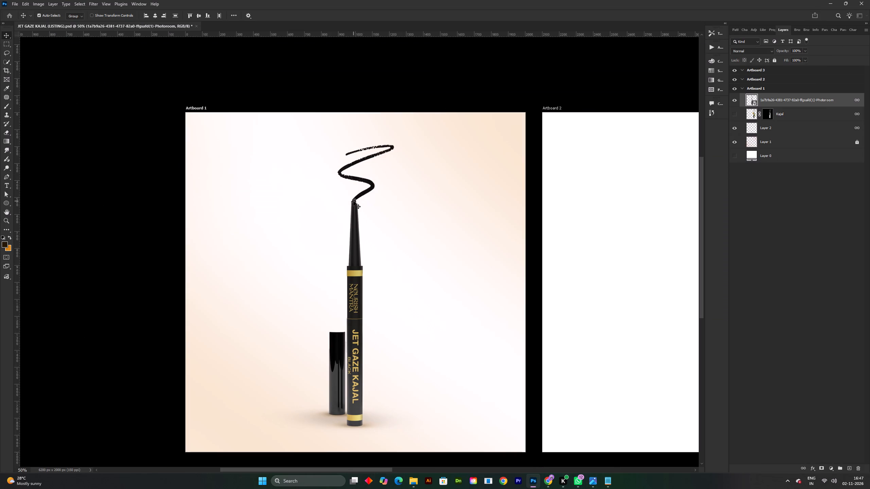
pyautogui.keyDown('shift'); pyautogui.moveTo(353, 201); pyautogui.dragTo(360, 202); pyautogui.keyUp('shift')
pyautogui.keyDown('shift'); pyautogui.click(360, 202); pyautogui.keyUp('shift')
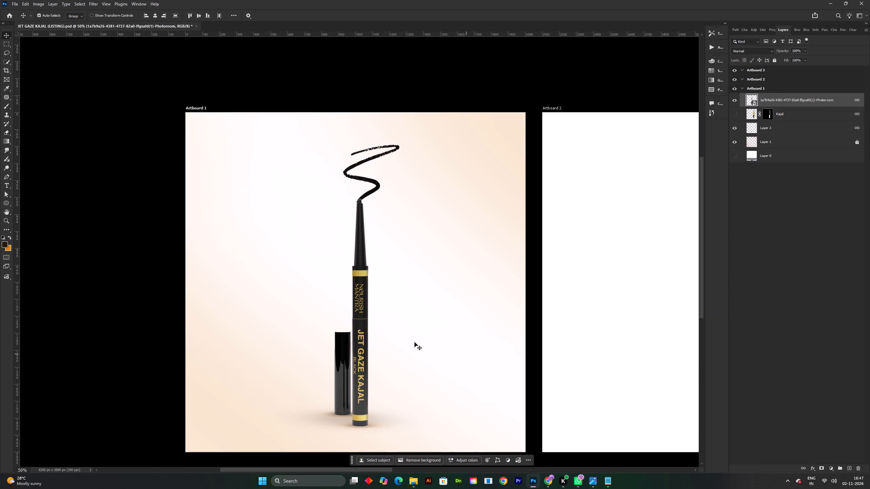
pyautogui.hotkey('ctrl', 's')
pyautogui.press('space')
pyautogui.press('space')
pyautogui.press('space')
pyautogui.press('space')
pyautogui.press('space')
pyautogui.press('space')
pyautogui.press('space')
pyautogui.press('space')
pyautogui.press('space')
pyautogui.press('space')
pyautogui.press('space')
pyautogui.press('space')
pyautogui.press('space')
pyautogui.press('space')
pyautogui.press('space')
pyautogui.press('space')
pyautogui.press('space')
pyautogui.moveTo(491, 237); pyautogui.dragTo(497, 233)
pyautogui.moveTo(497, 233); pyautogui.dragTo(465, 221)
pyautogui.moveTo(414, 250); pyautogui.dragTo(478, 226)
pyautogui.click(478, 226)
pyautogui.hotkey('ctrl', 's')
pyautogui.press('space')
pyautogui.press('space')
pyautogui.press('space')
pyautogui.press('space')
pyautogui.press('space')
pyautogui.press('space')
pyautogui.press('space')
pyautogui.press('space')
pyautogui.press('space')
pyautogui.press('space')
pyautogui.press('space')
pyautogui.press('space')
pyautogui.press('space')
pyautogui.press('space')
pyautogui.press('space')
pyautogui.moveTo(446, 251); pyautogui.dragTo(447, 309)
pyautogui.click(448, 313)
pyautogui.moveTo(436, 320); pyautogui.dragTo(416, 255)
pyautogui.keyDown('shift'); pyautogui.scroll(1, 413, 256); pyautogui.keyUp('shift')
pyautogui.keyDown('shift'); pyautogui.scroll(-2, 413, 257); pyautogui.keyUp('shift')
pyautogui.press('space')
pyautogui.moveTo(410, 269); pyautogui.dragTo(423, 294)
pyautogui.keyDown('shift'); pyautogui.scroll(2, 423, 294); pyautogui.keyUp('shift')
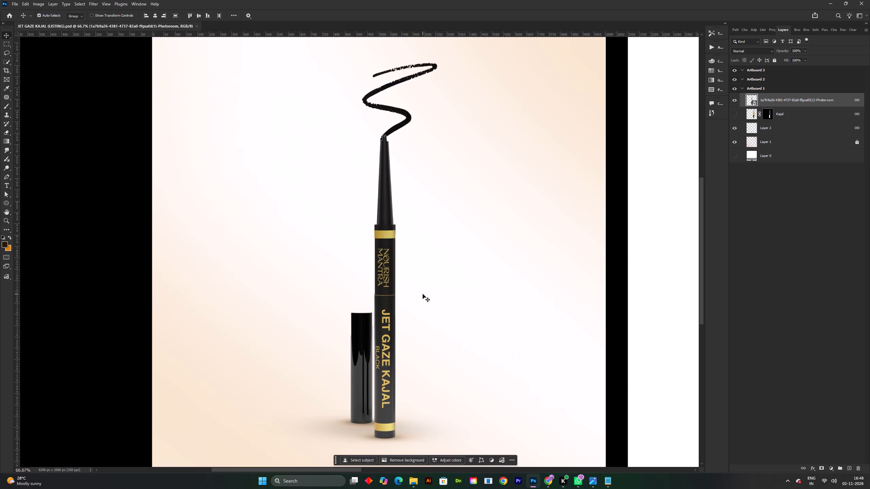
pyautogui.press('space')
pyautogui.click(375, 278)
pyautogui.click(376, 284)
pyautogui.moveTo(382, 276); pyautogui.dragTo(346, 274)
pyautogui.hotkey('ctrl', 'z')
# Shift the kajal product cutout slightly sideways on Artboard 1 and save the document.
pyautogui.keyDown('shift'); pyautogui.scroll(-1, 388, 283); pyautogui.keyUp('shift')
pyautogui.press('space')
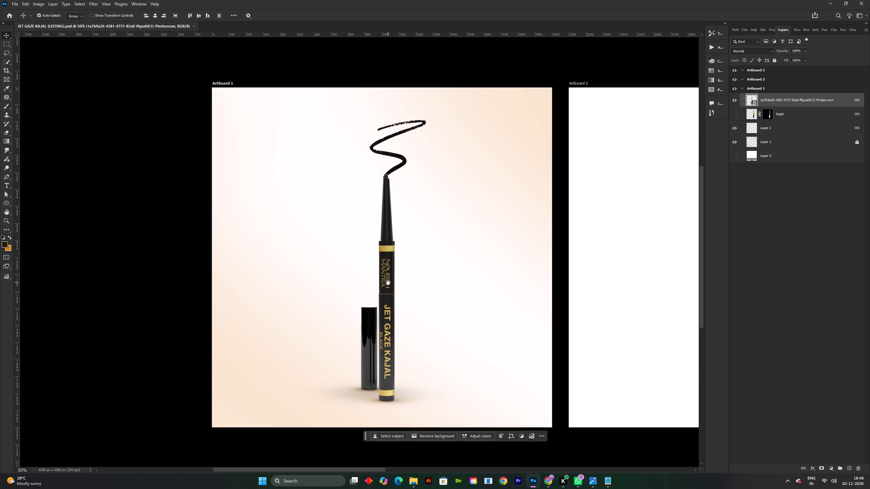
pyautogui.moveTo(391, 286); pyautogui.dragTo(407, 312)
pyautogui.keyDown('shift'); pyautogui.scroll(1, 406, 299); pyautogui.keyUp('shift')
pyautogui.press('space')
pyautogui.moveTo(397, 302); pyautogui.dragTo(399, 250)
pyautogui.keyDown('shift'); pyautogui.scroll(-1, 400, 249); pyautogui.keyUp('shift')
pyautogui.press('space')
pyautogui.moveTo(396, 265); pyautogui.dragTo(394, 271)
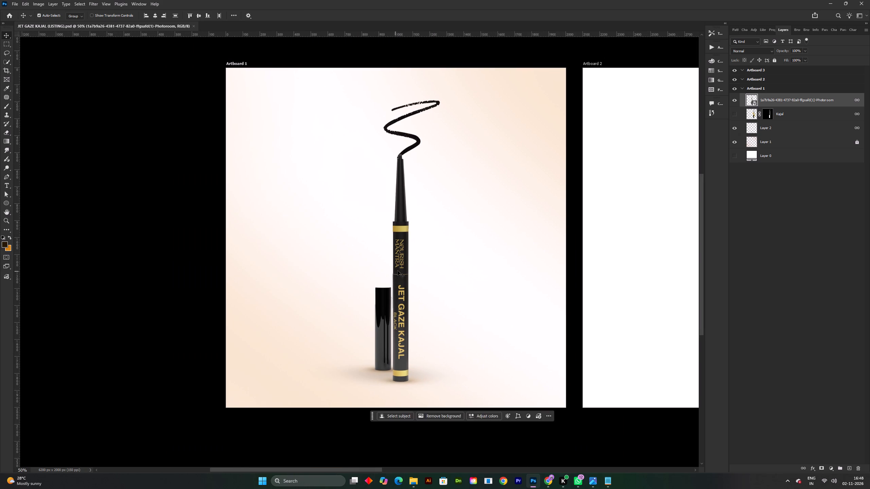
pyautogui.moveTo(398, 271); pyautogui.dragTo(401, 271)
pyautogui.keyDown('shift'); pyautogui.moveTo(402, 271); pyautogui.dragTo(397, 269); pyautogui.keyUp('shift')
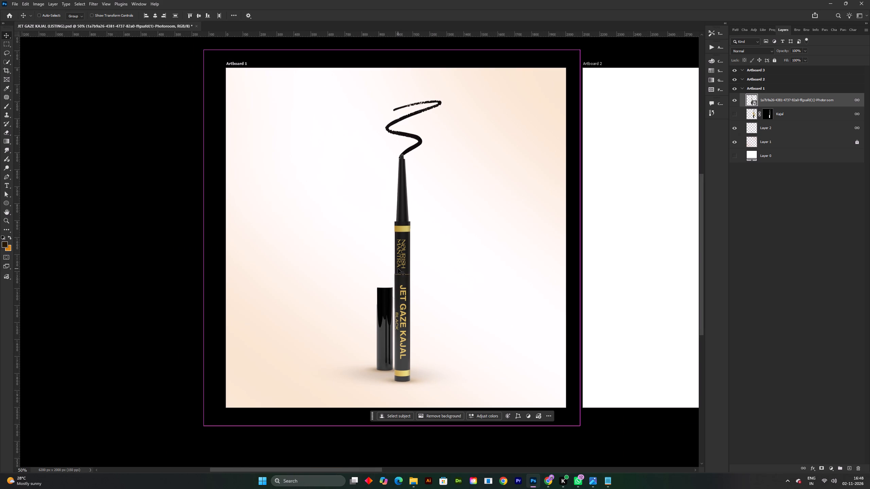
pyautogui.hotkey('ctrl', 's')
pyautogui.hotkey('ctrl', 's')
# Fine-tune the kajal cutout's position in small nudges so its base sits on the shadow.
pyautogui.moveTo(402, 275); pyautogui.dragTo(400, 272)
pyautogui.click(400, 272)
pyautogui.click(400, 275)
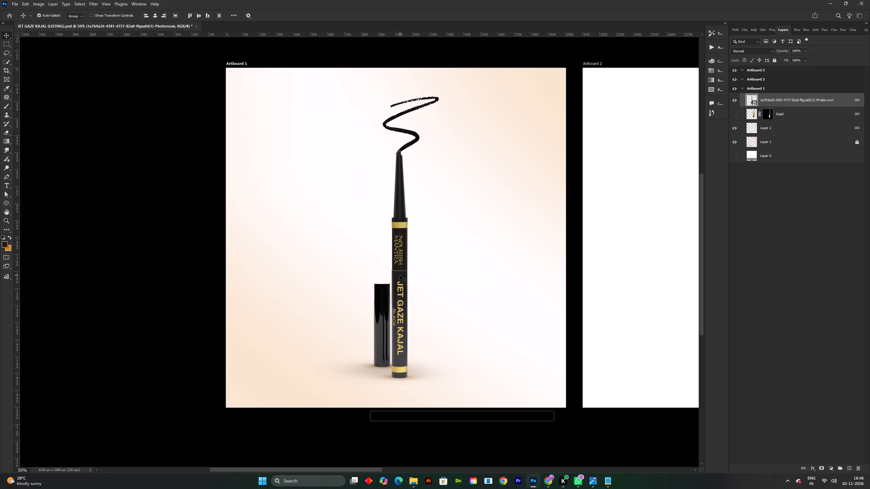
pyautogui.press('Down')
pyautogui.press('Down')
pyautogui.press('Down')
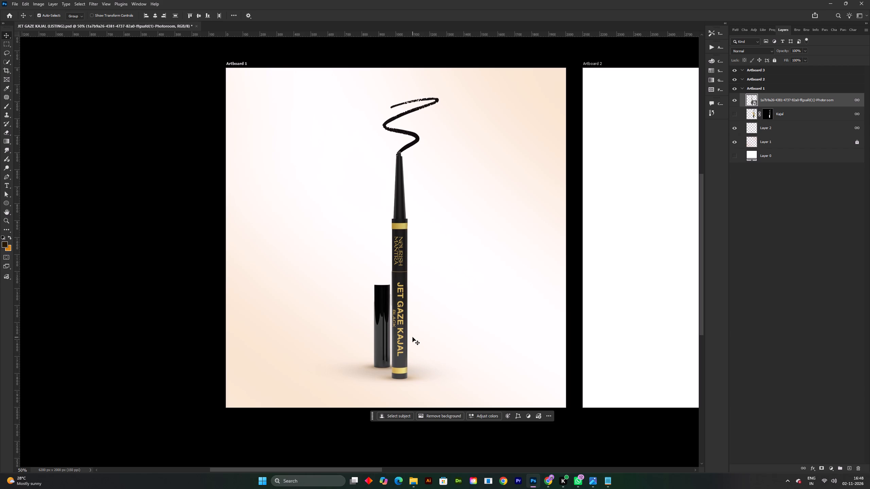
pyautogui.press('Right')
pyautogui.press('Right')
pyautogui.press('Down')
pyautogui.press('Down')
pyautogui.press('Down')
pyautogui.press('Left')
pyautogui.press('Down')
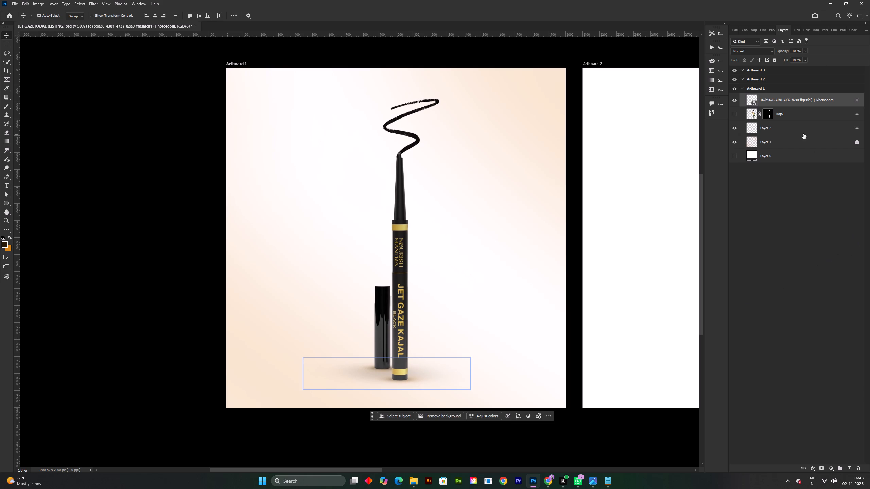
# Add a layer above the locked background layer and draw a circle about 646 px wide behind the kajal pencil.
pyautogui.click(795, 147)
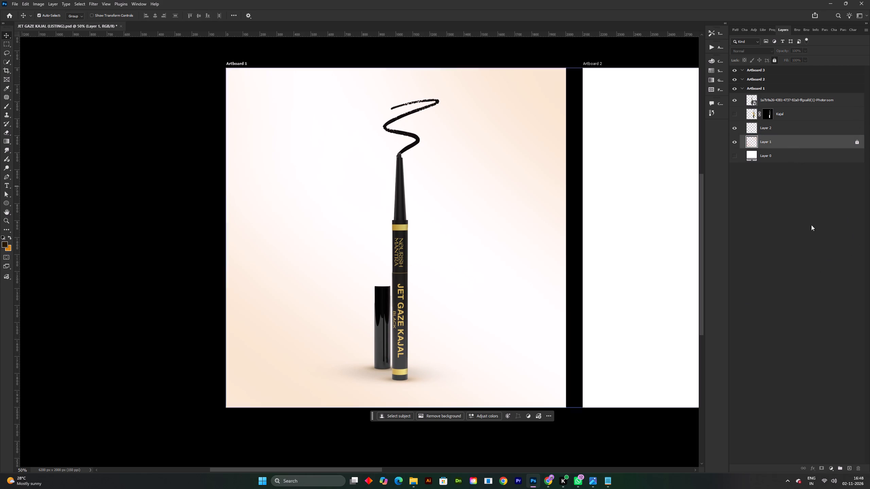
pyautogui.click(852, 469)
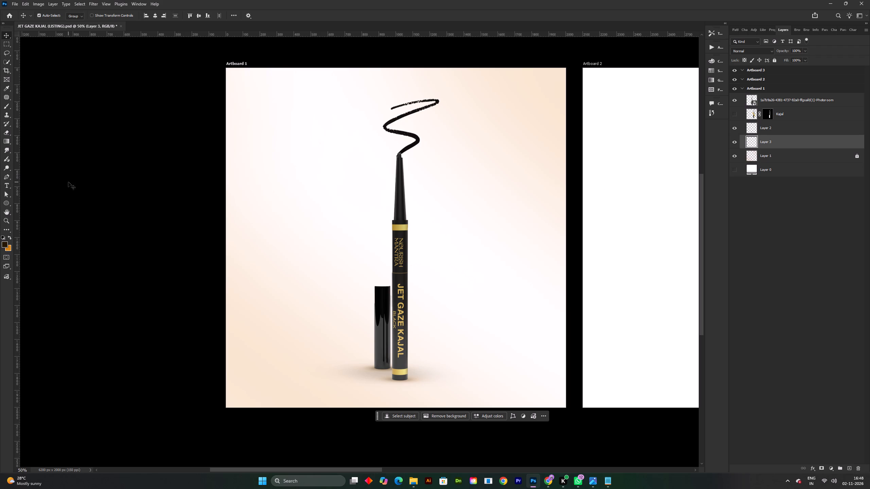
pyautogui.click(8, 206)
pyautogui.keyDown('shift'); pyautogui.moveTo(356, 171); pyautogui.dragTo(466, 295); pyautogui.keyUp('shift')
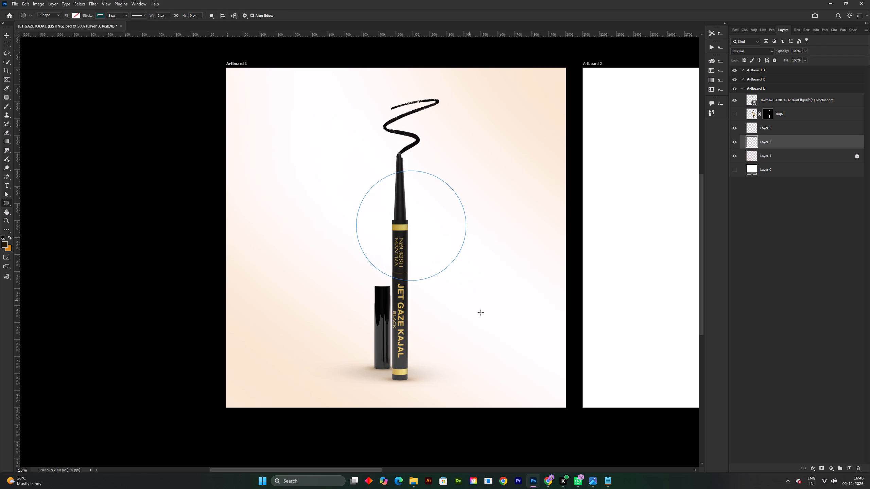
# Draw a small ellipse of about 52 x 60 px beside the pencil, with no stroke and a recently used orange fill.
pyautogui.keyDown('shift'); pyautogui.moveTo(481, 312); pyautogui.dragTo(489, 322); pyautogui.keyUp('shift')
pyautogui.doubleClick(756, 114)
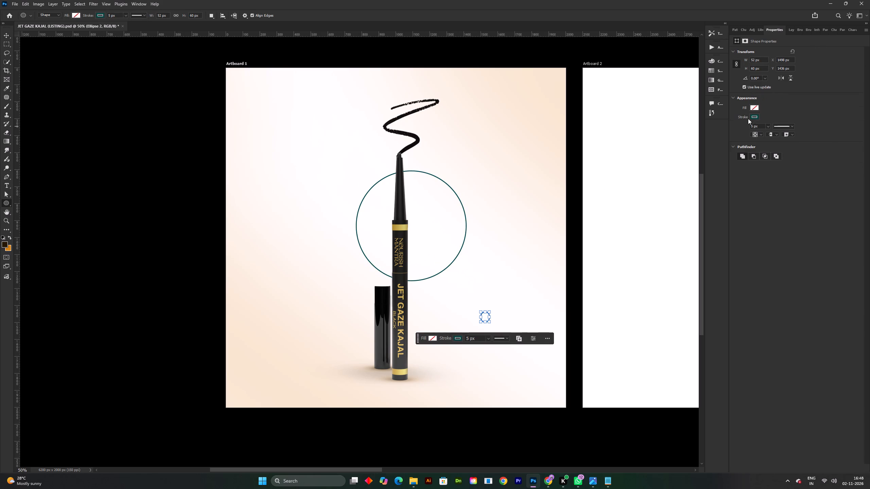
pyautogui.click(755, 115)
pyautogui.click(741, 130)
pyautogui.click(754, 99)
pyautogui.click(756, 106)
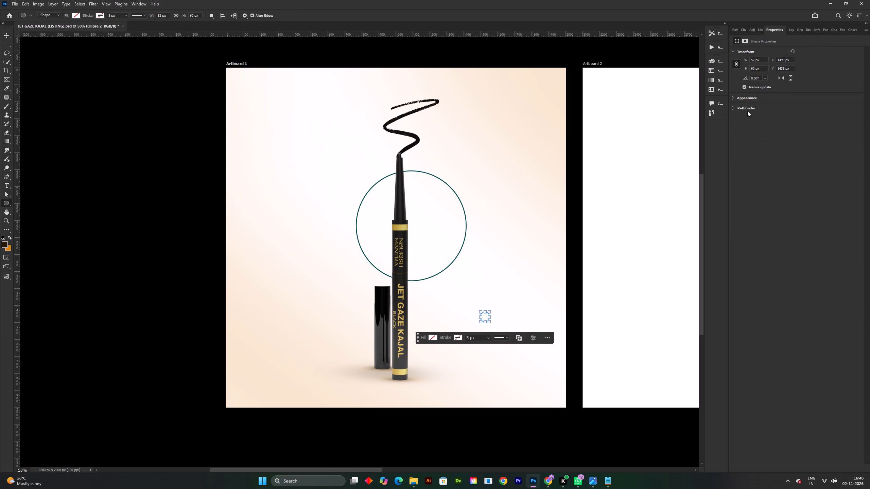
pyautogui.click(732, 99)
pyautogui.click(760, 111)
pyautogui.click(733, 141)
pyautogui.click(737, 145)
pyautogui.click(757, 107)
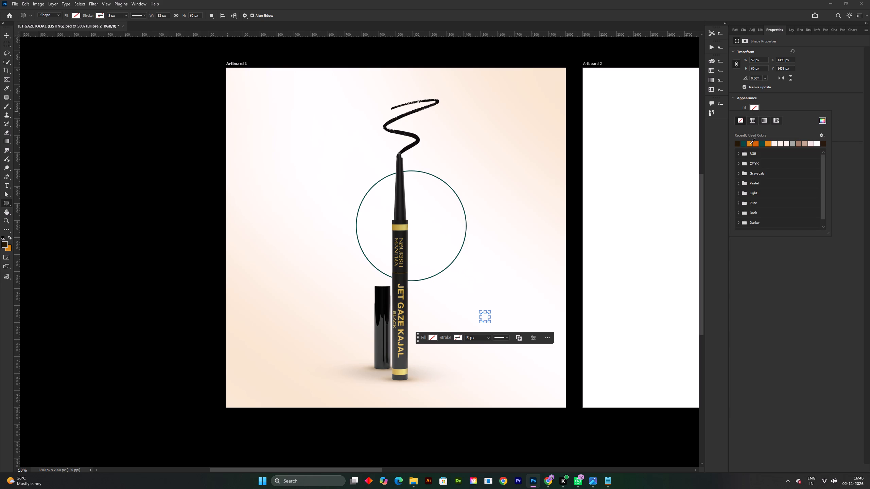
pyautogui.click(750, 144)
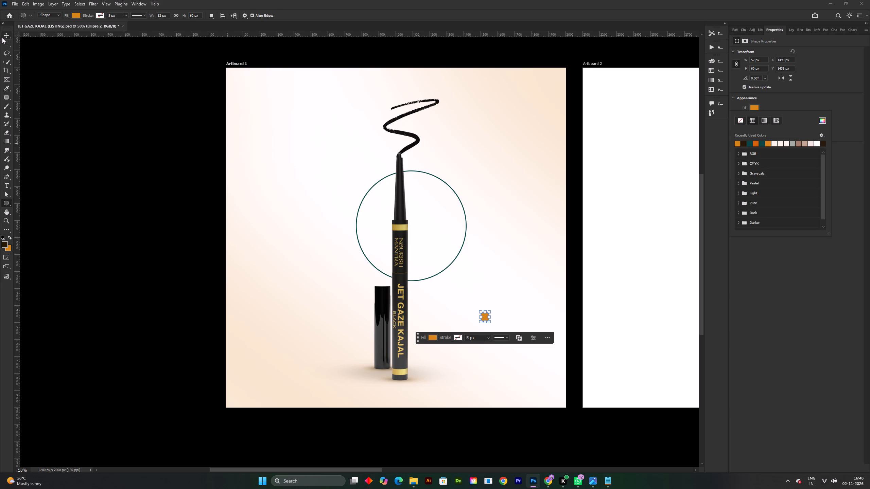
# Delete the thin outlined circle behind the kajal pencil.
pyautogui.click(2, 37)
pyautogui.click(436, 178)
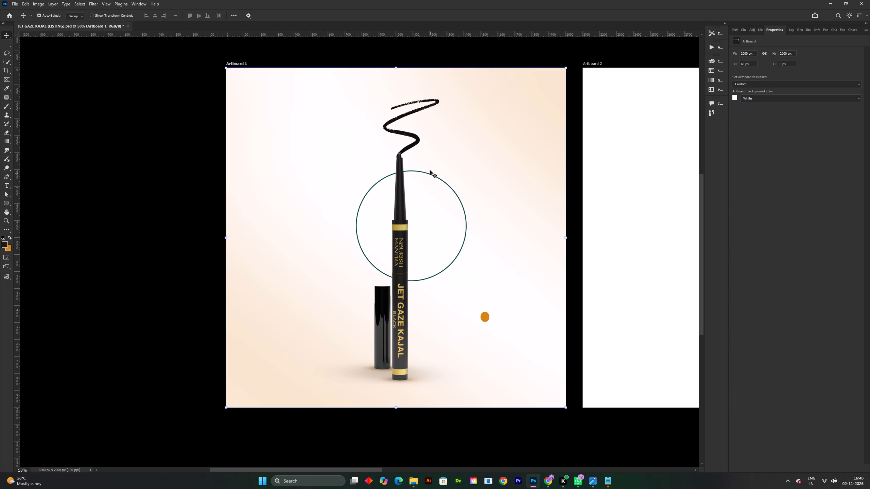
pyautogui.click(430, 170)
pyautogui.click(430, 172)
pyautogui.click(430, 175)
pyautogui.click(427, 173)
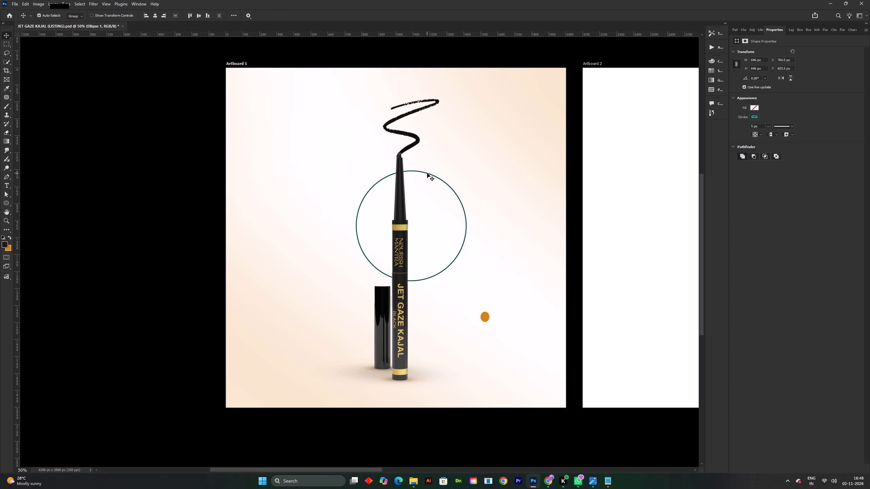
pyautogui.press('Delete')
# Enlarge the small orange ellipse to about 1014 x 1049 px and place it behind the kajal pencil.
pyautogui.click(487, 320)
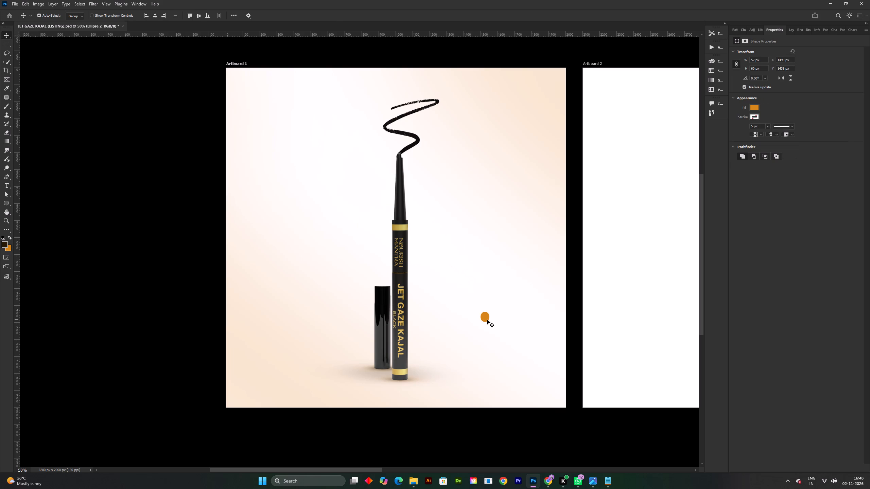
pyautogui.hotkey('ctrl', 't')
pyautogui.keyDown('shift'); pyautogui.click(492, 317); pyautogui.keyUp('shift')
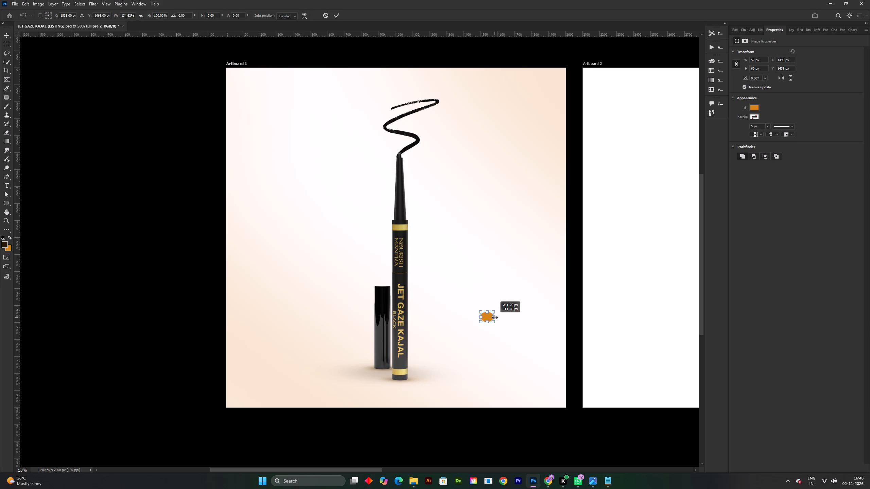
pyautogui.moveTo(493, 318); pyautogui.dragTo(528, 319)
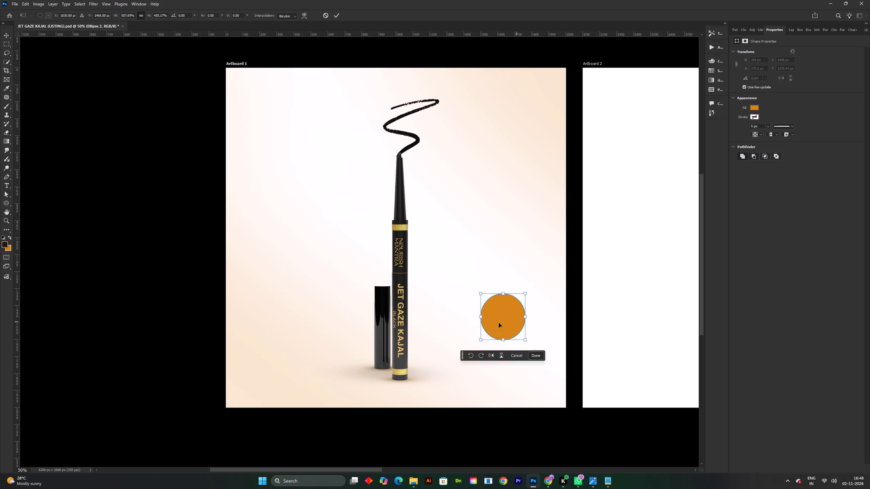
pyautogui.moveTo(498, 323); pyautogui.dragTo(394, 248)
pyautogui.moveTo(422, 239); pyautogui.dragTo(498, 248)
pyautogui.doubleClick(529, 248)
pyautogui.moveTo(454, 254); pyautogui.dragTo(431, 252)
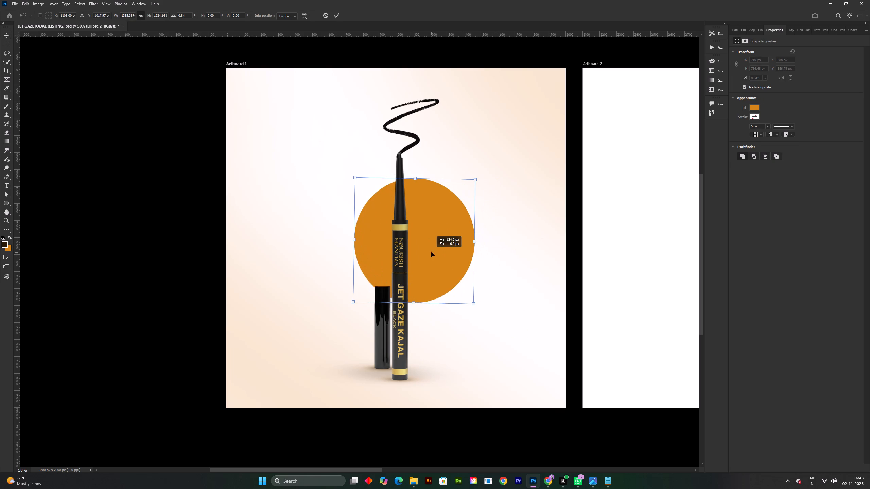
pyautogui.moveTo(431, 252); pyautogui.dragTo(418, 250)
pyautogui.moveTo(436, 199); pyautogui.dragTo(435, 206)
pyautogui.click(443, 201)
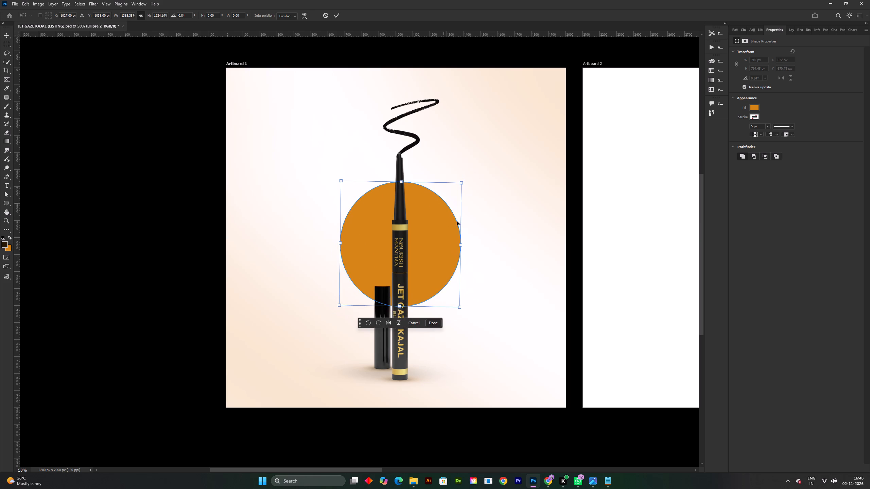
pyautogui.moveTo(459, 243); pyautogui.dragTo(511, 248)
pyautogui.moveTo(453, 249); pyautogui.dragTo(465, 267)
pyautogui.click(465, 267)
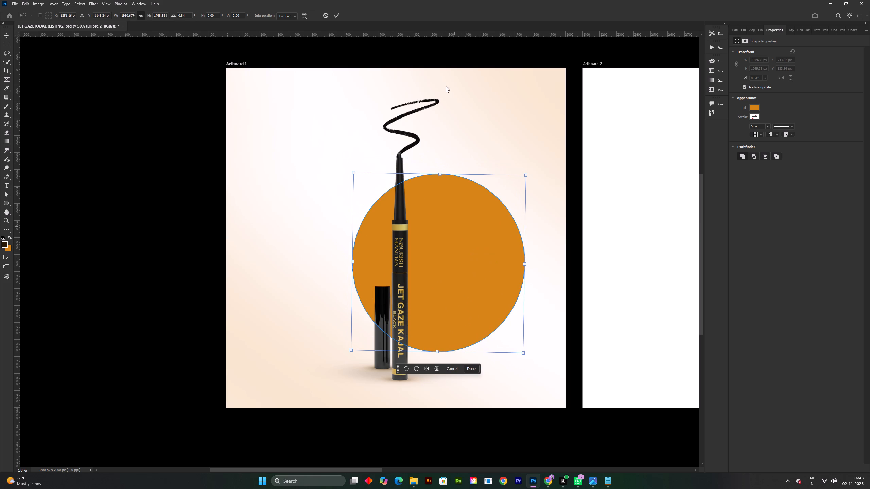
pyautogui.click(335, 17)
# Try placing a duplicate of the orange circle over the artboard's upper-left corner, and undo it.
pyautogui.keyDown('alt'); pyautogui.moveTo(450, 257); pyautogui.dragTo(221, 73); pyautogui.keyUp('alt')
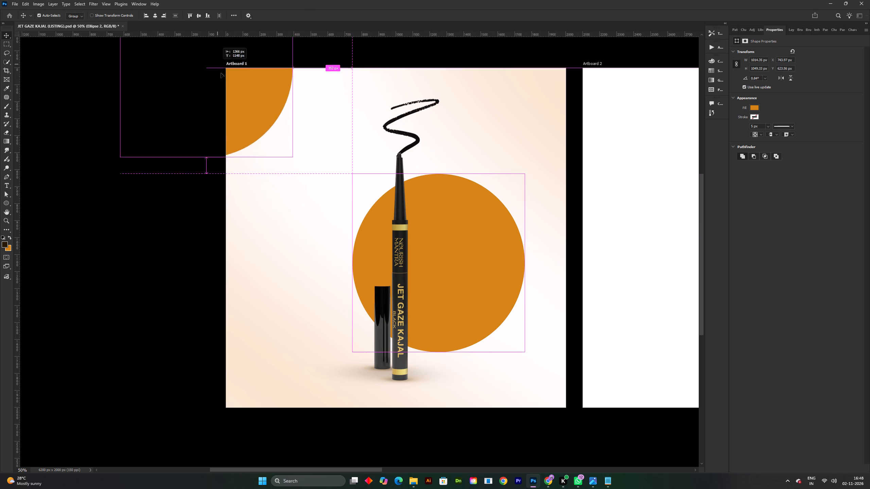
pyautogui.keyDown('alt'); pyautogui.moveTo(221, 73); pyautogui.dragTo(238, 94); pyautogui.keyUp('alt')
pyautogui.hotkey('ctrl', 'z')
# Reduce the orange circle's height to about 93%, shift it slightly up behind the pencil, and save the document.
pyautogui.click(446, 236)
pyautogui.hotkey('ctrl', 't')
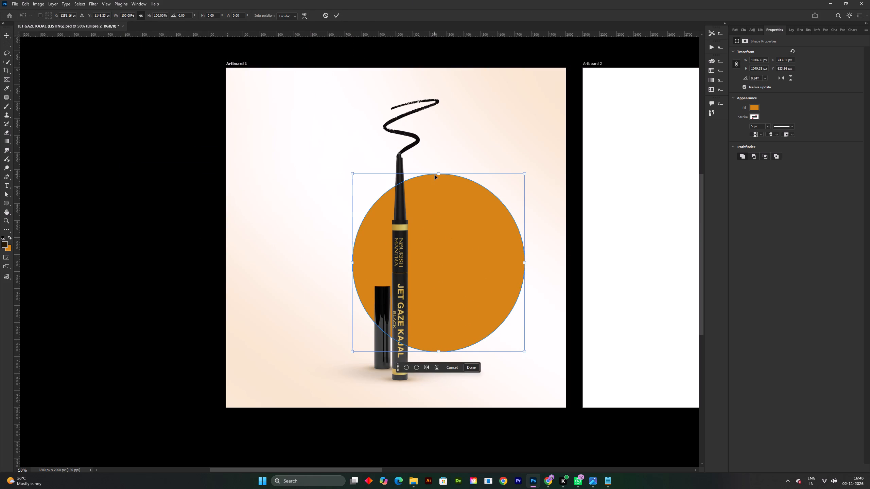
pyautogui.keyDown('shift'); pyautogui.click(435, 175); pyautogui.keyUp('shift')
pyautogui.keyDown('shift'); pyautogui.moveTo(438, 172); pyautogui.dragTo(440, 184); pyautogui.keyUp('shift')
pyautogui.click(339, 12)
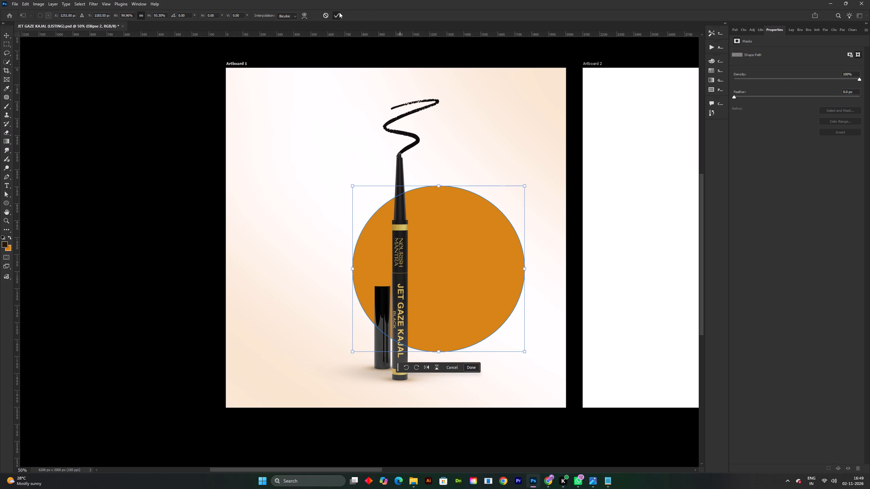
pyautogui.moveTo(444, 264); pyautogui.dragTo(436, 248)
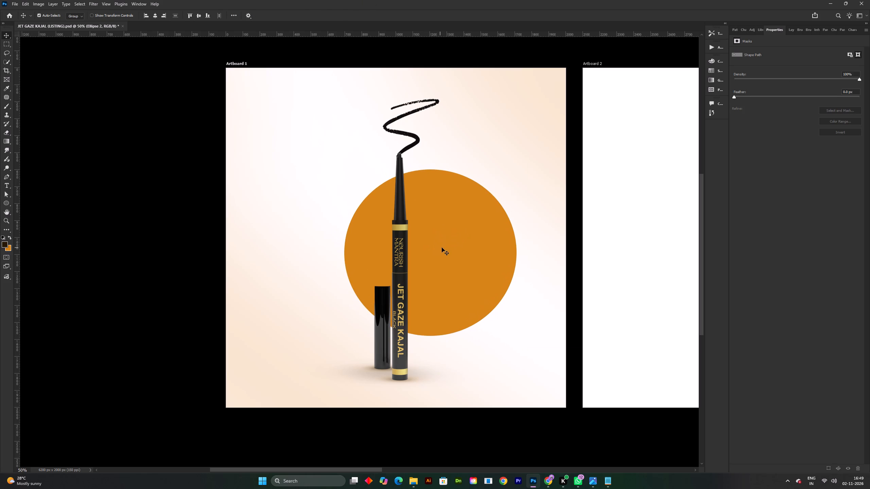
pyautogui.hotkey('ctrl', 's')
# Lower the Ellipse 2 layer's opacity to 47%.
pyautogui.press('F7')
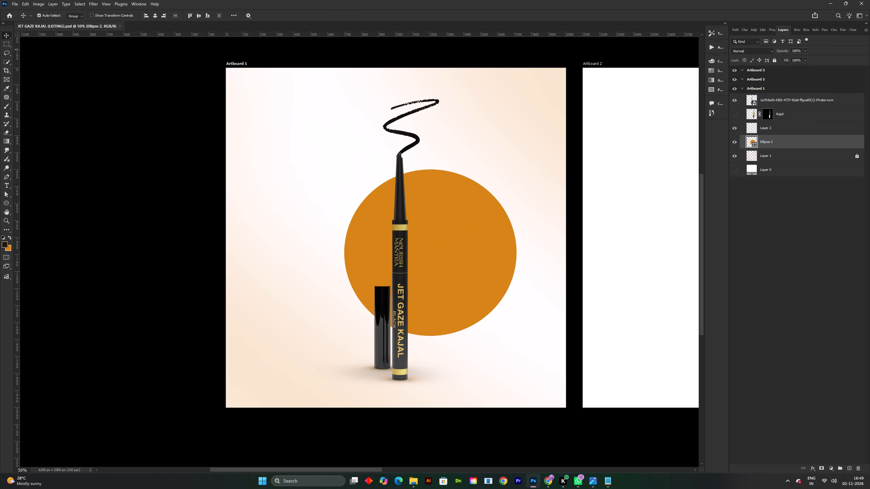
pyautogui.moveTo(781, 51); pyautogui.dragTo(770, 49)
pyautogui.moveTo(784, 51); pyautogui.dragTo(775, 51)
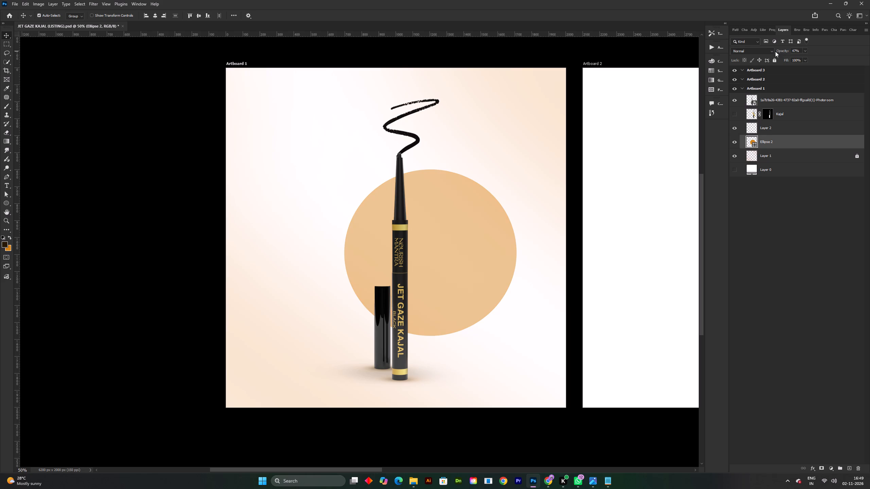
# Rasterize the Ellipse 2 shape and try fading its upper-right part with a much larger soft round eraser, undoing the stroke.
pyautogui.press('e')
pyautogui.click(473, 203)
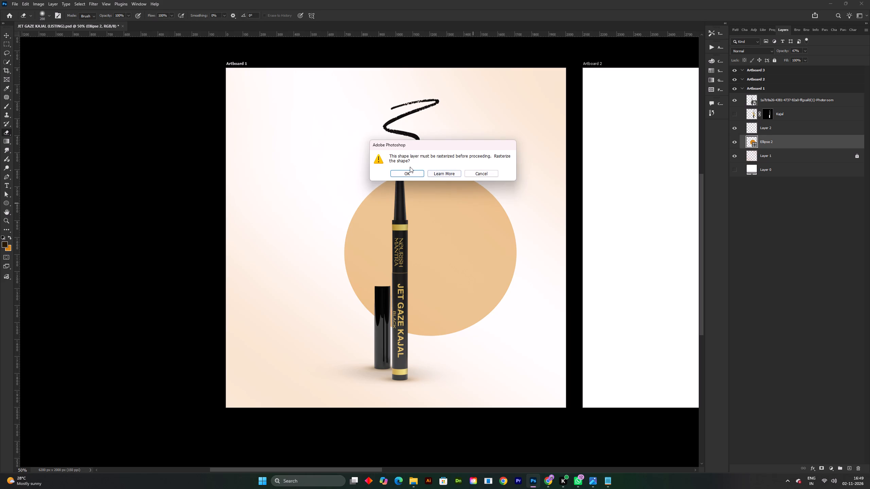
pyautogui.click(410, 174)
pyautogui.rightClick(427, 194)
pyautogui.click(469, 275)
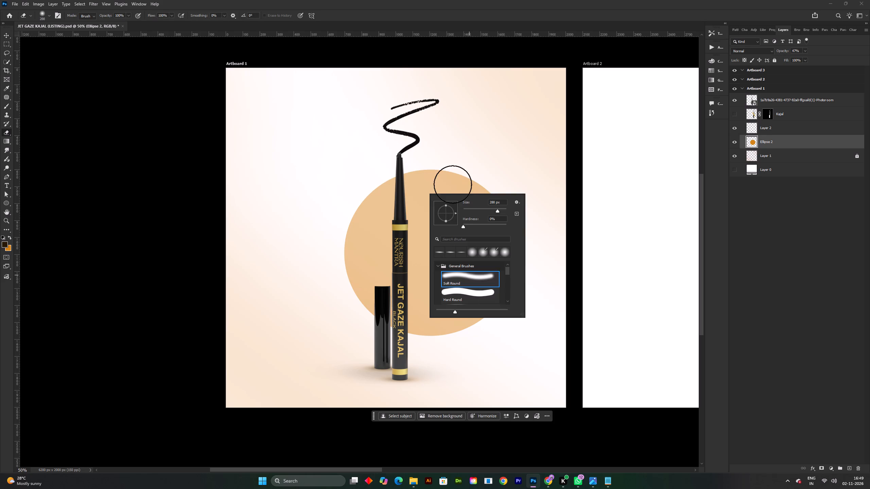
pyautogui.keyDown('alt'); pyautogui.moveTo(451, 181); pyautogui.dragTo(517, 184, button='right'); pyautogui.keyUp('alt')
pyautogui.moveTo(484, 195); pyautogui.dragTo(511, 227)
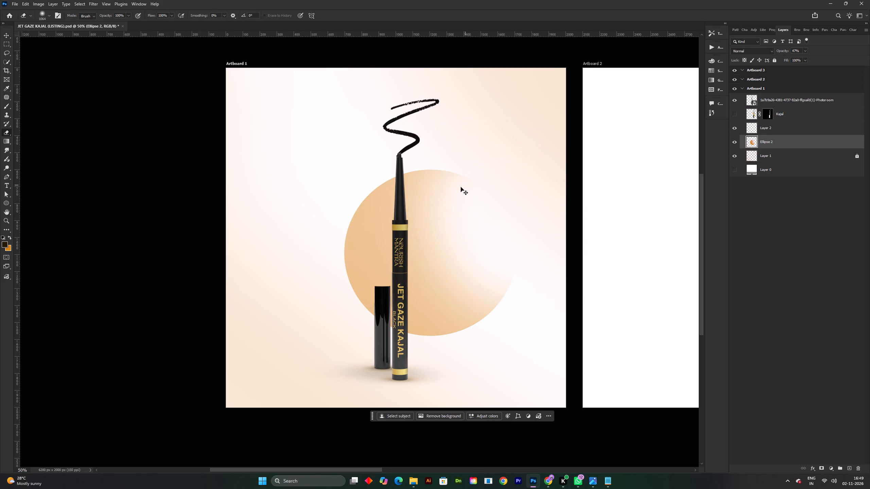
pyautogui.hotkey('ctrl', 'z')
# Fade out the left side of the peach circle with the large soft eraser.
pyautogui.moveTo(344, 207); pyautogui.dragTo(348, 213)
pyautogui.moveTo(371, 271); pyautogui.dragTo(364, 218)
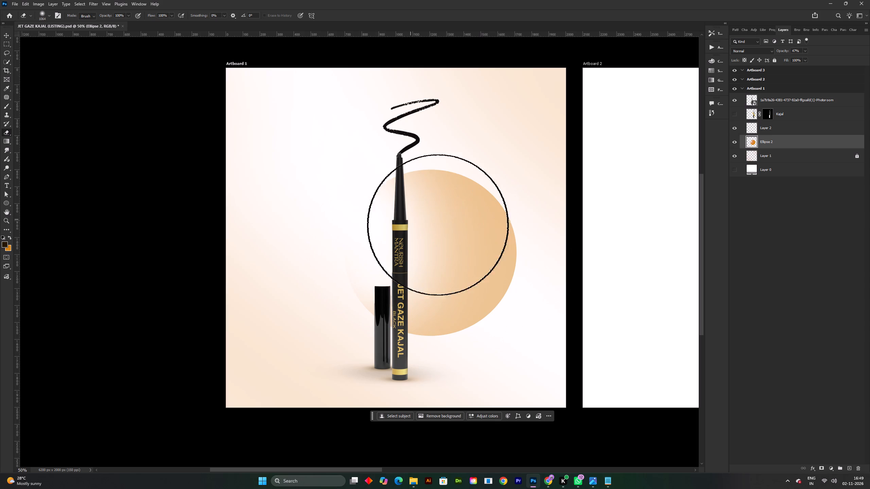
pyautogui.moveTo(367, 257); pyautogui.dragTo(350, 264)
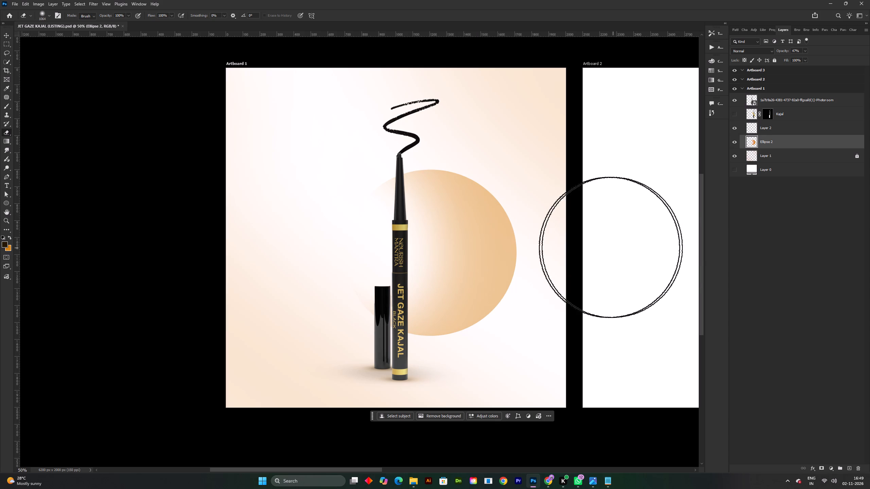
pyautogui.moveTo(348, 284); pyautogui.dragTo(316, 312)
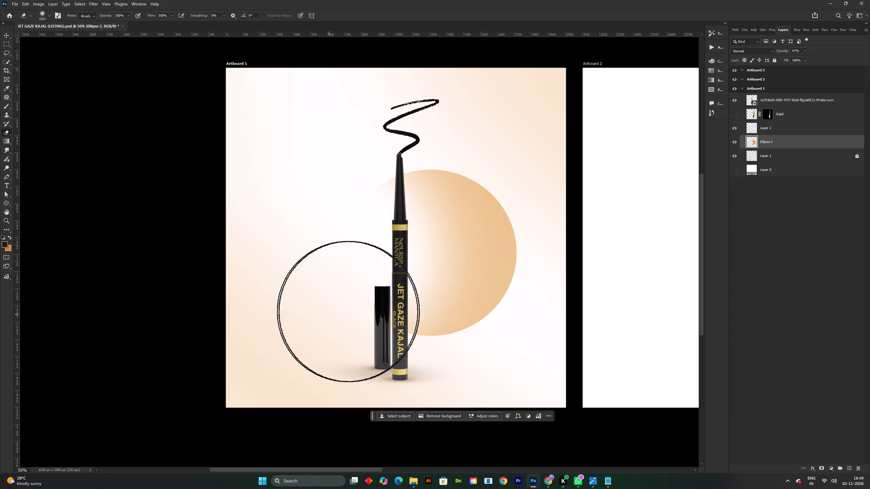
pyautogui.hotkey('ctrl', 'z')
pyautogui.moveTo(587, 433); pyautogui.dragTo(579, 453)
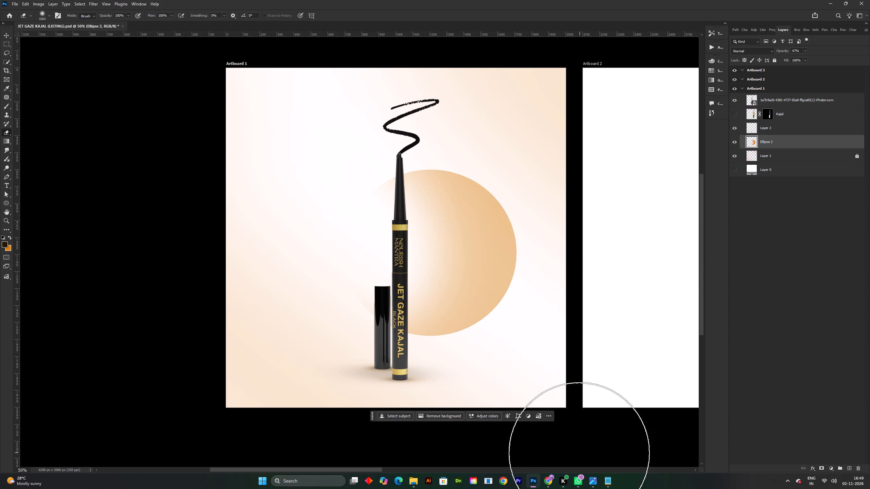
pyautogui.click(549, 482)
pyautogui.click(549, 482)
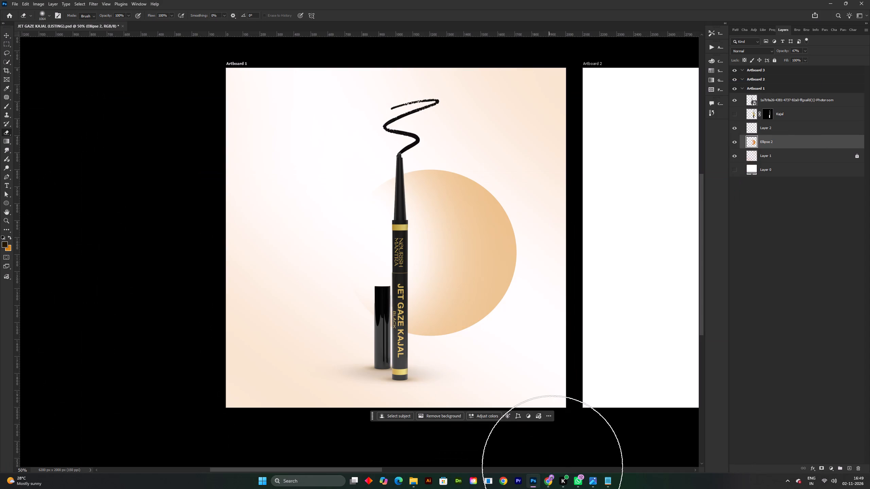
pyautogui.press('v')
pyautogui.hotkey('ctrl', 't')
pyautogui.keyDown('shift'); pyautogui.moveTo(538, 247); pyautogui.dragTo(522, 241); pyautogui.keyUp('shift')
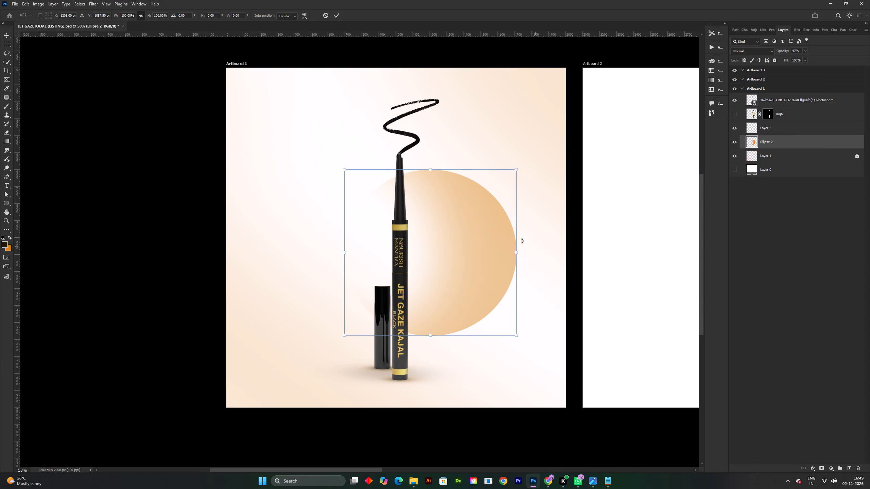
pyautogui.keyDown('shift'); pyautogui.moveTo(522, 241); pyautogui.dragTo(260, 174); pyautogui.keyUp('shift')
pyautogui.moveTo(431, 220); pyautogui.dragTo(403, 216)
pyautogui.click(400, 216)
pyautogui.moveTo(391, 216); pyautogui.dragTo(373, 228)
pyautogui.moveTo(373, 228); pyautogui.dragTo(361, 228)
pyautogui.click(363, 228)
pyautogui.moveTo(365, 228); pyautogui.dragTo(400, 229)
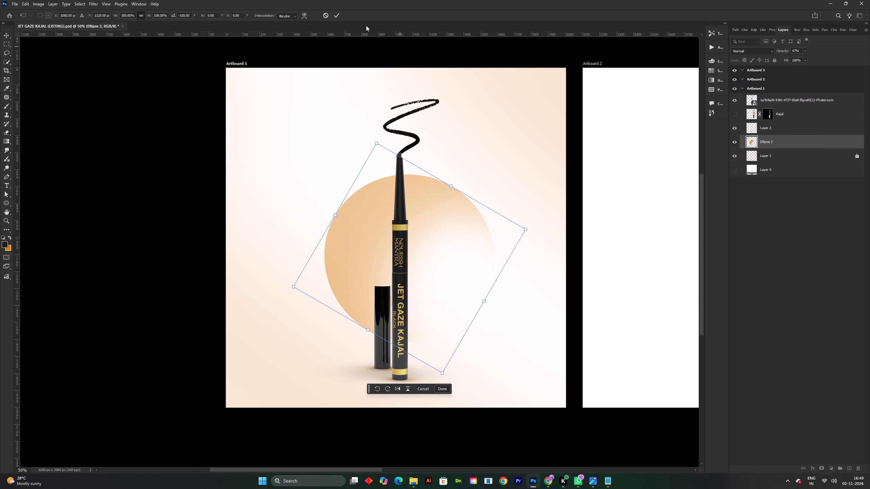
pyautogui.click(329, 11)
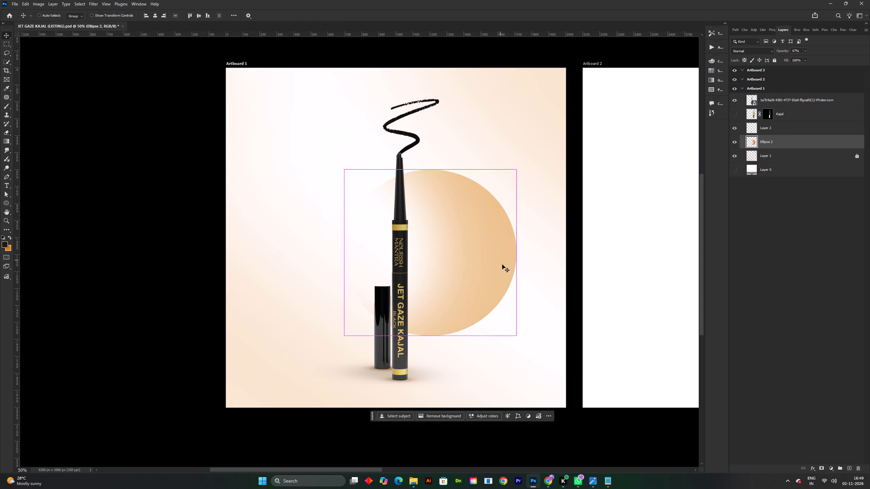
# Flip the faded circle vertically and horizontally, and move it left and slightly down behind the pencil.
pyautogui.hotkey('ctrl', 't')
pyautogui.rightClick(490, 259)
pyautogui.click(525, 386)
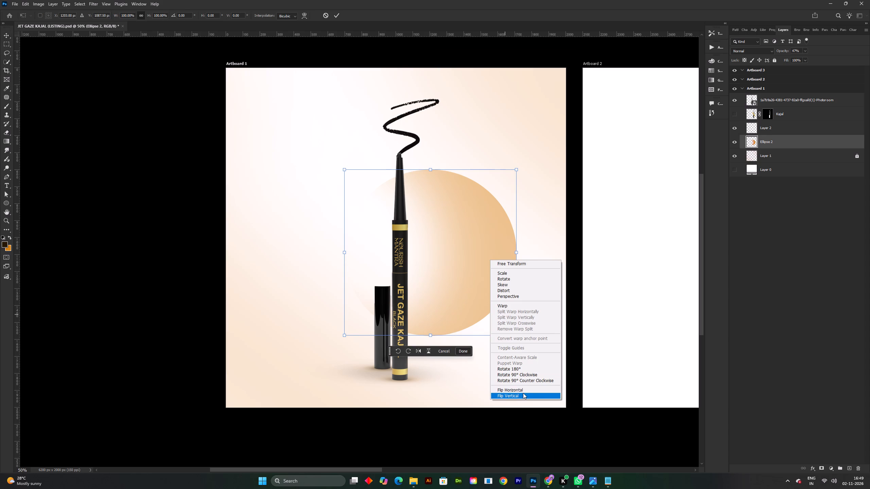
pyautogui.click(523, 393)
pyautogui.rightClick(475, 285)
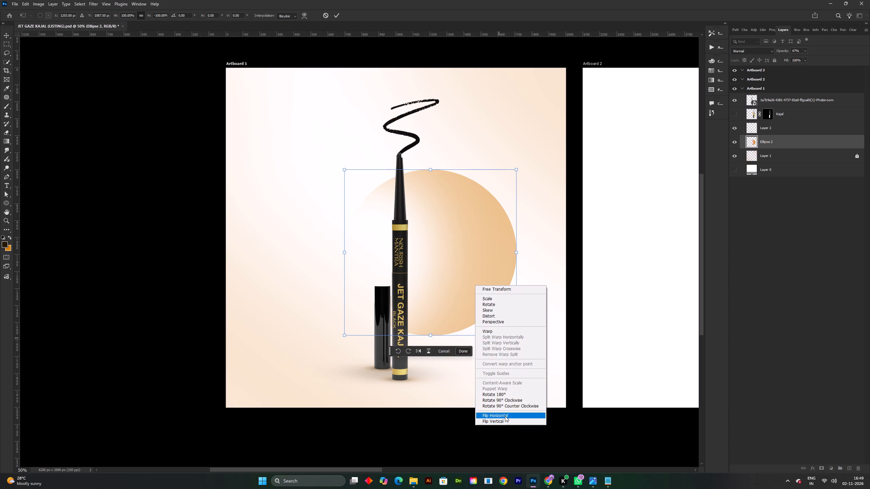
pyautogui.click(505, 416)
pyautogui.moveTo(437, 242); pyautogui.dragTo(423, 241)
pyautogui.moveTo(421, 241); pyautogui.dragTo(406, 246)
pyautogui.moveTo(406, 246); pyautogui.dragTo(408, 253)
pyautogui.click(408, 253)
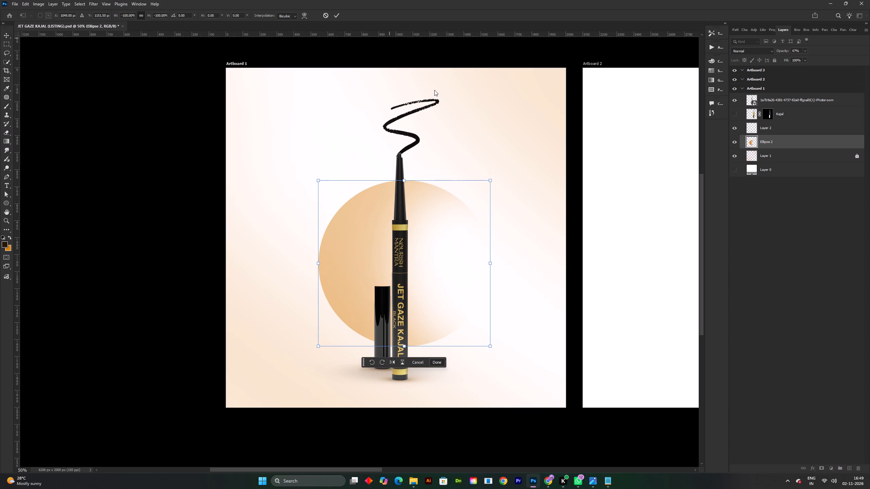
# Rotate the faded circle, scale it down to about 78%, and position it behind the pencil and cap with its faded edge at the lower right.
pyautogui.moveTo(498, 132); pyautogui.dragTo(529, 248)
pyautogui.moveTo(459, 267); pyautogui.dragTo(434, 258)
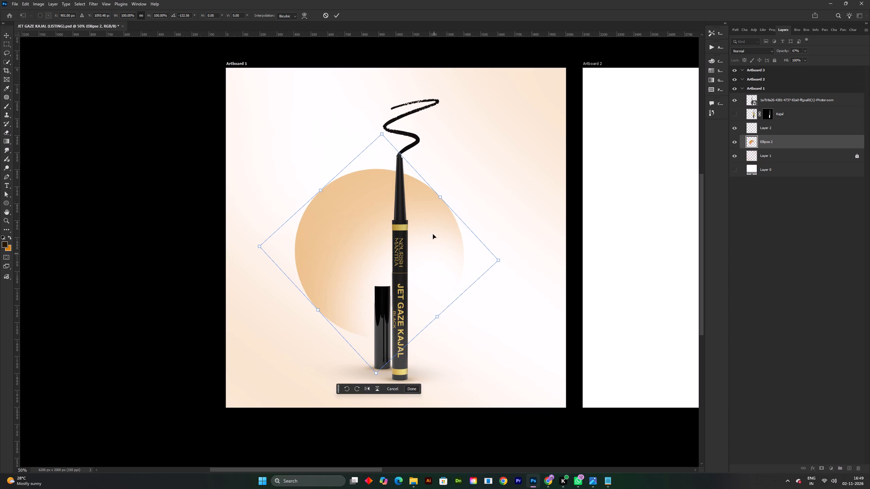
pyautogui.moveTo(425, 223); pyautogui.dragTo(417, 223)
pyautogui.moveTo(442, 179); pyautogui.dragTo(450, 185)
pyautogui.moveTo(451, 188); pyautogui.dragTo(452, 191)
pyautogui.keyDown('shift'); pyautogui.moveTo(442, 204); pyautogui.dragTo(431, 210); pyautogui.keyUp('shift')
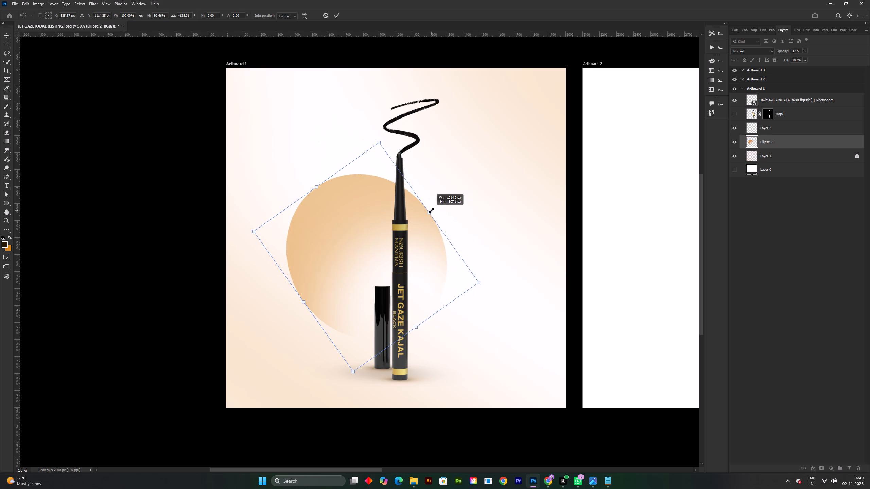
pyautogui.keyDown('shift'); pyautogui.moveTo(431, 210); pyautogui.dragTo(428, 211); pyautogui.keyUp('shift')
pyautogui.hotkey('ctrl', 'z')
pyautogui.moveTo(437, 205); pyautogui.dragTo(408, 225)
pyautogui.moveTo(417, 250); pyautogui.dragTo(437, 247)
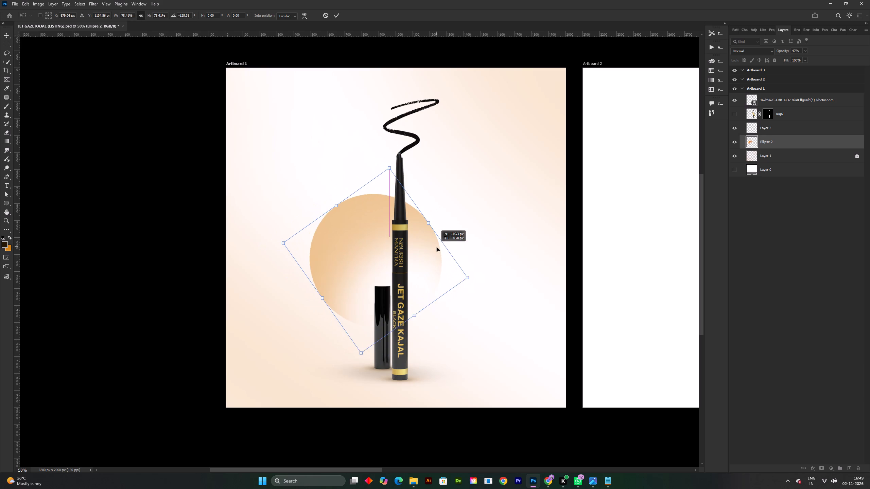
pyautogui.moveTo(437, 247); pyautogui.dragTo(438, 249)
pyautogui.click(439, 249)
pyautogui.moveTo(504, 295); pyautogui.dragTo(485, 242)
pyautogui.click(336, 15)
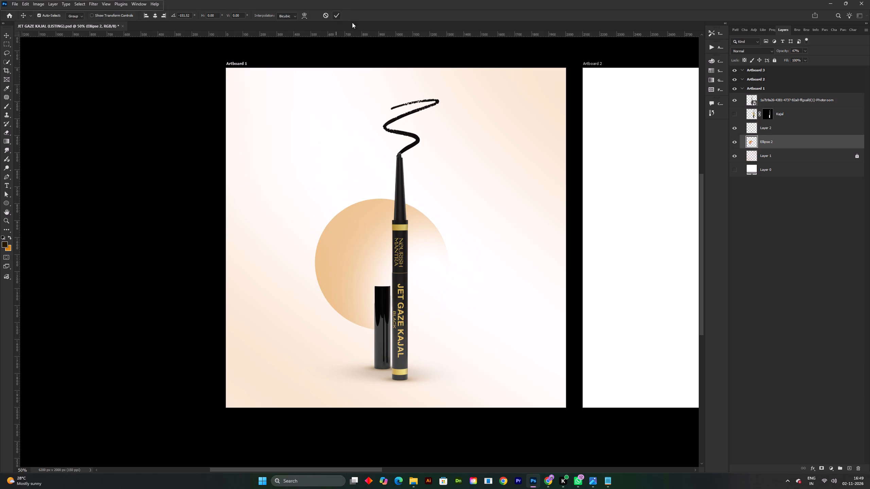
# Soften the circle's centre and lower-right area further with the large soft eraser.
pyautogui.press('e')
pyautogui.moveTo(369, 256); pyautogui.dragTo(400, 304)
pyautogui.hotkey('ctrl', 'z')
pyautogui.moveTo(400, 277); pyautogui.dragTo(462, 328)
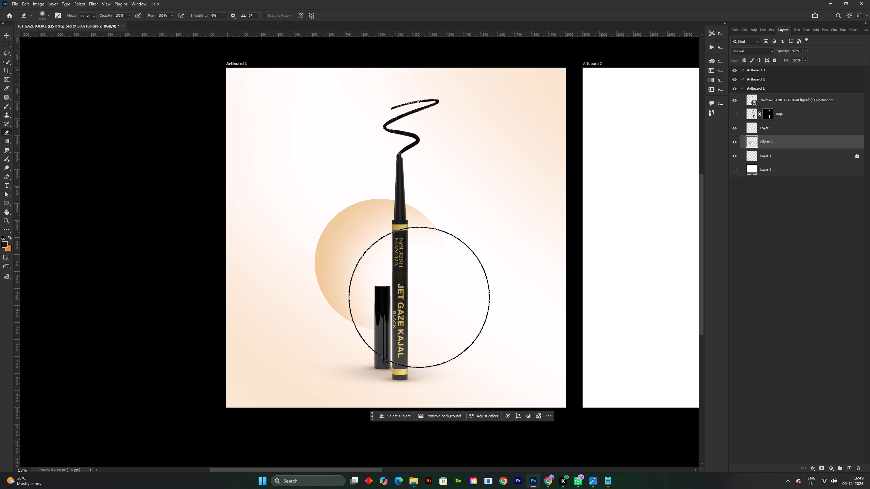
# Shift the faded circle slightly to the right behind the pencil.
pyautogui.press('v')
pyautogui.moveTo(359, 248); pyautogui.dragTo(367, 248)
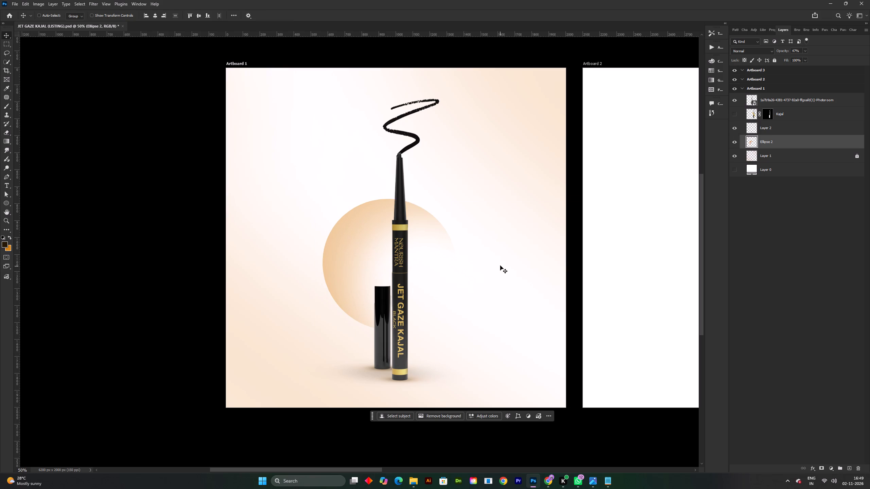
# Duplicate the faded circle and place the copy partly cut off at the artboard's lower-right corner.
pyautogui.keyDown('alt'); pyautogui.moveTo(349, 234); pyautogui.dragTo(522, 370); pyautogui.keyUp('alt')
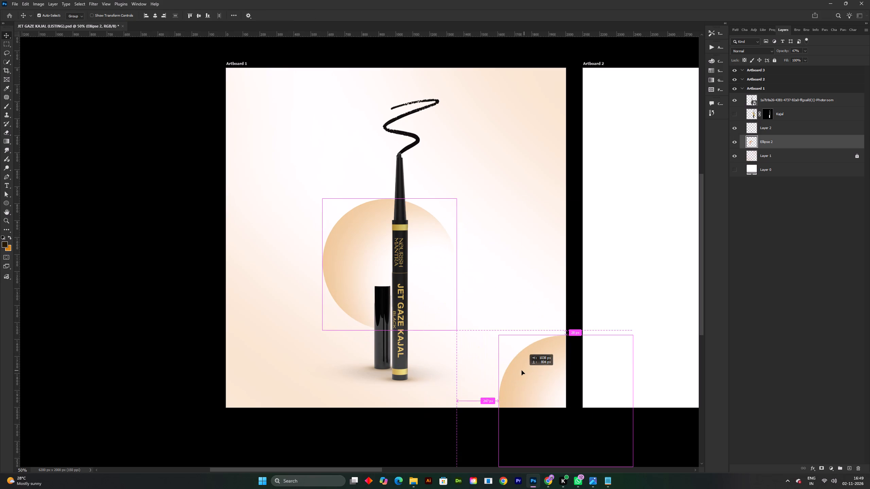
pyautogui.keyDown('alt'); pyautogui.moveTo(522, 370); pyautogui.dragTo(520, 370); pyautogui.keyUp('alt')
# Duplicate the corner circle into the artboard's upper-left corner, rotate it about 59°, and shift it slightly up.
pyautogui.keyDown('alt'); pyautogui.moveTo(529, 382); pyautogui.dragTo(189, 89); pyautogui.keyUp('alt')
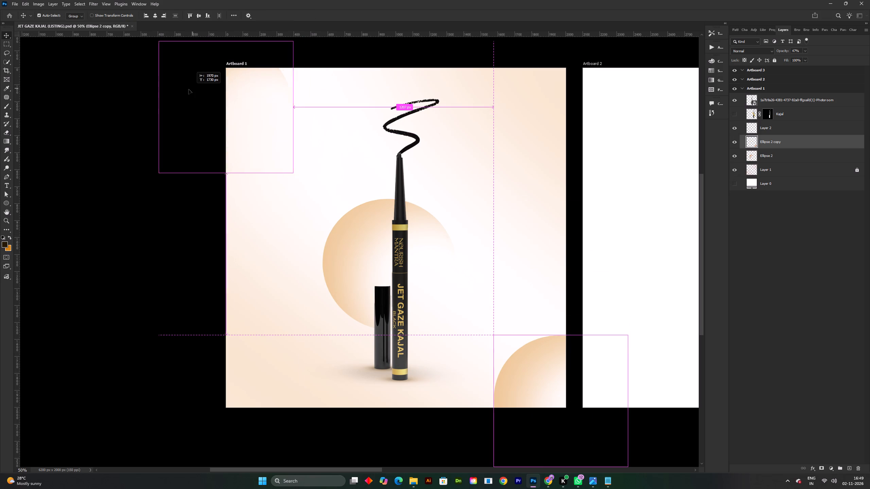
pyautogui.keyDown('alt'); pyautogui.moveTo(189, 89); pyautogui.dragTo(178, 89); pyautogui.keyUp('alt')
pyautogui.hotkey('ctrl', 't')
pyautogui.moveTo(326, 104); pyautogui.dragTo(274, 191)
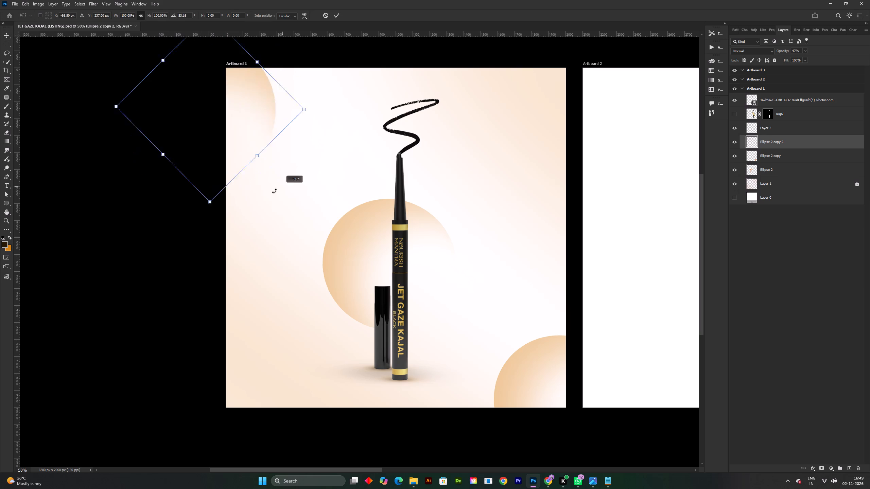
pyautogui.moveTo(274, 191); pyautogui.dragTo(265, 192)
pyautogui.moveTo(265, 123); pyautogui.dragTo(264, 107)
pyautogui.click(336, 13)
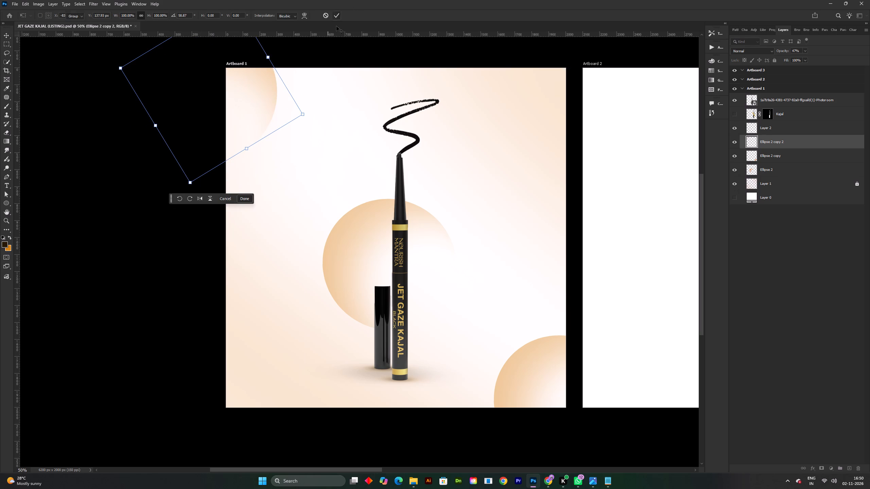
# Move the lower-right circle copy slightly further into the corner of Artboard 1.
pyautogui.keyDown('shift'); pyautogui.scroll(-3, 405, 188); pyautogui.keyUp('shift')
pyautogui.press('space')
pyautogui.moveTo(429, 236); pyautogui.dragTo(425, 255)
pyautogui.keyDown('shift'); pyautogui.scroll(2, 433, 254); pyautogui.keyUp('shift')
pyautogui.click(450, 299)
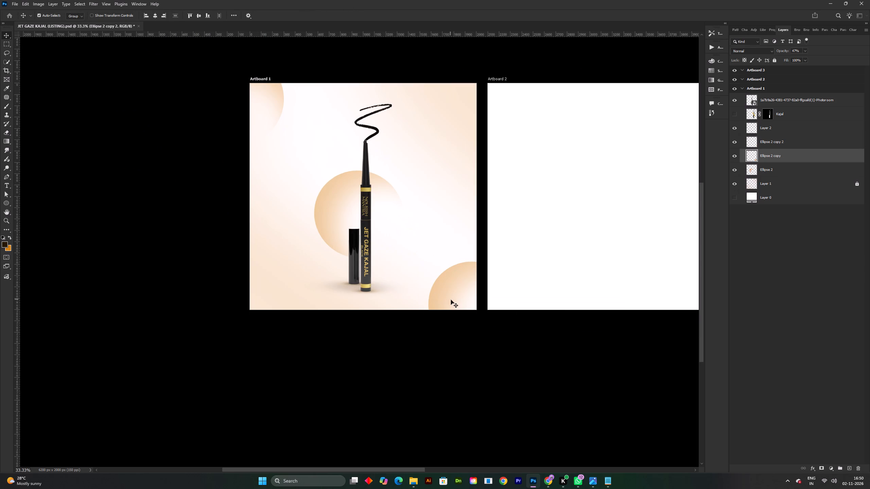
pyautogui.click(456, 305)
pyautogui.moveTo(445, 292); pyautogui.dragTo(452, 301)
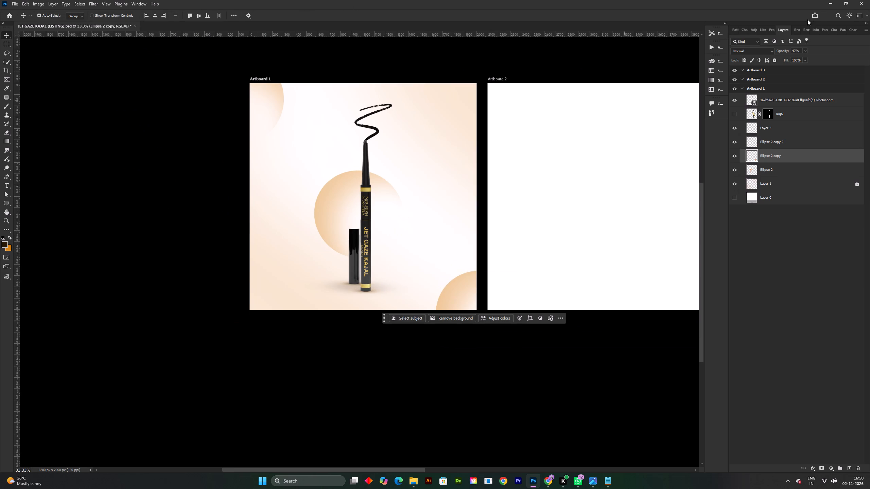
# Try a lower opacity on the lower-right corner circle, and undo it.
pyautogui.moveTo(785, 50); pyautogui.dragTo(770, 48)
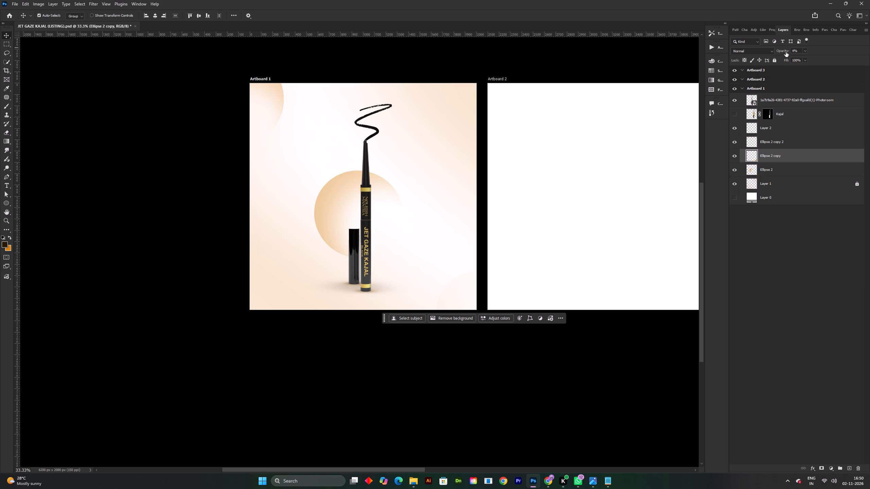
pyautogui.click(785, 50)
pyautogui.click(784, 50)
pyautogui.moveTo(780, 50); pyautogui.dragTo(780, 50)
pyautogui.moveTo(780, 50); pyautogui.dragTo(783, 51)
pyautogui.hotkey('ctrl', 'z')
# Lower the opacity of the faded circle behind the pencil to 27%.
pyautogui.click(336, 192)
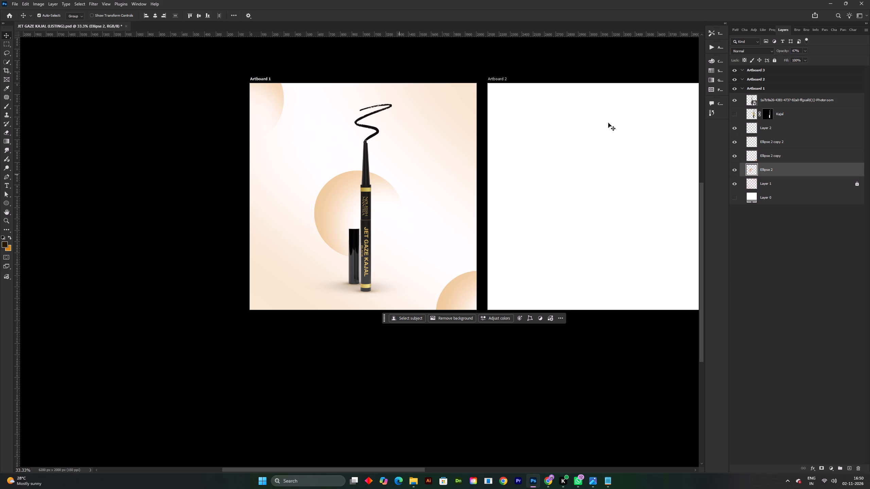
pyautogui.moveTo(783, 51); pyautogui.dragTo(779, 49)
pyautogui.click(780, 48)
pyautogui.click(449, 353)
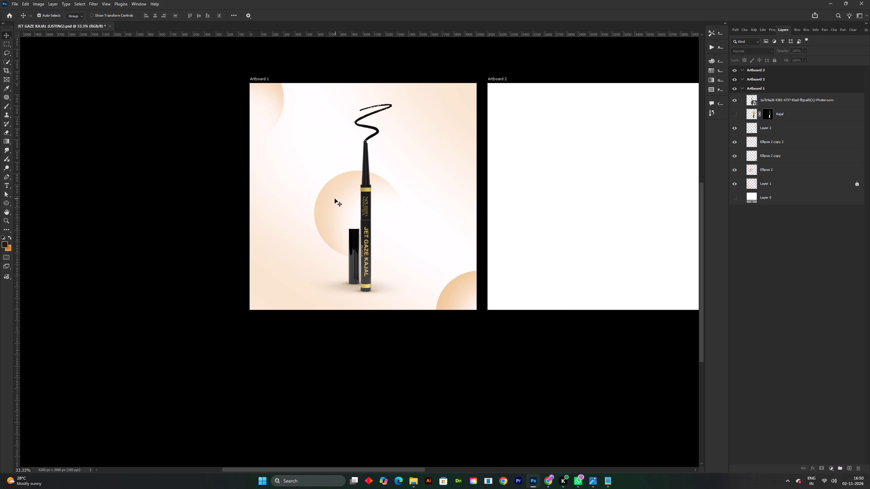
pyautogui.moveTo(333, 200); pyautogui.dragTo(331, 222)
pyautogui.hotkey('ctrl', 'z')
pyautogui.click(780, 51)
pyautogui.click(783, 51)
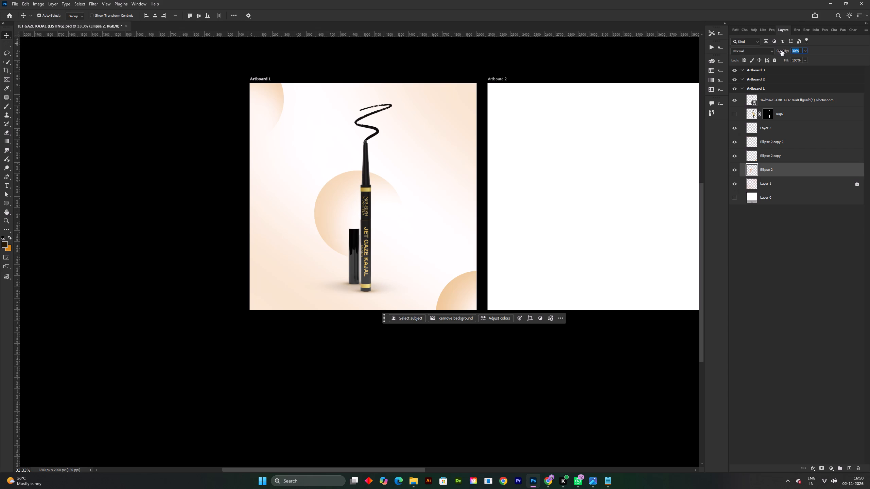
pyautogui.click(445, 68)
# Rotate the circle behind the pencil about 44° so it fades toward the bottom, and nudge it up and left.
pyautogui.press('space')
pyautogui.moveTo(414, 136); pyautogui.dragTo(424, 140)
pyautogui.keyDown('shift'); pyautogui.scroll(1, 383, 182); pyautogui.keyUp('shift')
pyautogui.moveTo(325, 183); pyautogui.dragTo(336, 178)
pyautogui.click(336, 178)
pyautogui.hotkey('ctrl', 't')
pyautogui.moveTo(458, 176); pyautogui.dragTo(465, 218)
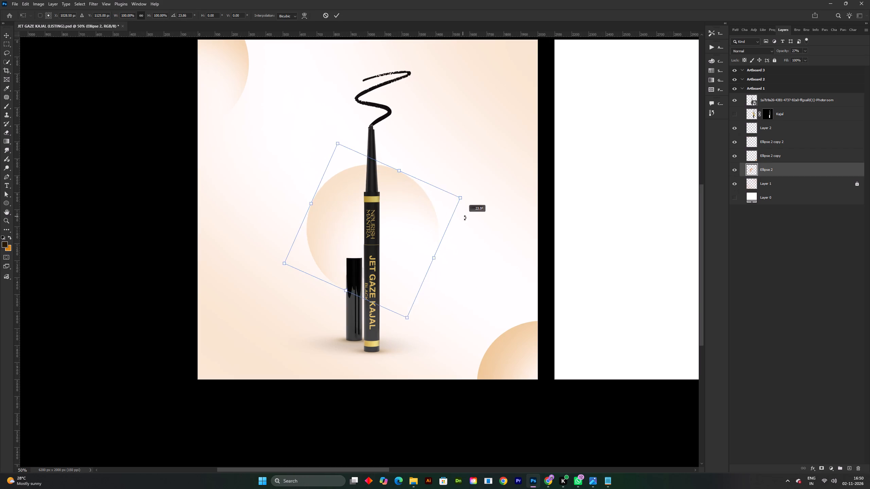
pyautogui.moveTo(465, 218); pyautogui.dragTo(465, 247)
pyautogui.doubleClick(465, 253)
pyautogui.click(439, 303)
pyautogui.click(436, 307)
pyautogui.moveTo(410, 206); pyautogui.dragTo(405, 205)
pyautogui.click(405, 205)
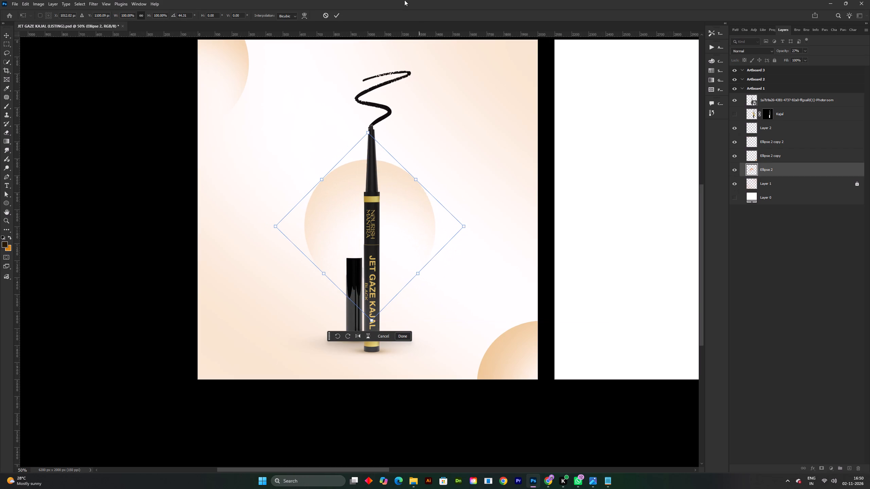
pyautogui.click(335, 16)
# Rotate the lower-right corner circle so its faded side faces the artboard's bottom edge.
pyautogui.keyDown('shift'); pyautogui.scroll(-3, 402, 188); pyautogui.keyUp('shift')
pyautogui.press('space')
pyautogui.moveTo(401, 220); pyautogui.dragTo(400, 241)
pyautogui.keyDown('shift'); pyautogui.scroll(2, 405, 242); pyautogui.keyUp('shift')
pyautogui.press('space')
pyautogui.moveTo(418, 252); pyautogui.dragTo(417, 271)
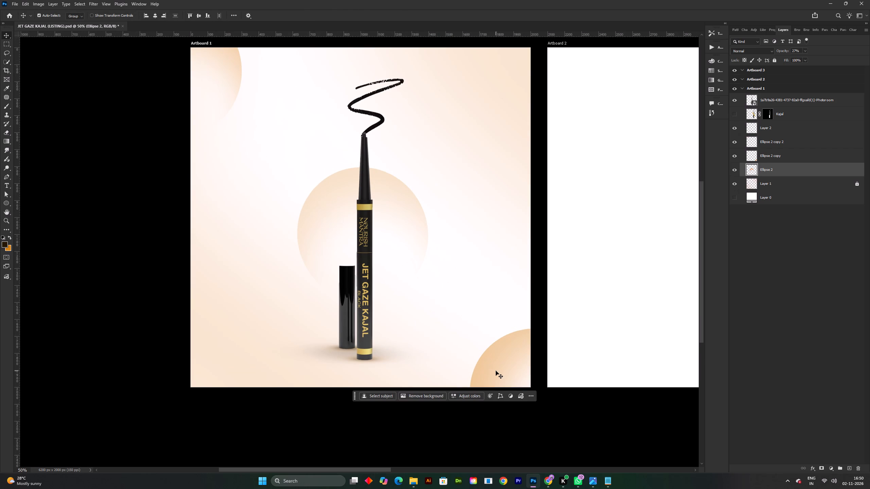
pyautogui.click(493, 371)
pyautogui.hotkey('ctrl', 't')
pyautogui.keyDown('shift'); pyautogui.moveTo(630, 289); pyautogui.dragTo(483, 482); pyautogui.keyUp('shift')
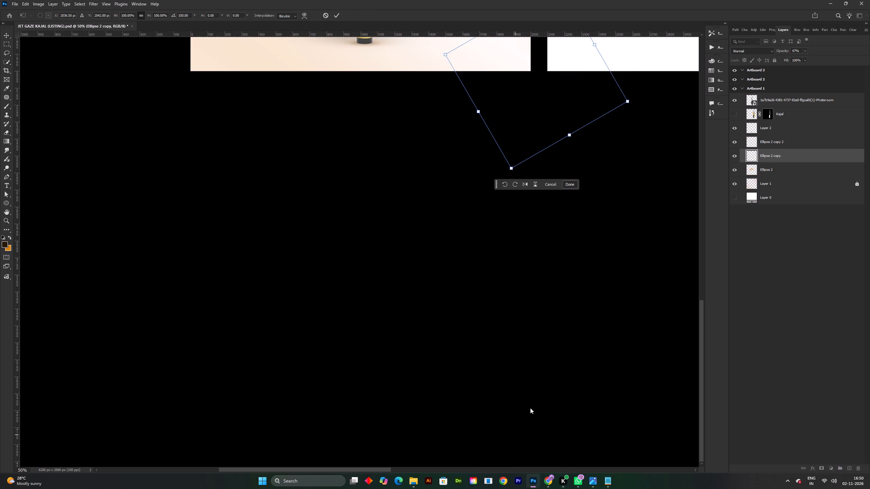
pyautogui.keyDown('shift'); pyautogui.scroll(-3, 542, 372); pyautogui.keyUp('shift')
pyautogui.press('space')
pyautogui.moveTo(550, 250); pyautogui.dragTo(558, 374)
pyautogui.keyDown('shift'); pyautogui.scroll(3, 463, 223); pyautogui.keyUp('shift')
pyautogui.keyDown('shift'); pyautogui.moveTo(671, 251); pyautogui.dragTo(651, 135); pyautogui.keyUp('shift')
pyautogui.click(338, 14)
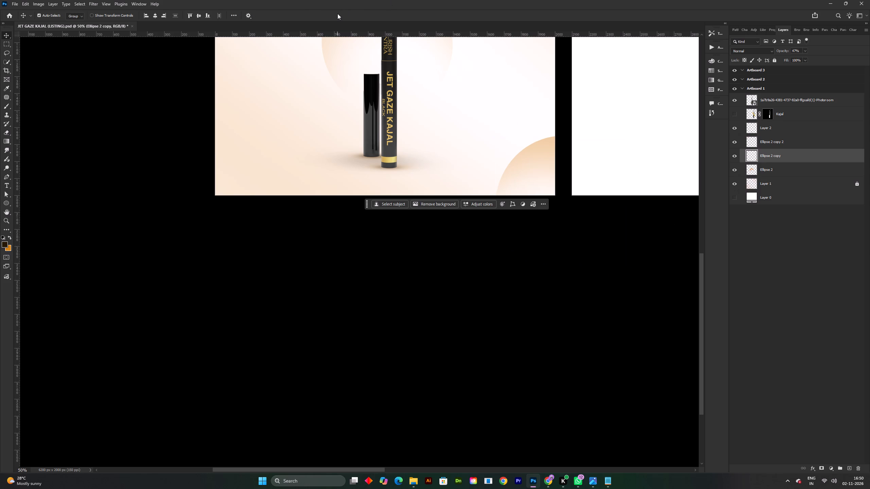
# Save the listing document.
pyautogui.hotkey('ctrl', 's')
# Hide the faded circle layer Ellipse 2 behind the pencil.
pyautogui.hotkey('ctrl', '0')
pyautogui.press('space')
pyautogui.press('space')
pyautogui.moveTo(88, 276); pyautogui.dragTo(200, 276)
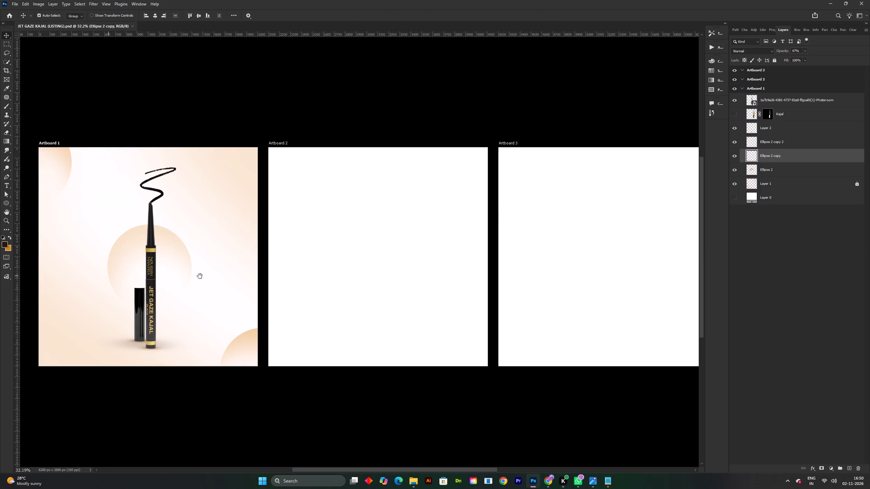
pyautogui.moveTo(200, 276); pyautogui.dragTo(248, 267)
pyautogui.keyDown('shift'); pyautogui.scroll(3, 256, 268); pyautogui.keyUp('shift')
pyautogui.press('space')
pyautogui.moveTo(338, 260); pyautogui.dragTo(334, 242)
pyautogui.click(388, 191)
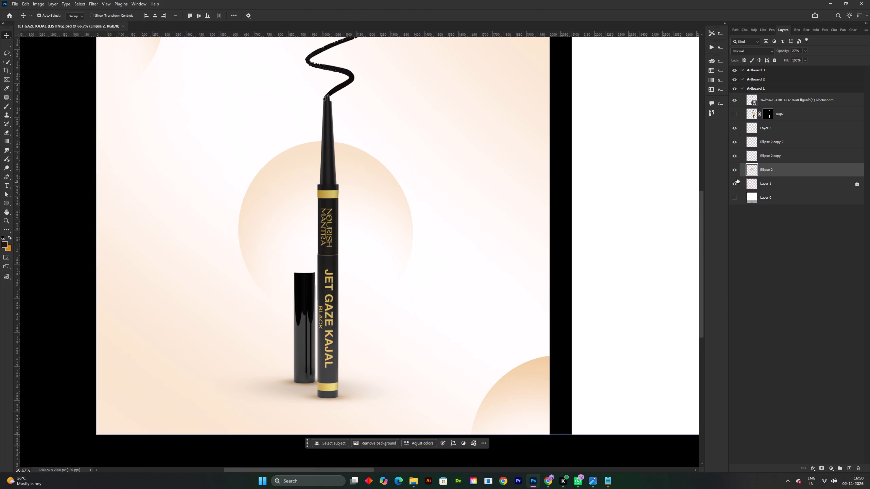
pyautogui.click(734, 172)
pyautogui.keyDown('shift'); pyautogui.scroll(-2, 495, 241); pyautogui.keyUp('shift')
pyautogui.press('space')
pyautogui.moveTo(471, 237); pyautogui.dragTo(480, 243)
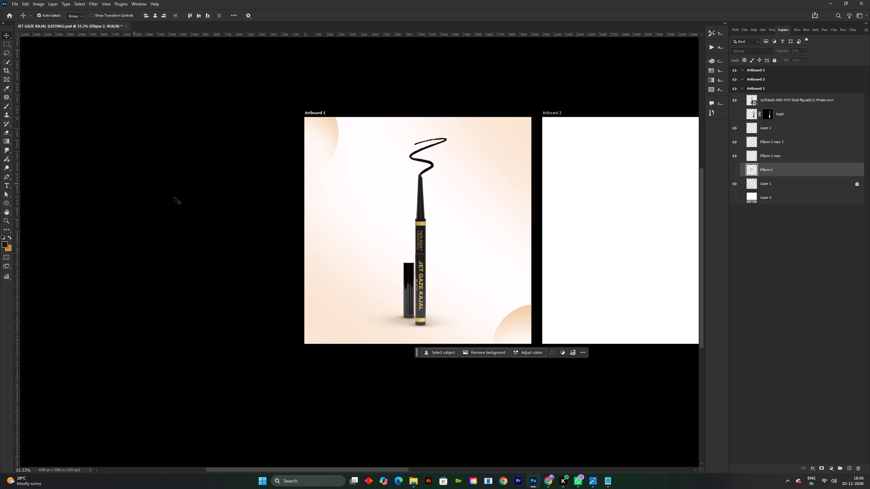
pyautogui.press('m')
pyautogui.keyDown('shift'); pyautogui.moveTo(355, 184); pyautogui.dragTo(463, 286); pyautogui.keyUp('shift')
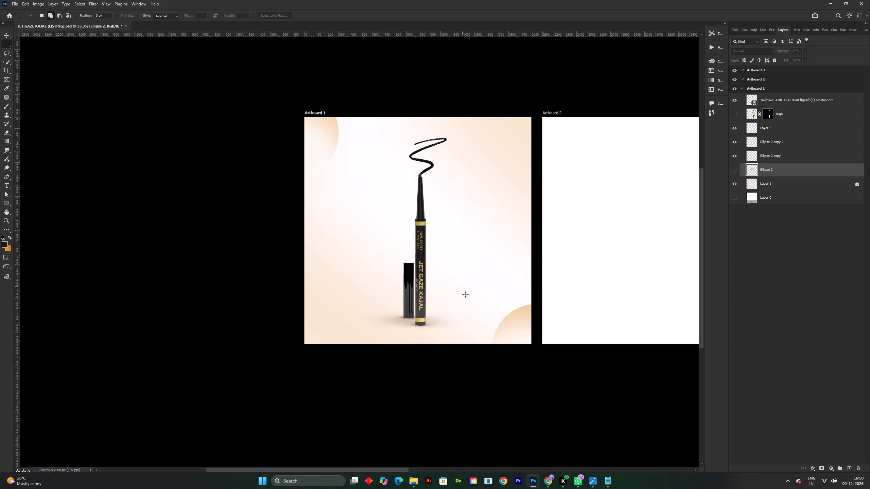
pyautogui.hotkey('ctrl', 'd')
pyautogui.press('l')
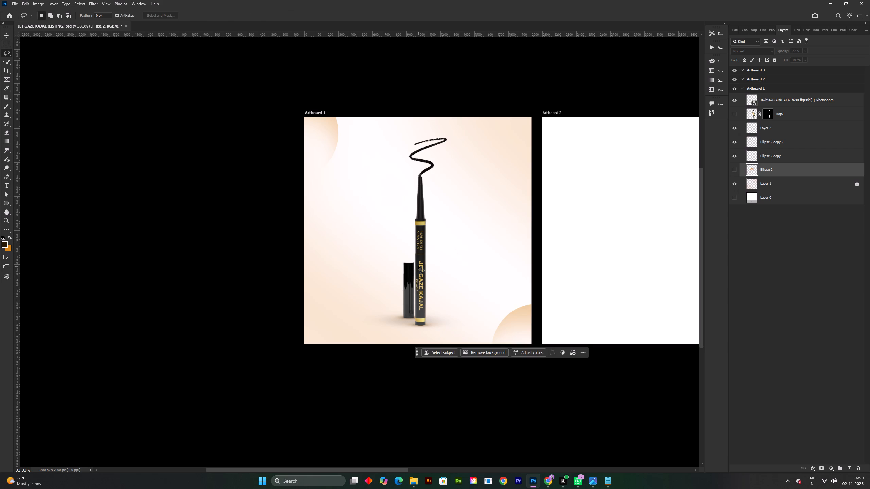
# Draw a solid orange circle about 933 px in diameter behind the pencil and cap on Artboard 1.
pyautogui.press('u')
pyautogui.keyDown('shift'); pyautogui.moveTo(362, 175); pyautogui.dragTo(468, 297); pyautogui.keyUp('shift')
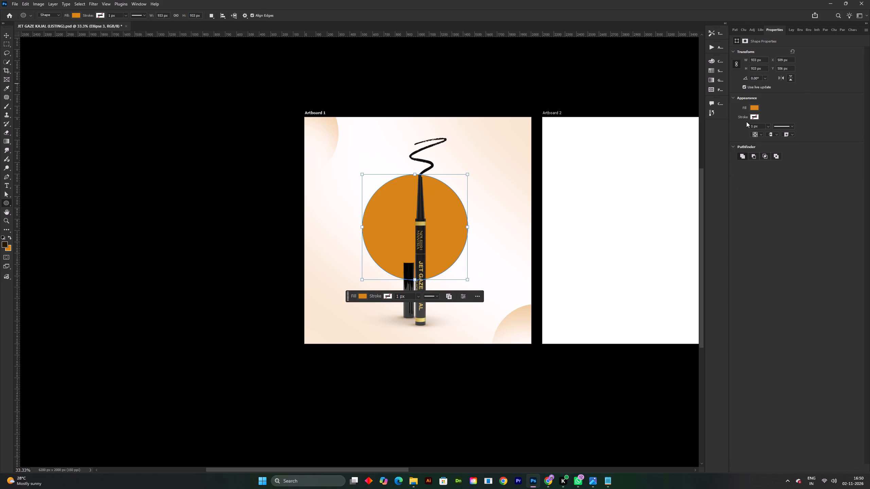
# Scale the new orange circle up to about 130% and position it slightly right of the pencil.
pyautogui.press('v')
pyautogui.moveTo(445, 235); pyautogui.dragTo(473, 252)
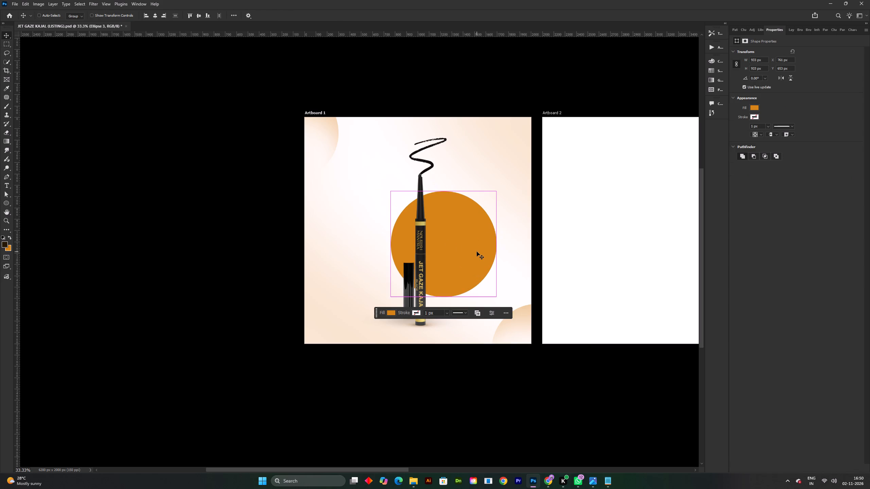
pyautogui.hotkey('ctrl', 't')
pyautogui.moveTo(495, 245); pyautogui.dragTo(527, 249)
pyautogui.moveTo(485, 249); pyautogui.dragTo(474, 247)
pyautogui.moveTo(470, 244); pyautogui.dragTo(460, 239)
pyautogui.click(463, 239)
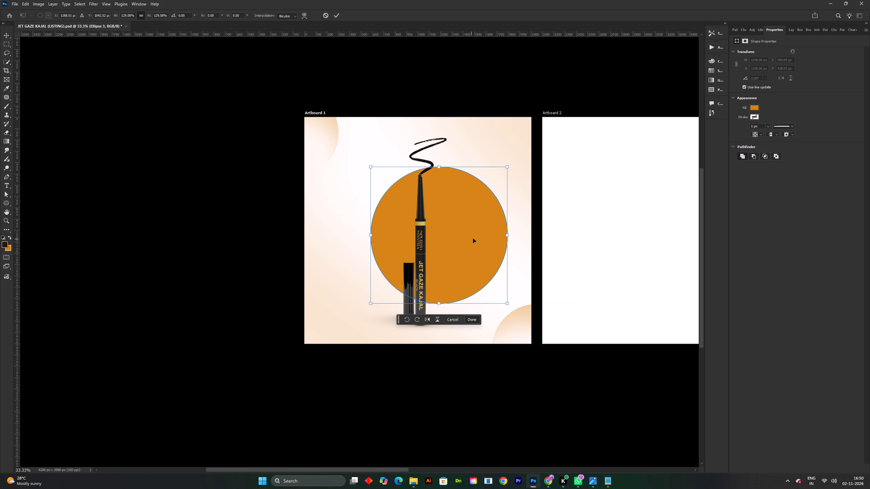
pyautogui.click(337, 17)
# Move the kajal product image horizontally left toward the orange circle's left edge.
pyautogui.moveTo(417, 285); pyautogui.dragTo(401, 285)
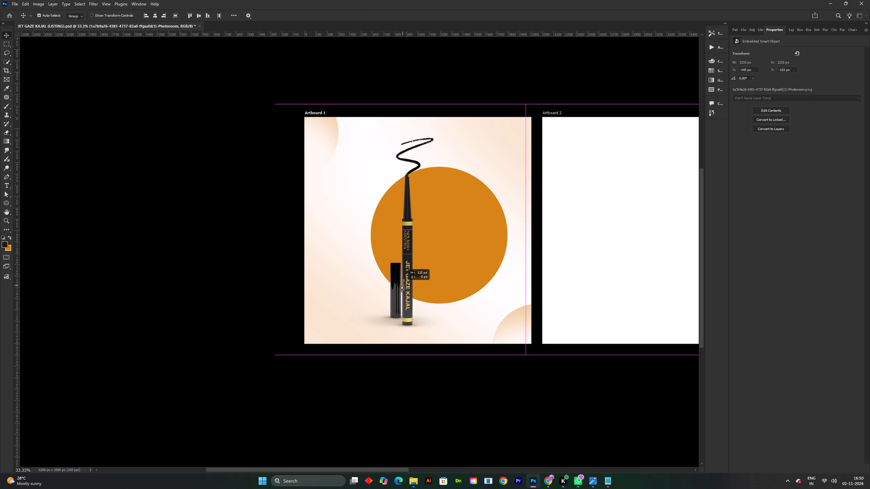
pyautogui.moveTo(401, 285); pyautogui.dragTo(396, 285)
# Shift the orange circle left, enlarge it to about 1395 px, and reposition it right of the pencil.
pyautogui.moveTo(453, 264); pyautogui.dragTo(440, 263)
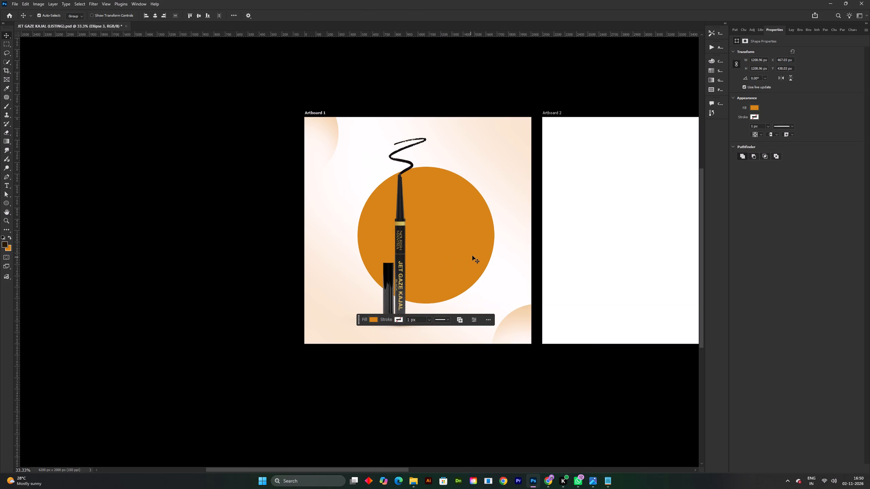
pyautogui.hotkey('ctrl', 't')
pyautogui.moveTo(491, 236); pyautogui.dragTo(512, 236)
pyautogui.moveTo(475, 254); pyautogui.dragTo(477, 246)
pyautogui.click(334, 15)
# Move the kajal product image slightly further left, keeping its height on the artboard.
pyautogui.moveTo(402, 222); pyautogui.dragTo(399, 222)
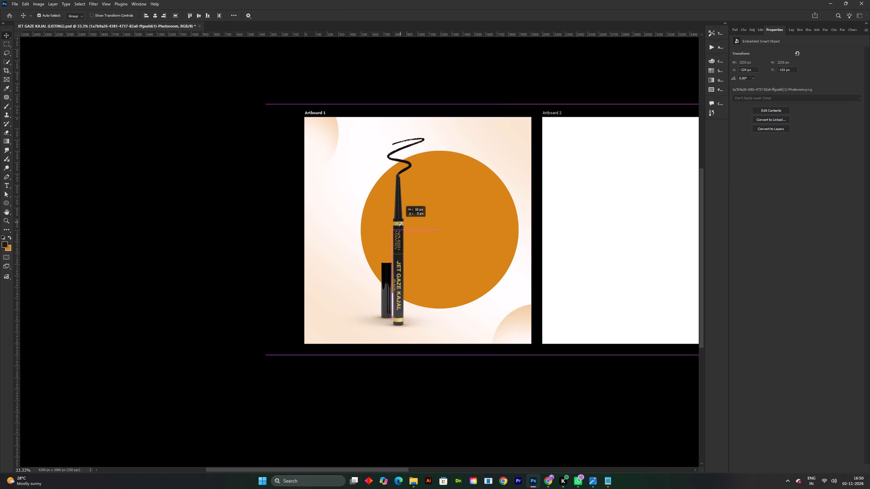
pyautogui.moveTo(399, 222); pyautogui.dragTo(392, 222)
# Rasterize the large orange circle and enlarge the soft eraser brush.
pyautogui.click(452, 228)
pyautogui.press('e')
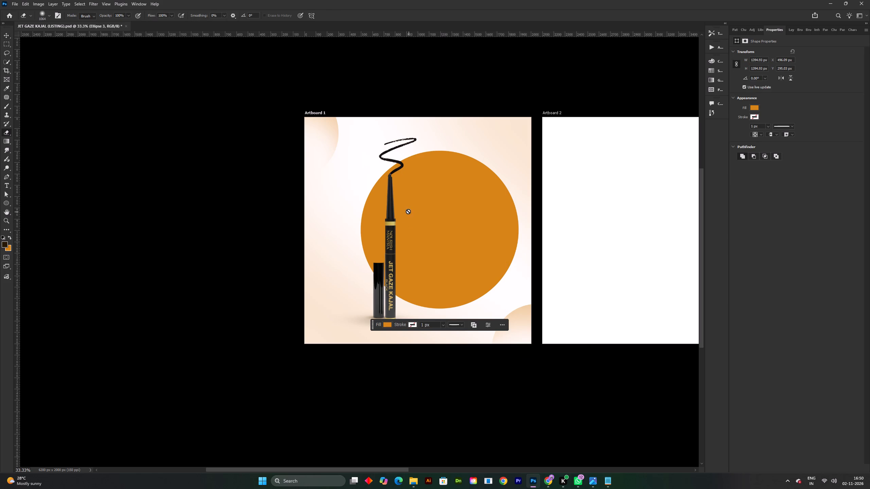
pyautogui.click(408, 207)
pyautogui.click(401, 174)
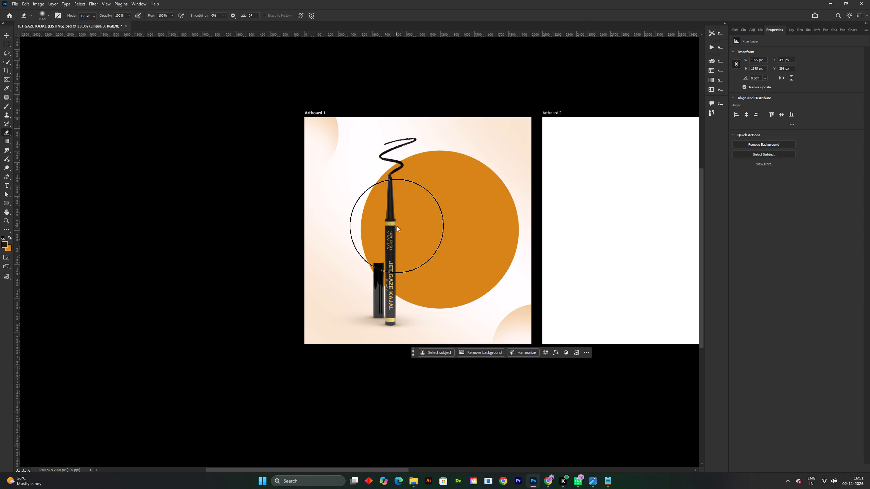
pyautogui.keyDown('alt'); pyautogui.moveTo(398, 226); pyautogui.dragTo(425, 237, button='right'); pyautogui.keyUp('alt')
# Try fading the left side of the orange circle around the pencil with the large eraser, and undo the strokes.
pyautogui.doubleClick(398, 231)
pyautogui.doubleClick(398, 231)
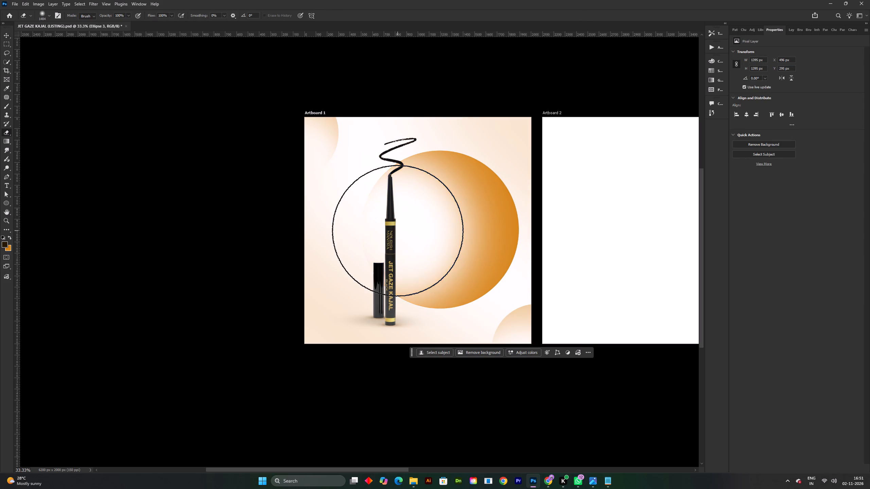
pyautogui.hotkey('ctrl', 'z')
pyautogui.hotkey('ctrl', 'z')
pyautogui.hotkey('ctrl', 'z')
# Fade the left-centre area of the orange circle beside the pencil with the large soft eraser.
pyautogui.click(412, 241)
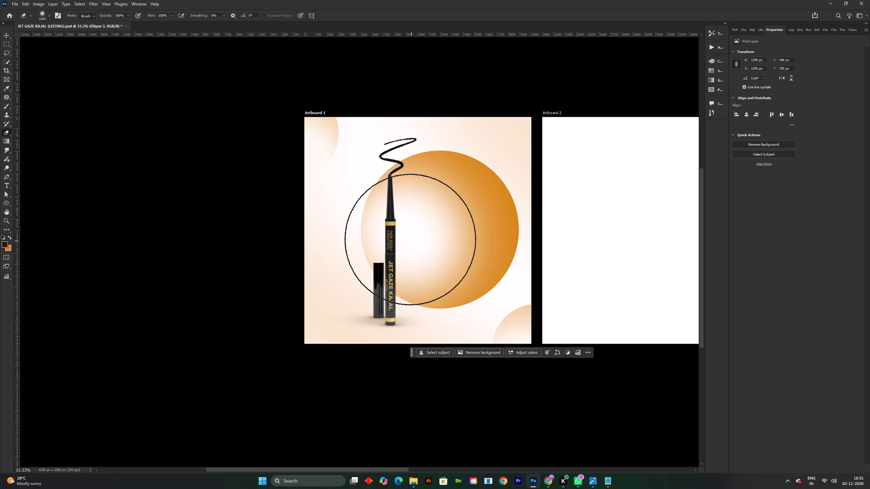
pyautogui.click(410, 239)
pyautogui.click(413, 236)
# Set the large faded orange circle's layer opacity to 50%.
pyautogui.press('v')
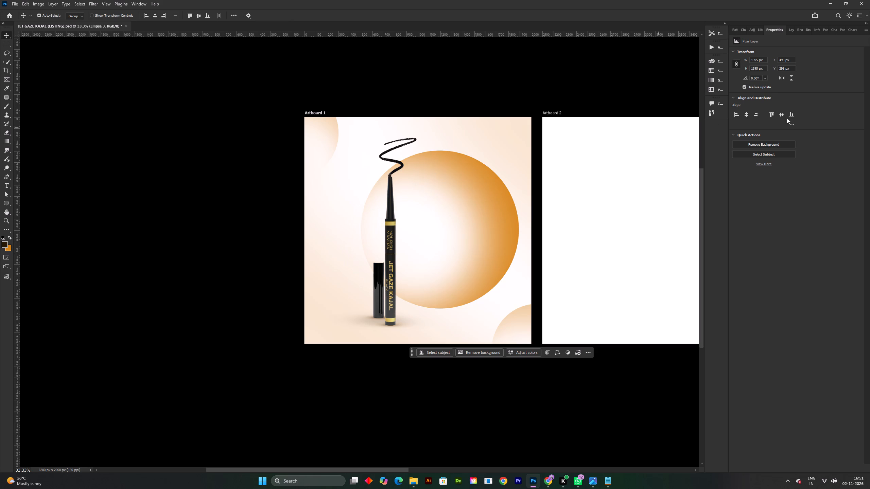
pyautogui.press('F7')
pyautogui.doubleClick(791, 50)
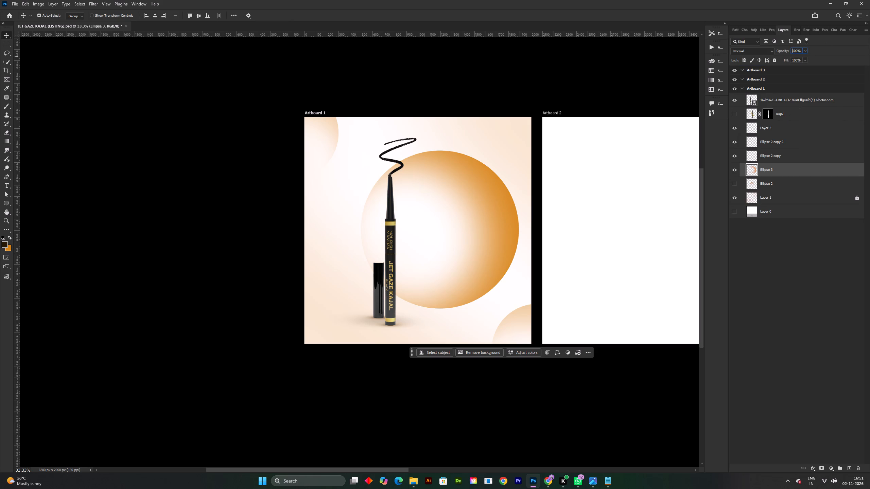
pyautogui.press('BackSpace')
pyautogui.write('50')
pyautogui.press('Return')
# Shift the large faded orange circle slightly down and closer to the kajal pencil.
pyautogui.moveTo(495, 229); pyautogui.dragTo(486, 238)
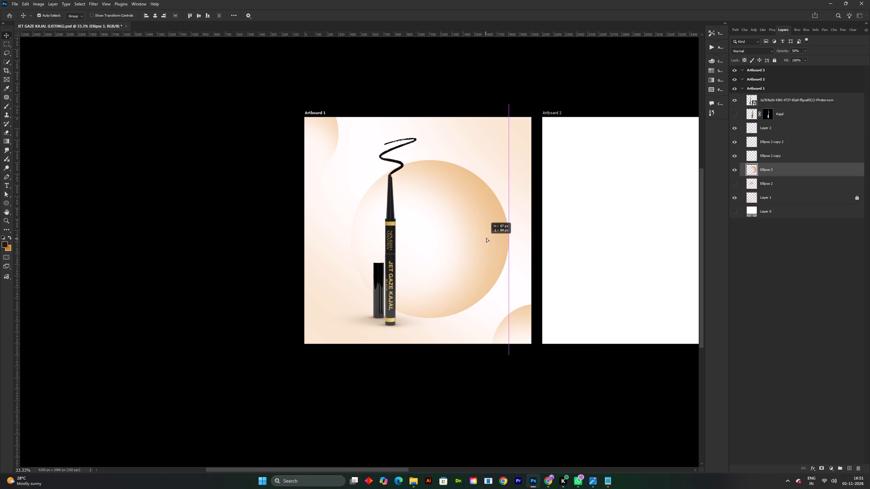
pyautogui.moveTo(486, 238); pyautogui.dragTo(489, 234)
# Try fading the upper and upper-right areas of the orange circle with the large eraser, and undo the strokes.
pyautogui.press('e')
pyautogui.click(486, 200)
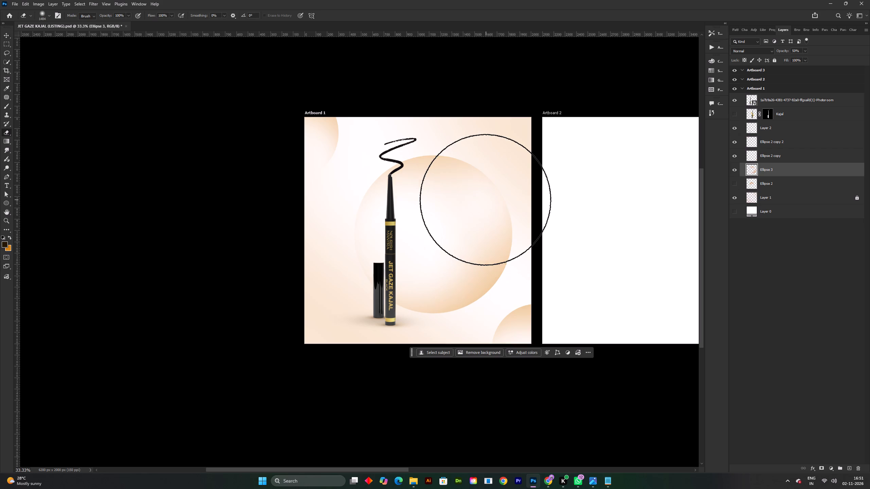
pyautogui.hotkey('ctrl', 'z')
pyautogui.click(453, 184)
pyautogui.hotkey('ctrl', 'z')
# Shrink the soft eraser brush and fade a spot on the circle's right side, undoing trial strokes until the placement suits.
pyautogui.keyDown('alt'); pyautogui.moveTo(498, 229); pyautogui.dragTo(474, 235, button='right'); pyautogui.keyUp('alt')
pyautogui.click(485, 199)
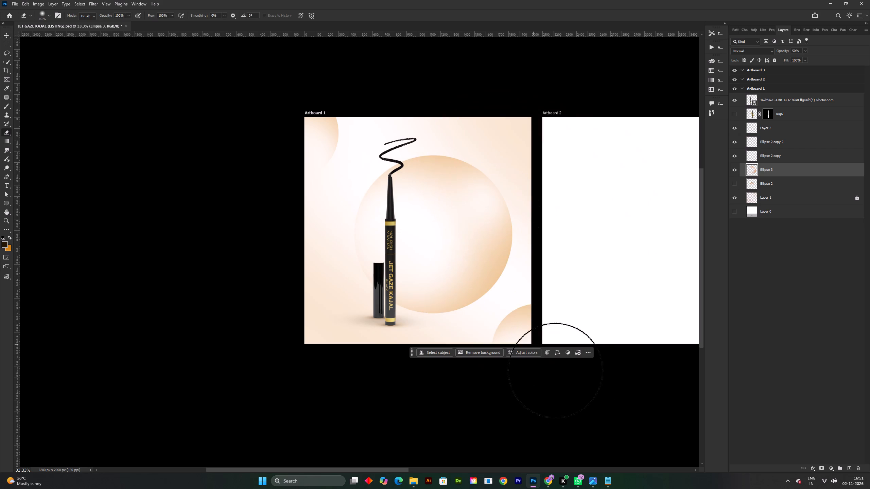
pyautogui.hotkey('ctrl', 'z')
pyautogui.click(500, 233)
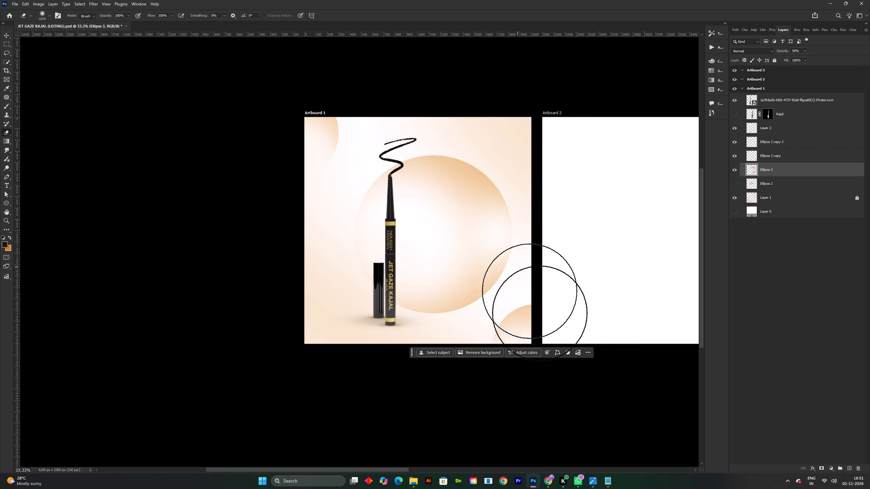
pyautogui.hotkey('ctrl', 'z')
pyautogui.click(497, 216)
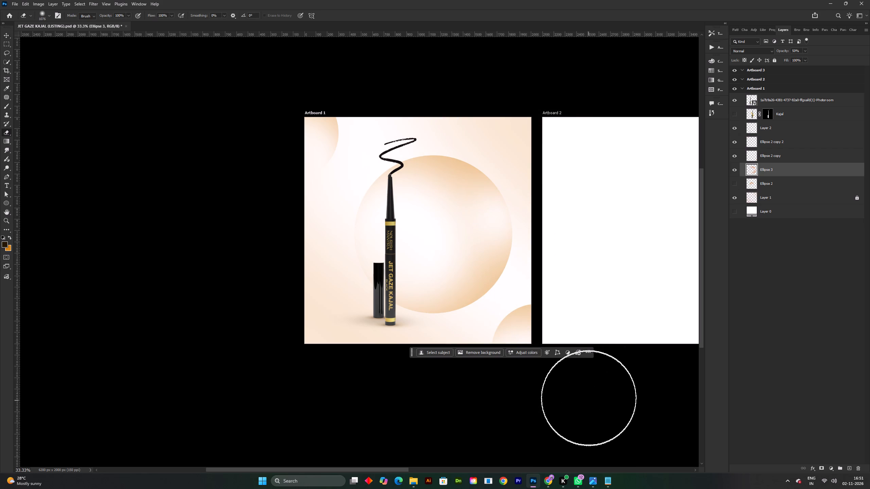
# Save the listing document.
pyautogui.press('v')
pyautogui.hotkey('ctrl', 's')
# Add a text layer reading "24 hr" over the circle, beside the kajal pencil on Artboard 1.
pyautogui.press('t')
pyautogui.click(475, 259)
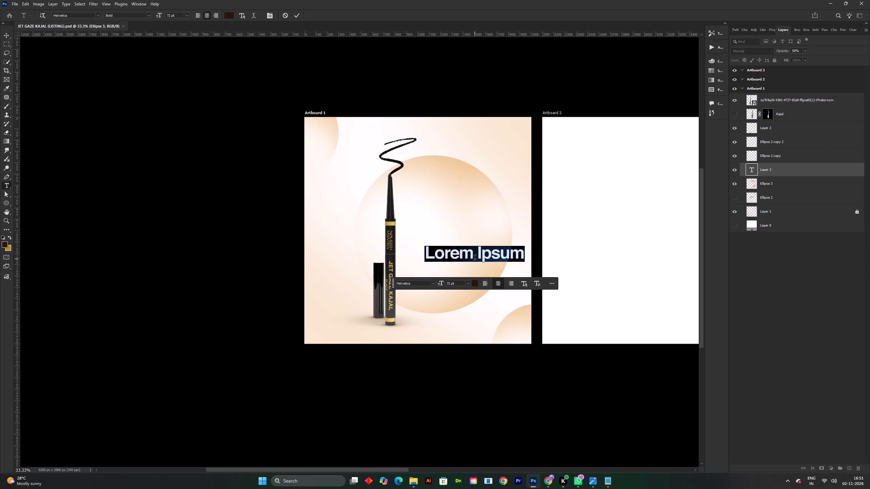
pyautogui.press('BackSpace')
pyautogui.press('2')
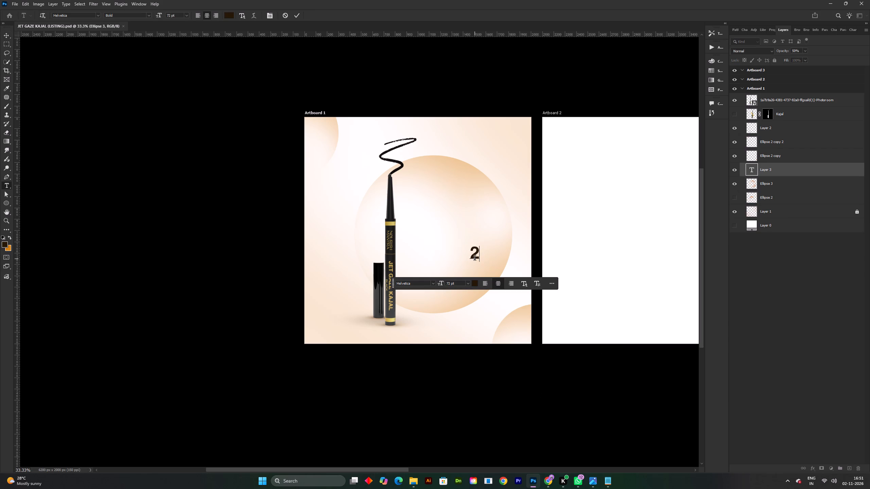
pyautogui.write('4')
pyautogui.press('space')
pyautogui.press('BackSpace')
pyautogui.press('space')
pyautogui.write('H')
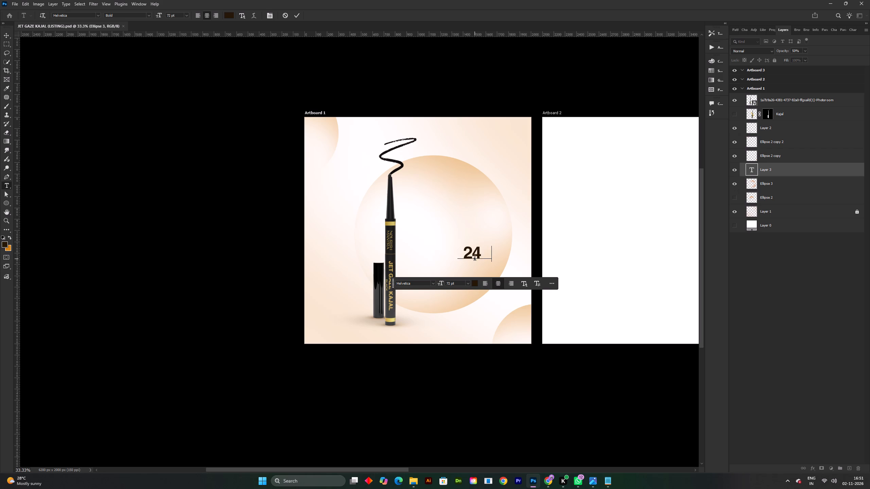
pyautogui.press('BackSpace')
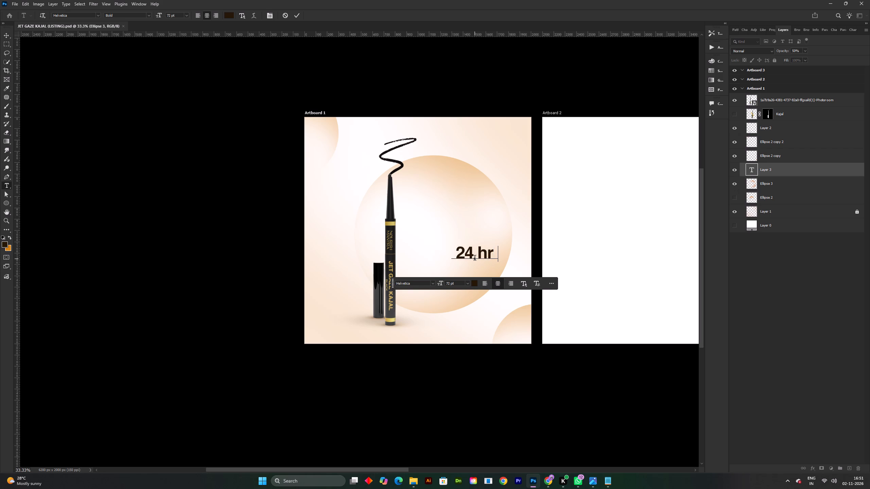
pyautogui.press('BackSpace')
# Replace the whole text with "10hr" and commit it.
pyautogui.tripleClick(467, 248)
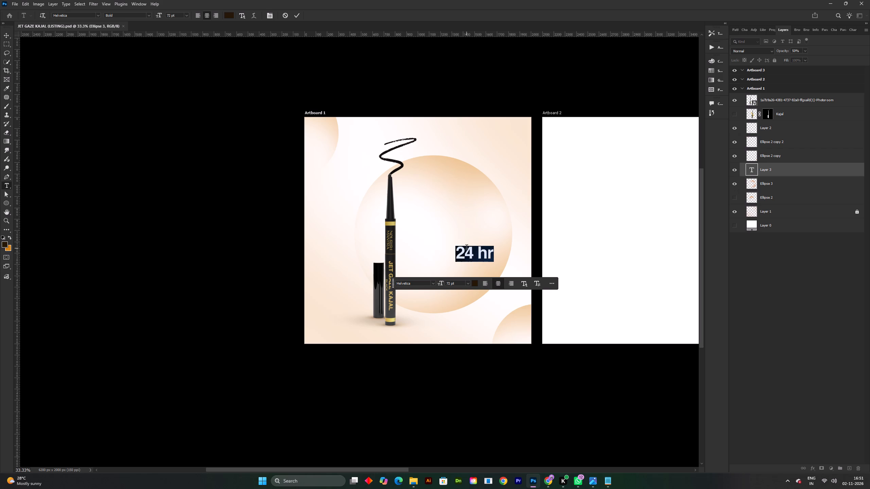
pyautogui.press('BackSpace')
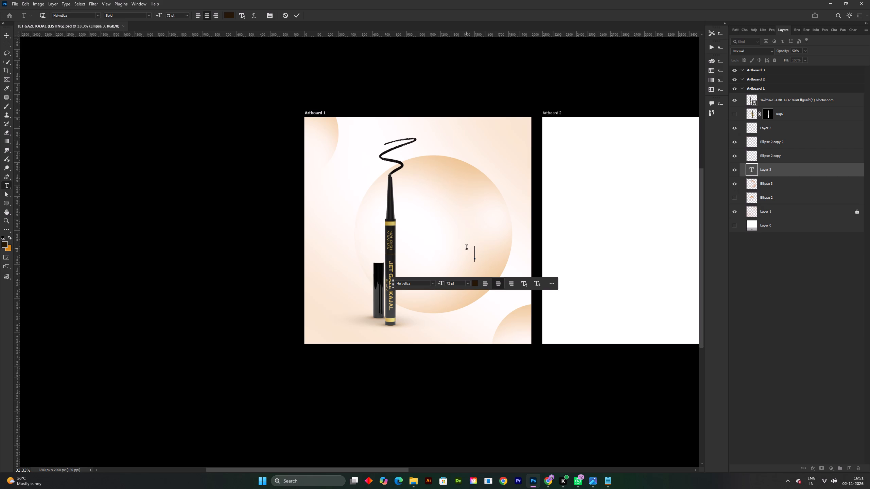
pyautogui.write('10')
pyautogui.write('hr')
pyautogui.click(294, 16)
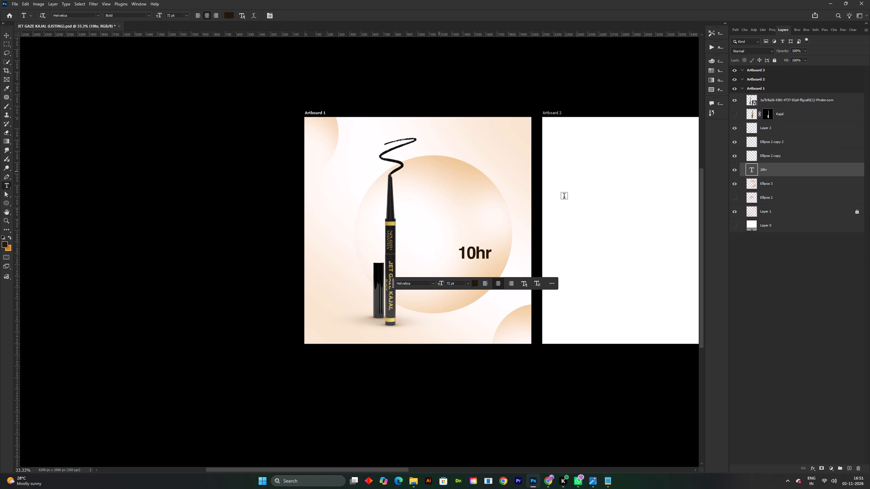
# Open the colour picker for the "10hr" text and pick a bright orange, #e08f23.
pyautogui.click(769, 28)
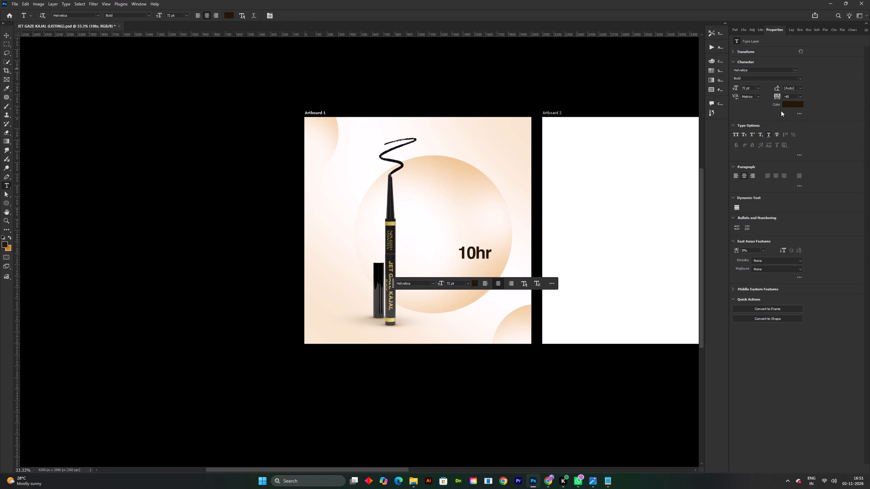
pyautogui.click(787, 101)
pyautogui.click(789, 105)
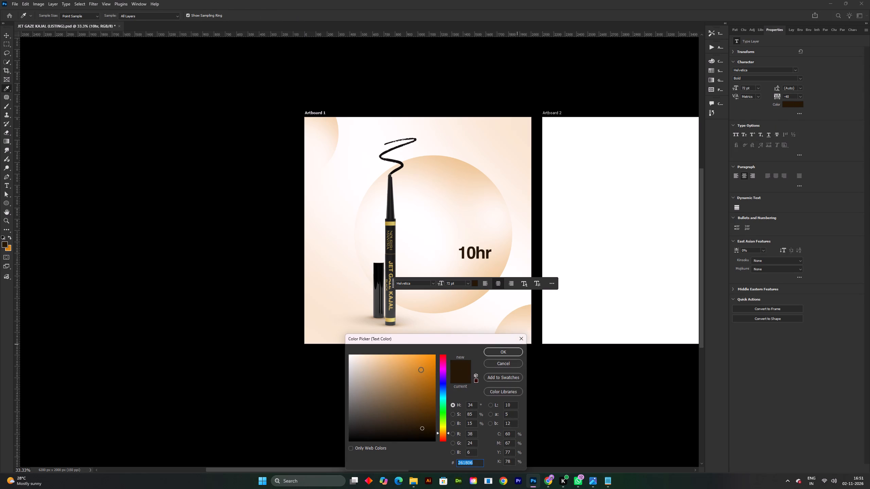
pyautogui.moveTo(419, 369); pyautogui.dragTo(422, 365)
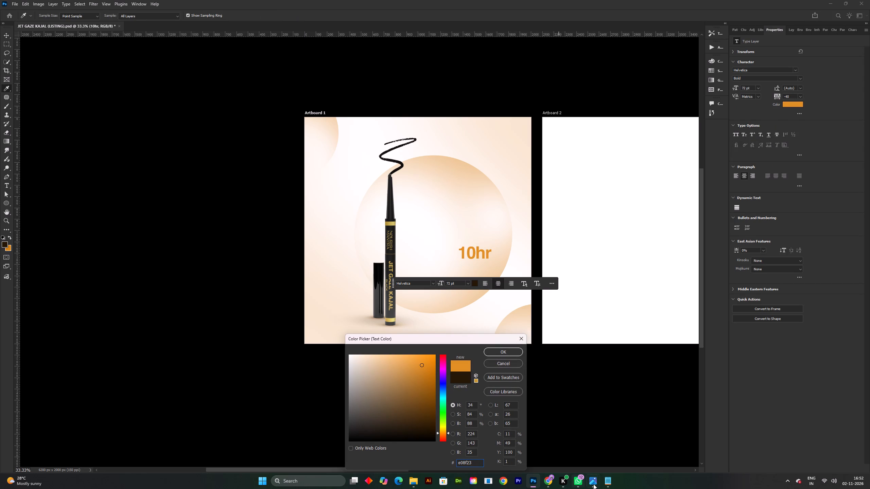
# Switch to Notepad, copy the MANGO hex code D68416 from the notes, and minimise the window.
pyautogui.click(595, 483)
pyautogui.click(606, 482)
pyautogui.hotkey('ctrl', 'c')
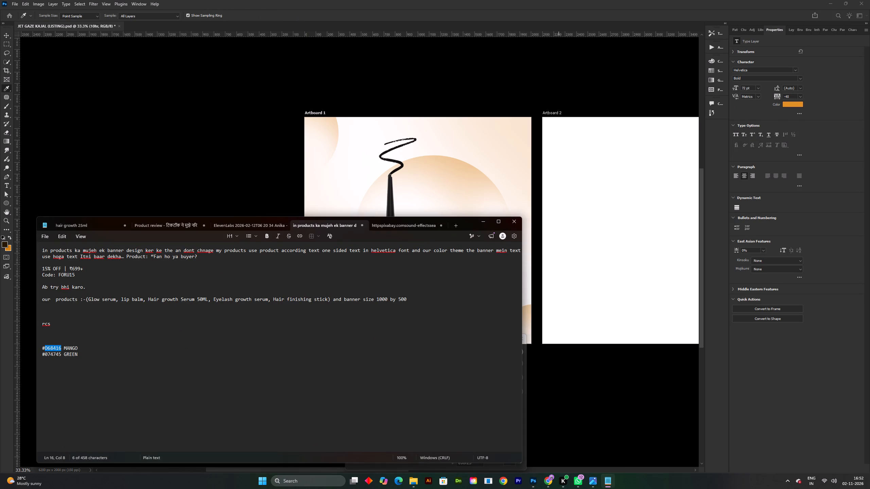
pyautogui.click(483, 221)
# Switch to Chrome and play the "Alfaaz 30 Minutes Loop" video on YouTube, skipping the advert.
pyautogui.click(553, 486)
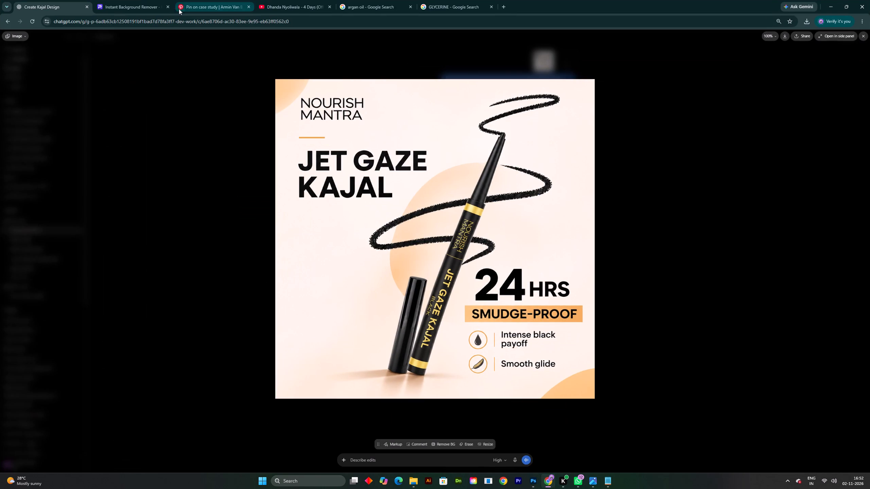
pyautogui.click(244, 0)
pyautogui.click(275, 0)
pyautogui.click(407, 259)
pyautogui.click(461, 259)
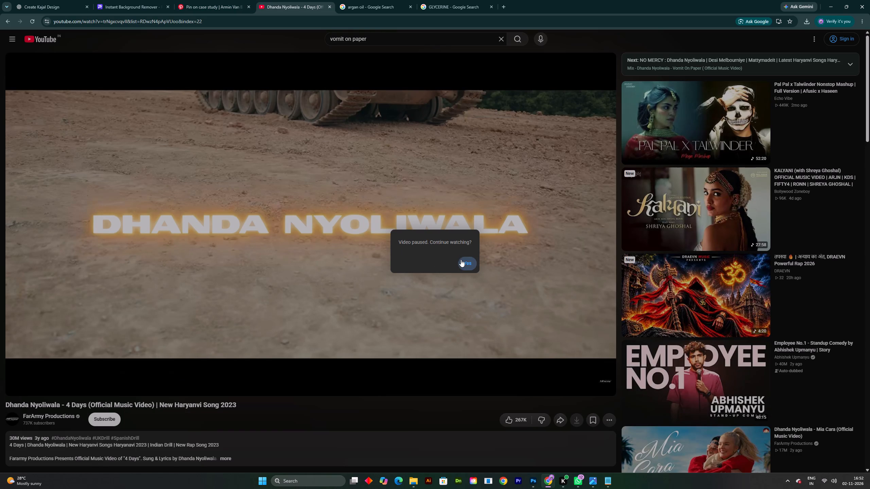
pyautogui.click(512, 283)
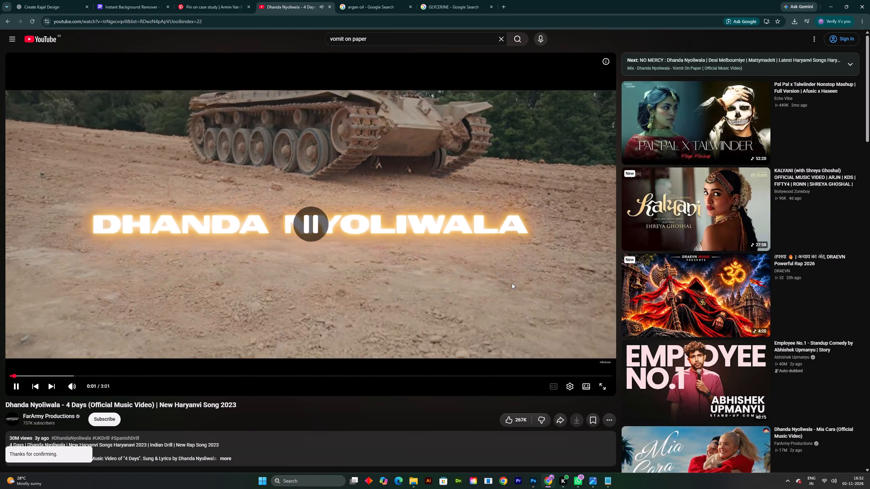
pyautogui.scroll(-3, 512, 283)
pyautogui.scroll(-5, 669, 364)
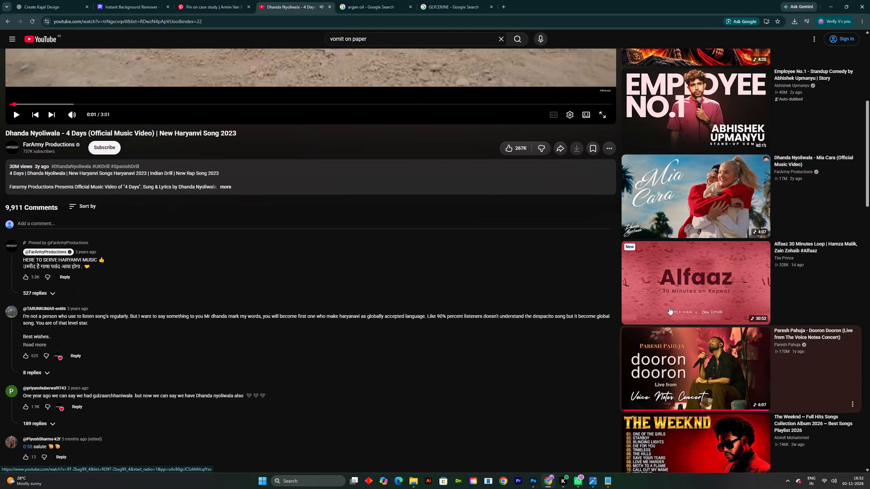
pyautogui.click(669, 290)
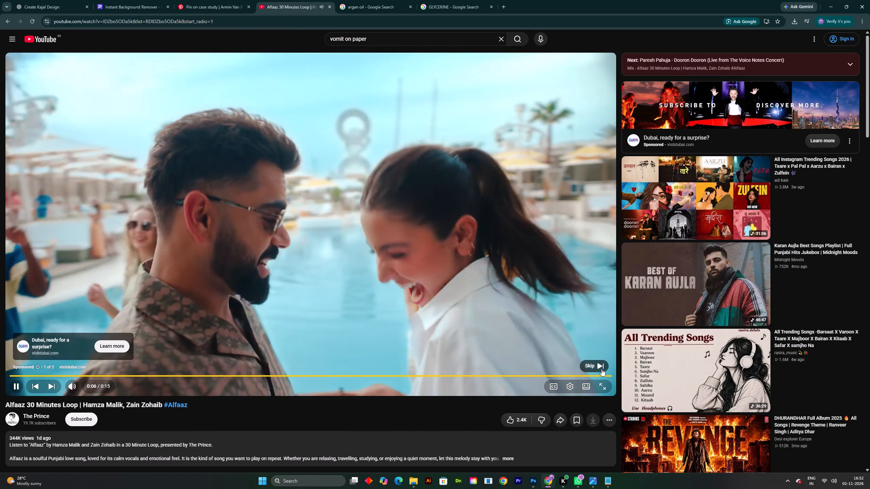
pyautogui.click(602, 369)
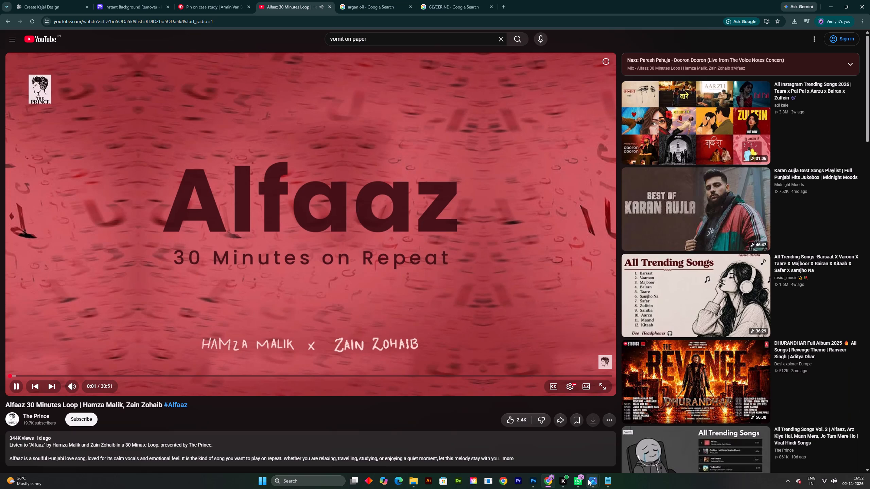
# Return to Photoshop and set the "10hr" text colour to the copied mango hex D68416.
pyautogui.click(544, 477)
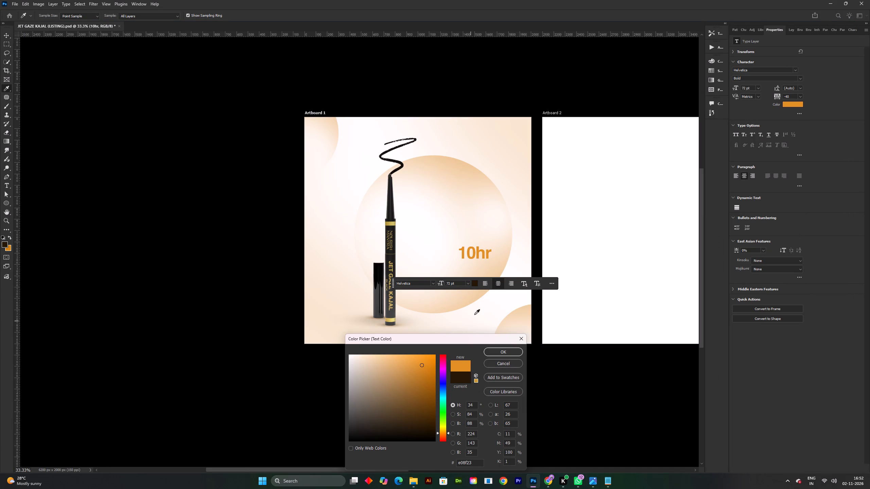
pyautogui.doubleClick(471, 464)
pyautogui.hotkey('ctrl', 'v')
pyautogui.click(508, 354)
# Scale the "10hr" text up to about 167 pt and position it inside the orange circle, beside the pencil.
pyautogui.press('v')
pyautogui.hotkey('ctrl', 't')
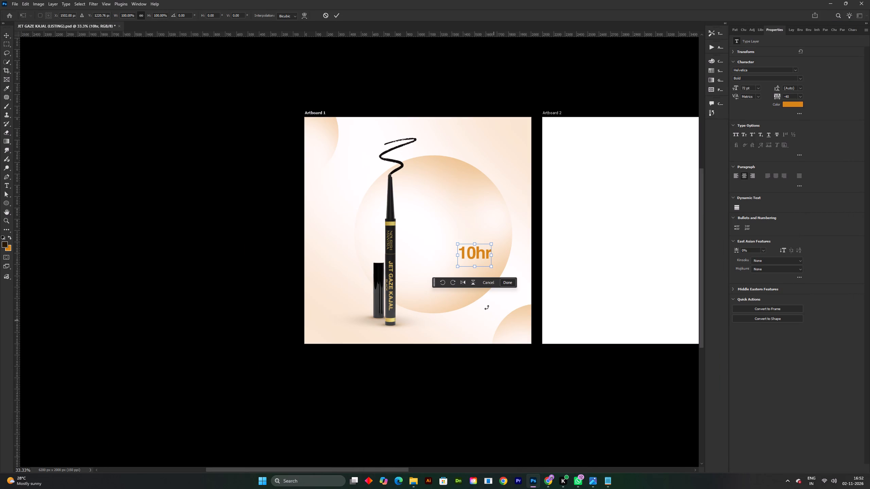
pyautogui.moveTo(477, 243); pyautogui.dragTo(482, 191)
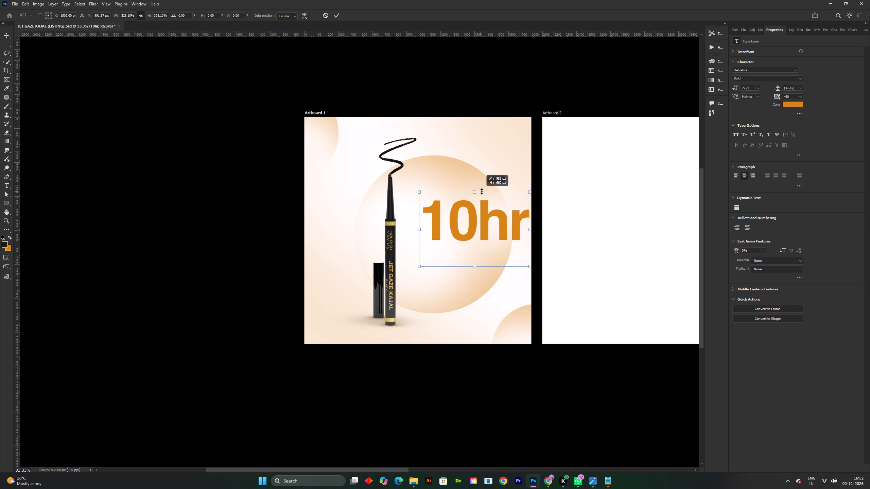
pyautogui.moveTo(482, 191); pyautogui.dragTo(482, 197)
pyautogui.moveTo(476, 243); pyautogui.dragTo(456, 237)
pyautogui.moveTo(510, 224); pyautogui.dragTo(487, 221)
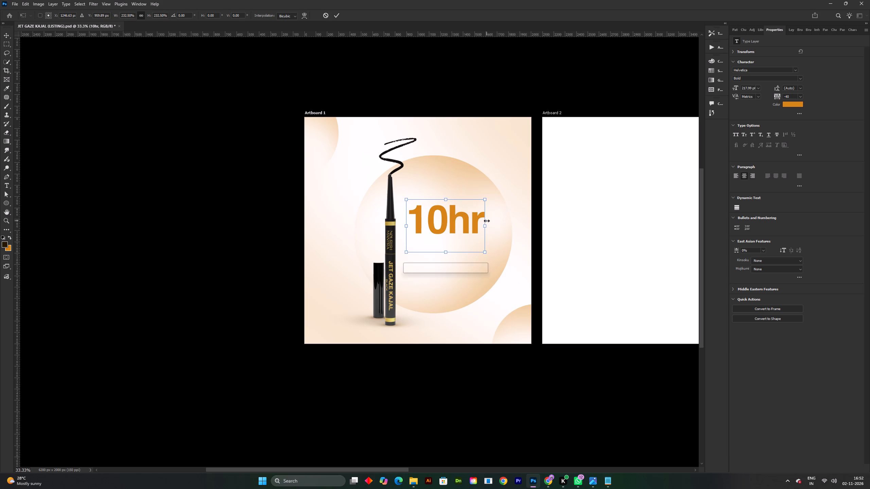
pyautogui.moveTo(464, 224); pyautogui.dragTo(473, 225)
pyautogui.keyDown('shift'); pyautogui.click(473, 225); pyautogui.keyUp('shift')
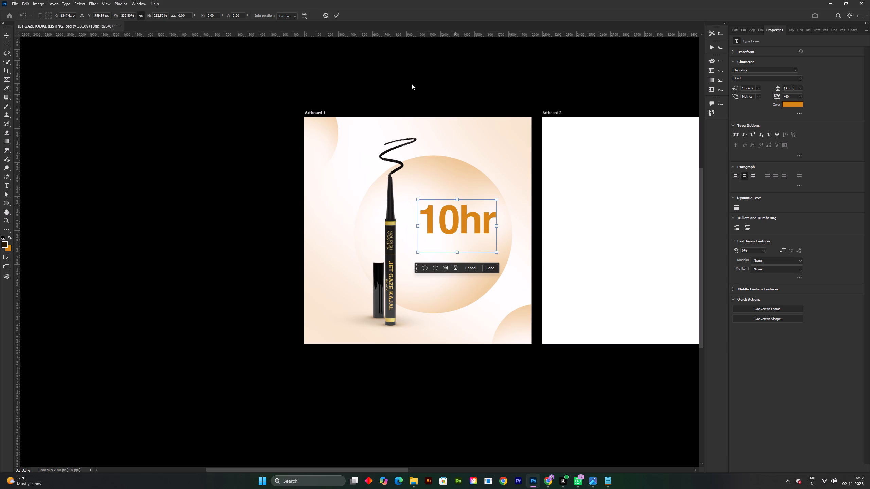
pyautogui.click(343, 19)
pyautogui.click(337, 16)
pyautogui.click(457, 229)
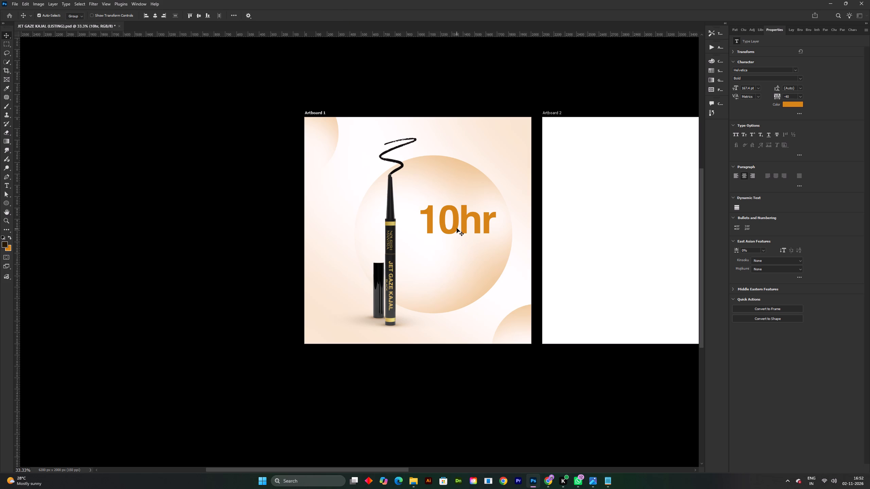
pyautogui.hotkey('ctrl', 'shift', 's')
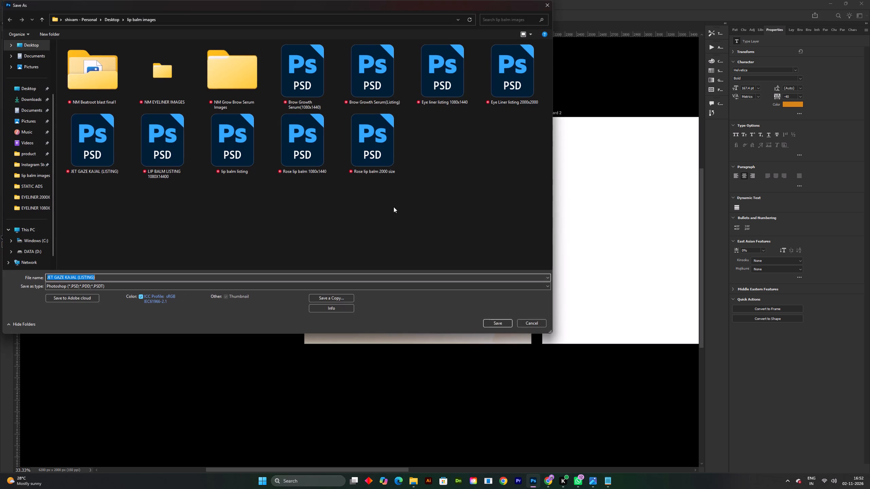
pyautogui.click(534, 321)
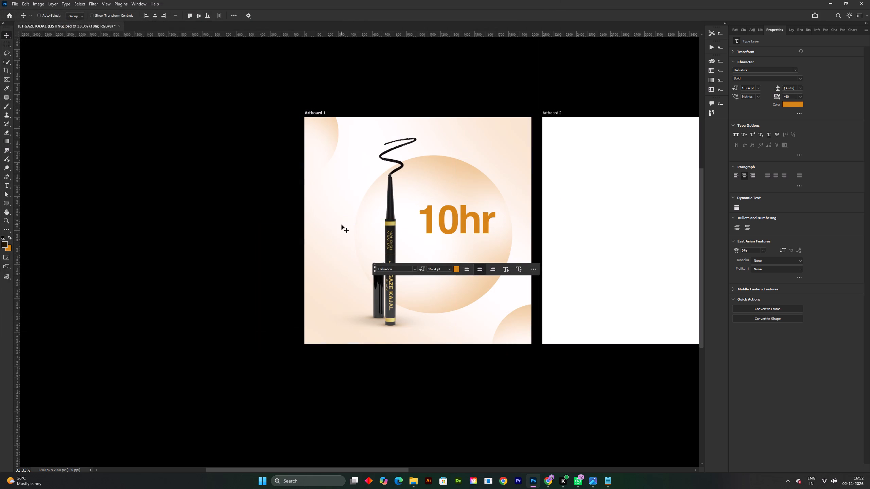
# Save the JET GAZE KAJAL listing document.
pyautogui.hotkey('ctrl', 's')
# Hide the upright kajal pencil's Photoroom layer and its shadow layer, Layer 2, on Artboard 1.
pyautogui.click(390, 200)
pyautogui.press('F7')
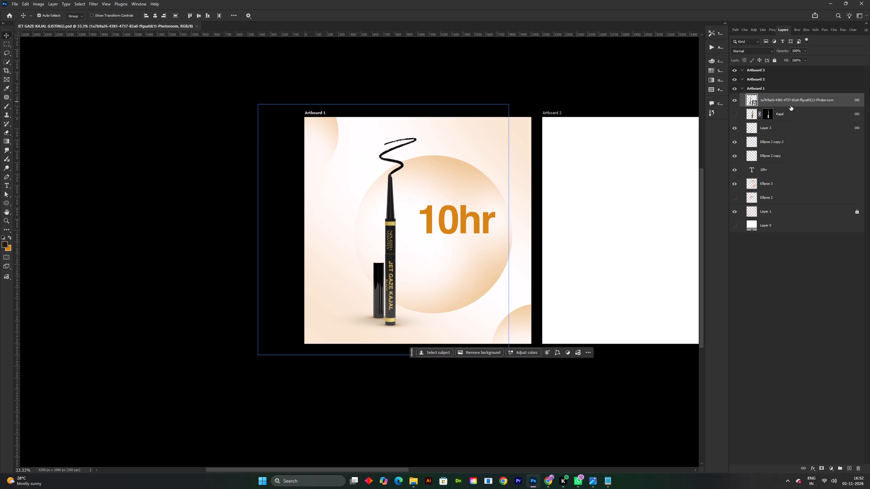
pyautogui.doubleClick(735, 102)
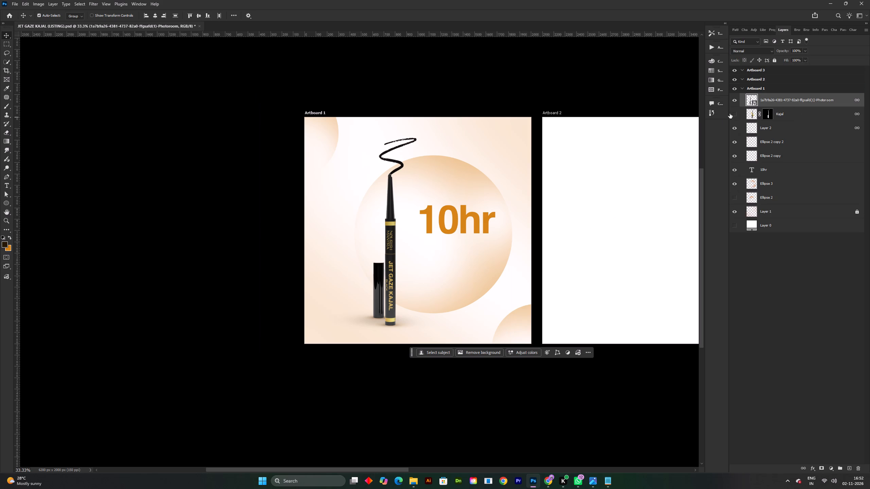
pyautogui.click(732, 103)
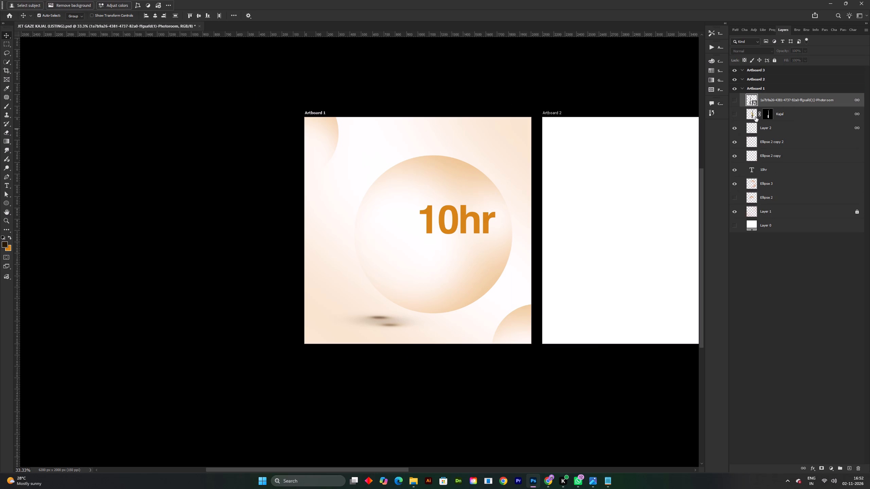
pyautogui.click(738, 125)
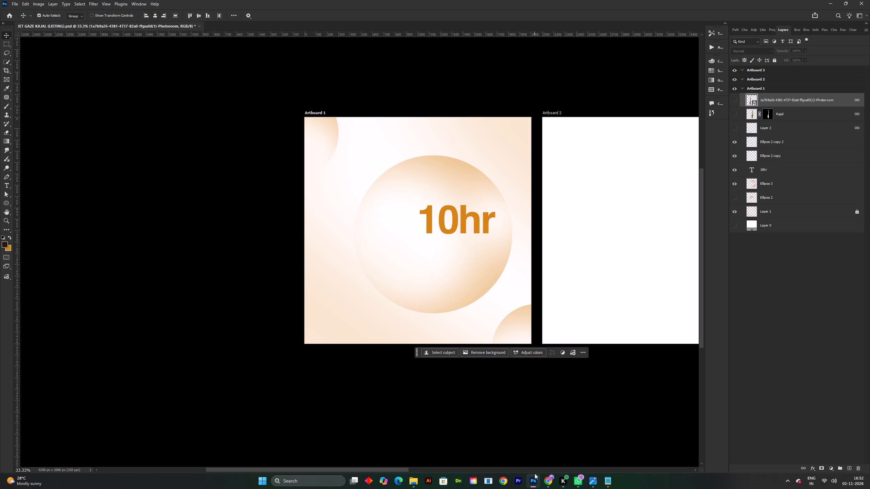
# Switch to Chrome and copy the tilted JET GAZE KAJAL "24 HRS" design from the "Create Kajal Design" chat.
pyautogui.click(546, 484)
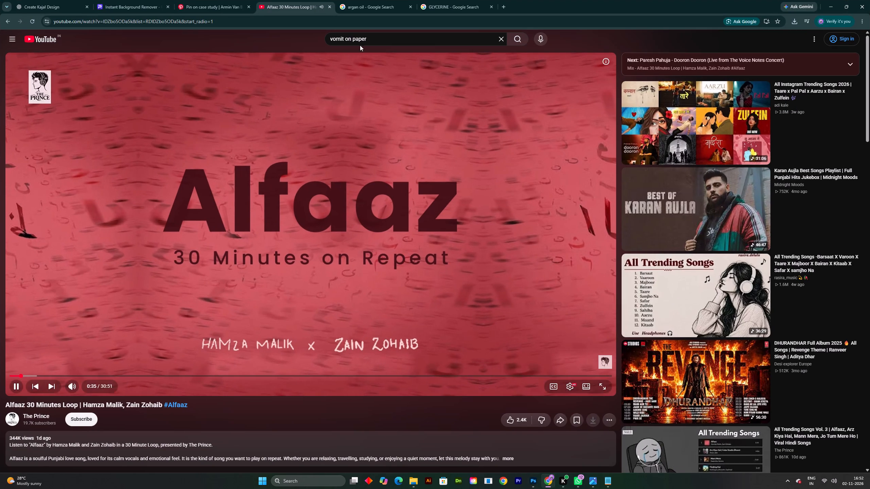
pyautogui.click(80, 0)
pyautogui.rightClick(413, 224)
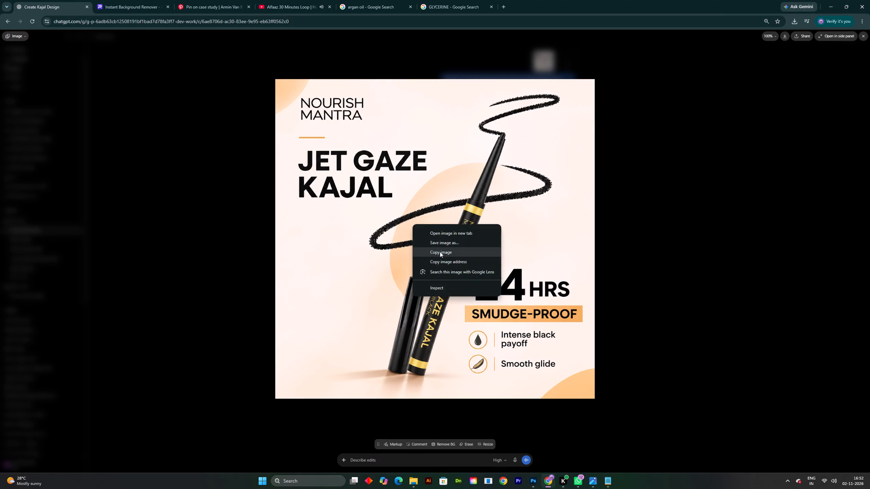
pyautogui.click(442, 253)
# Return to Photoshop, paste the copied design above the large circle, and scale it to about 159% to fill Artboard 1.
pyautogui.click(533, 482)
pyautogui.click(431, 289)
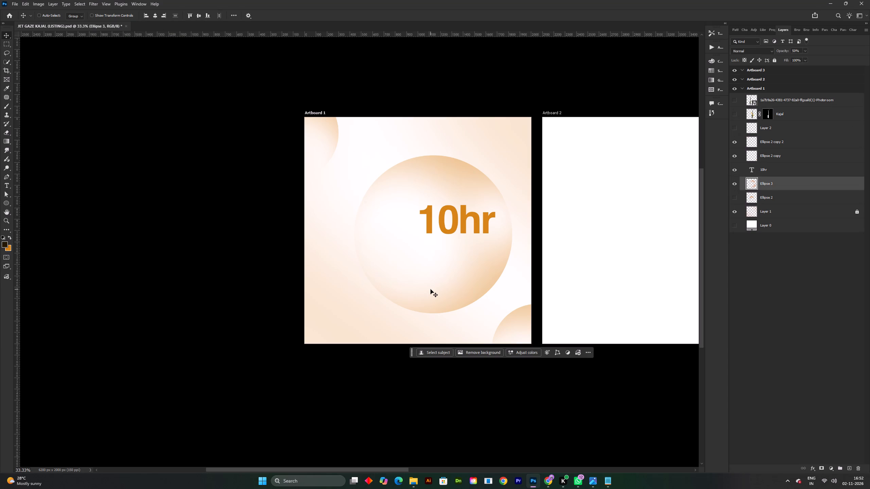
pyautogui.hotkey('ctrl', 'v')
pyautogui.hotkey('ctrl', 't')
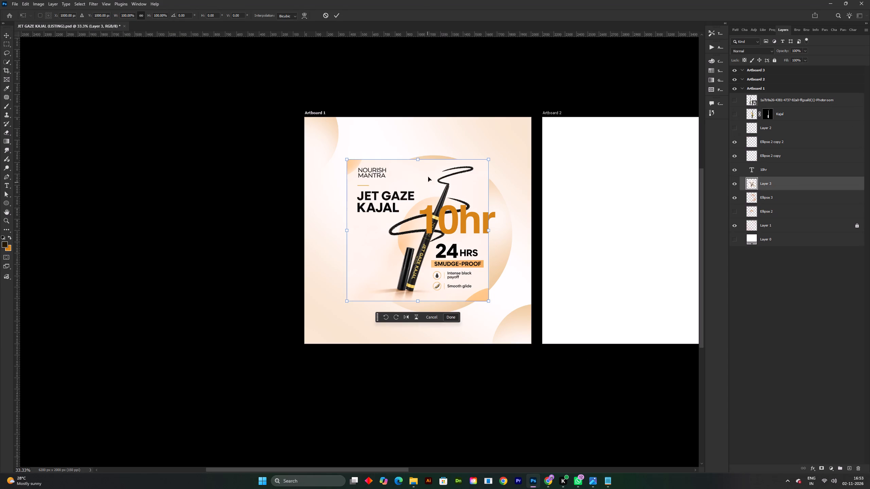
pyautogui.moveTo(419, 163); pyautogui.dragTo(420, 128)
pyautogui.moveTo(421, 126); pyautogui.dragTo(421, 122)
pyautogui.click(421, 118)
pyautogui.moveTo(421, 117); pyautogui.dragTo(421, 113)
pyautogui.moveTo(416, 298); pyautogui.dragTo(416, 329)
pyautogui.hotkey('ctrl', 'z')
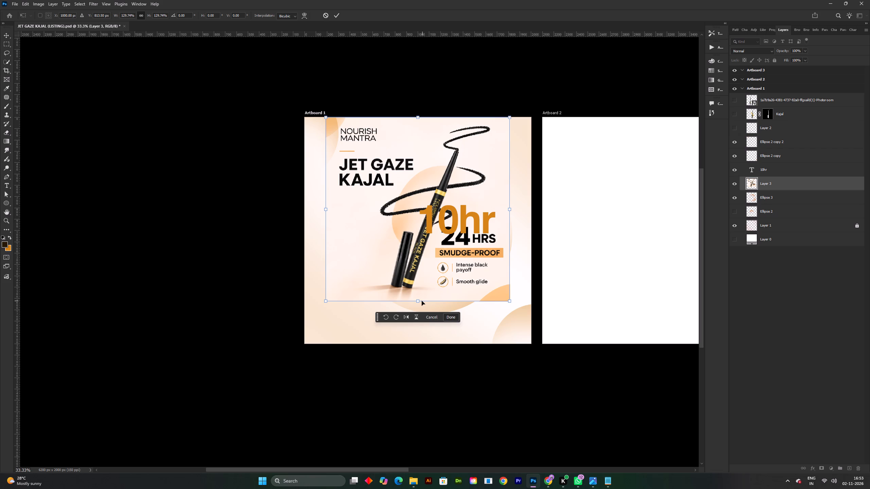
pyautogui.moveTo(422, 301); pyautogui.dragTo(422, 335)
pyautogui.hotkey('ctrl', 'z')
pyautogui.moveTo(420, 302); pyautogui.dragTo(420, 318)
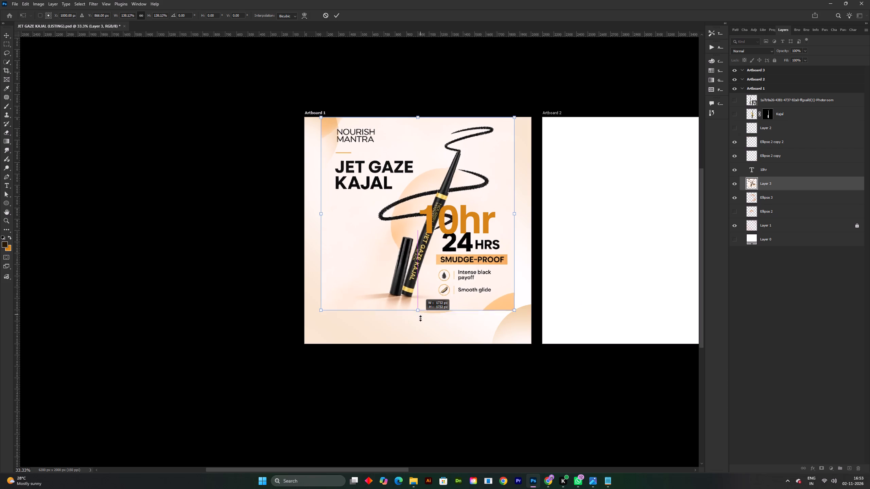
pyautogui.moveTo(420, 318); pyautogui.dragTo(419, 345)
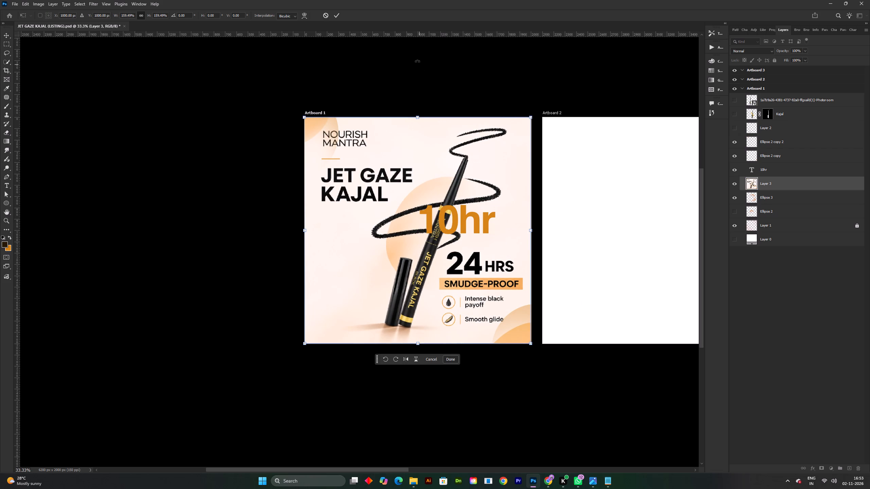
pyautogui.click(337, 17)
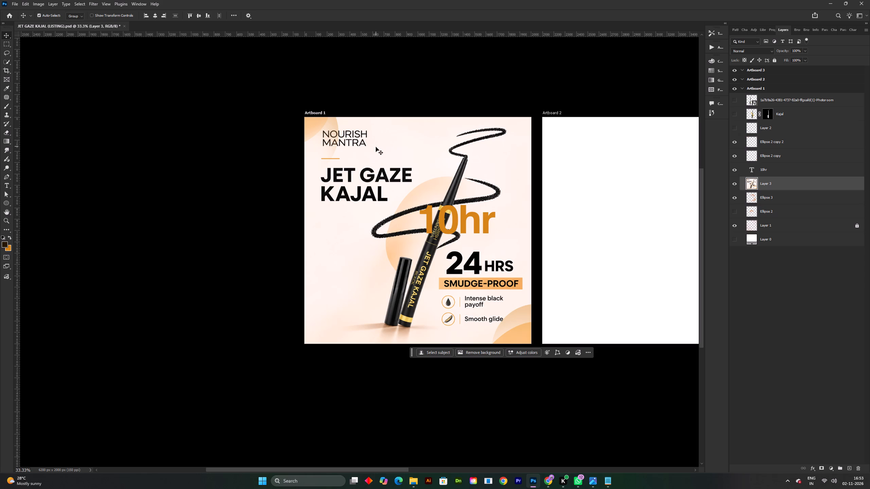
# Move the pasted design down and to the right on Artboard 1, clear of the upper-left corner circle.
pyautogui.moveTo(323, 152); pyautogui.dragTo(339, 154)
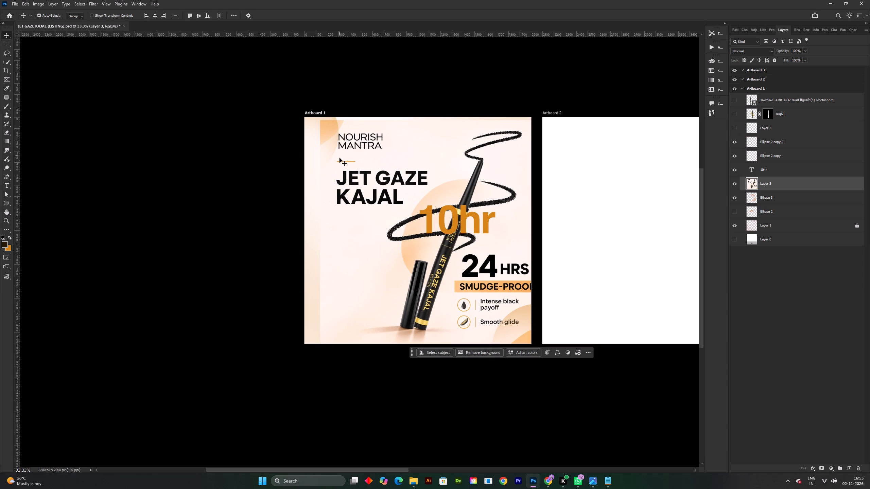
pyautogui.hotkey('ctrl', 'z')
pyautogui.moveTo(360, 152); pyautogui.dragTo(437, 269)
# Rotate the upper-left corner circle (Ellipse 2 copy 2) by 60° and shift it farther into the artboard's corner.
pyautogui.click(336, 132)
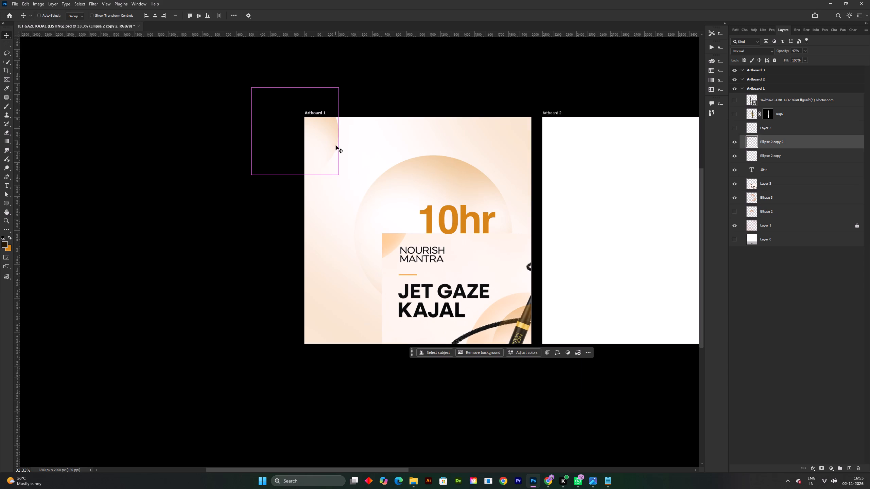
pyautogui.hotkey('ctrl', 't')
pyautogui.keyDown('shift'); pyautogui.moveTo(377, 74); pyautogui.dragTo(378, 181); pyautogui.keyUp('shift')
pyautogui.moveTo(330, 146); pyautogui.dragTo(331, 118)
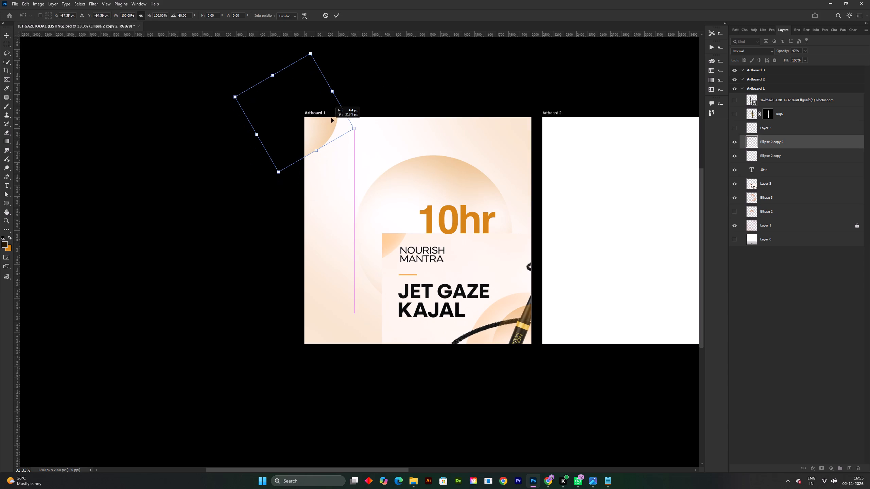
pyautogui.moveTo(331, 118); pyautogui.dragTo(333, 113)
pyautogui.click(339, 14)
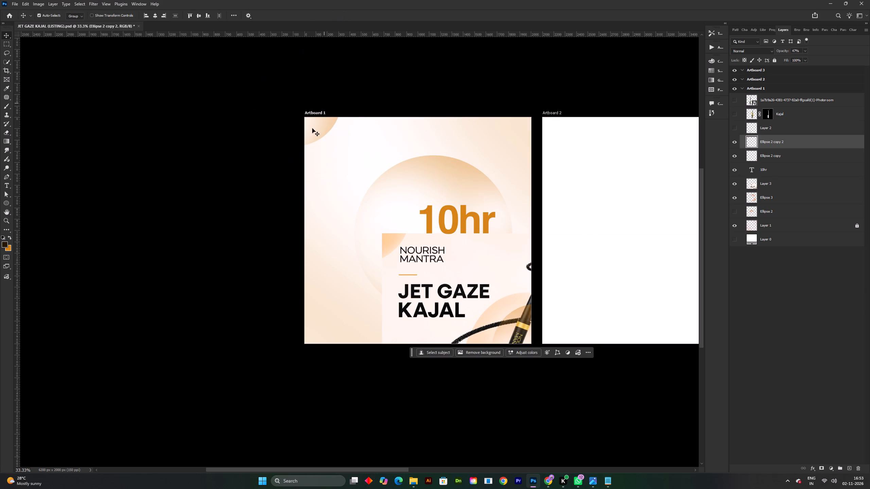
pyautogui.moveTo(319, 132); pyautogui.dragTo(314, 136)
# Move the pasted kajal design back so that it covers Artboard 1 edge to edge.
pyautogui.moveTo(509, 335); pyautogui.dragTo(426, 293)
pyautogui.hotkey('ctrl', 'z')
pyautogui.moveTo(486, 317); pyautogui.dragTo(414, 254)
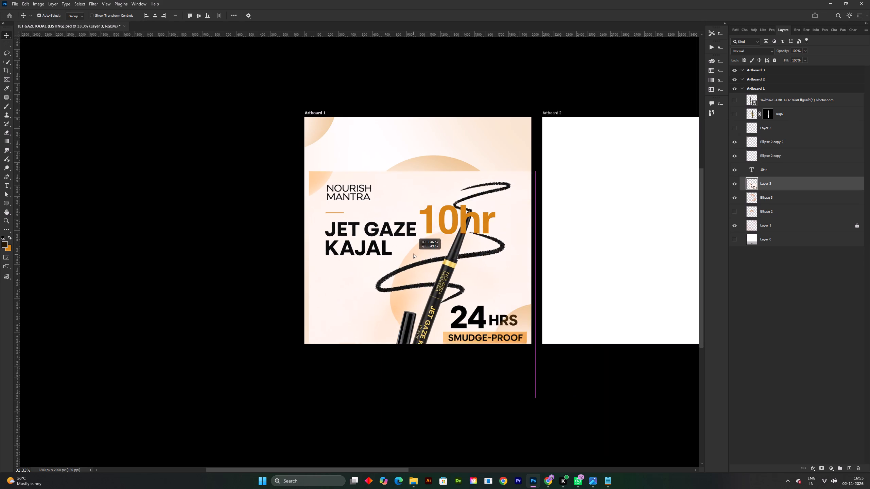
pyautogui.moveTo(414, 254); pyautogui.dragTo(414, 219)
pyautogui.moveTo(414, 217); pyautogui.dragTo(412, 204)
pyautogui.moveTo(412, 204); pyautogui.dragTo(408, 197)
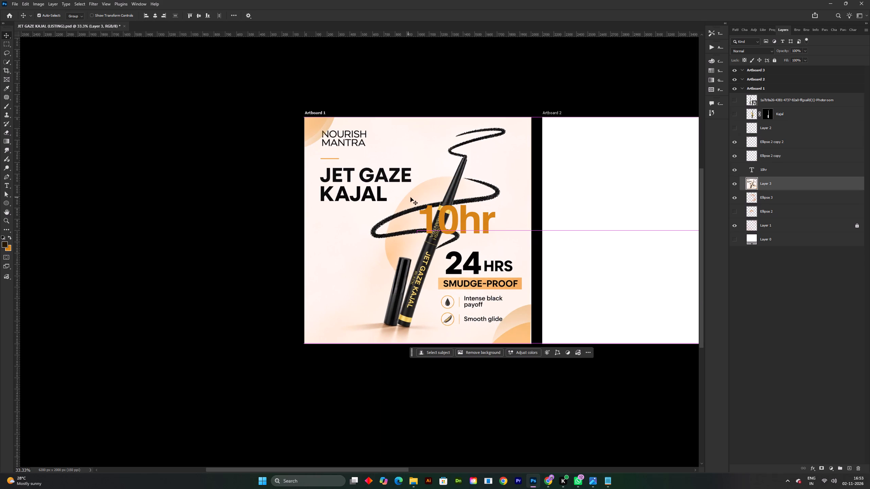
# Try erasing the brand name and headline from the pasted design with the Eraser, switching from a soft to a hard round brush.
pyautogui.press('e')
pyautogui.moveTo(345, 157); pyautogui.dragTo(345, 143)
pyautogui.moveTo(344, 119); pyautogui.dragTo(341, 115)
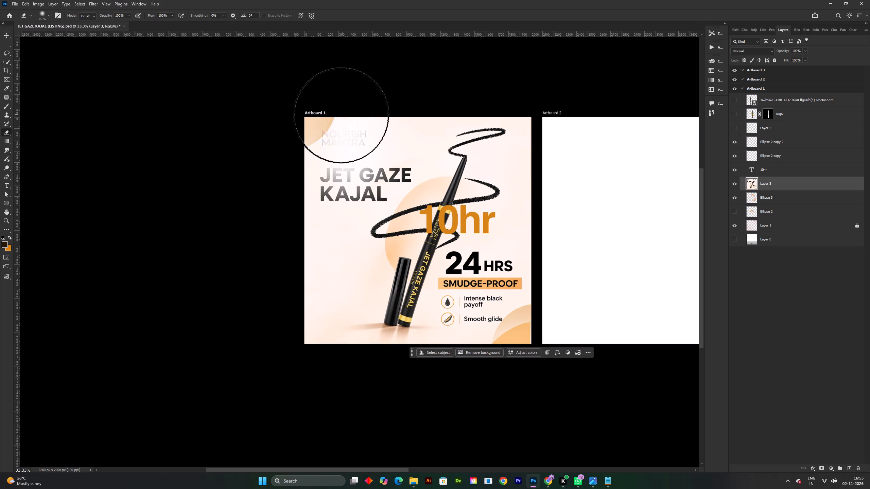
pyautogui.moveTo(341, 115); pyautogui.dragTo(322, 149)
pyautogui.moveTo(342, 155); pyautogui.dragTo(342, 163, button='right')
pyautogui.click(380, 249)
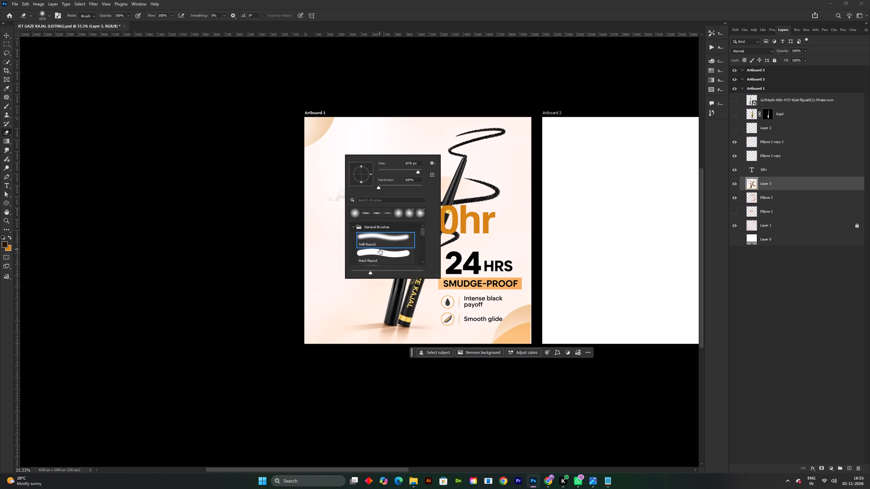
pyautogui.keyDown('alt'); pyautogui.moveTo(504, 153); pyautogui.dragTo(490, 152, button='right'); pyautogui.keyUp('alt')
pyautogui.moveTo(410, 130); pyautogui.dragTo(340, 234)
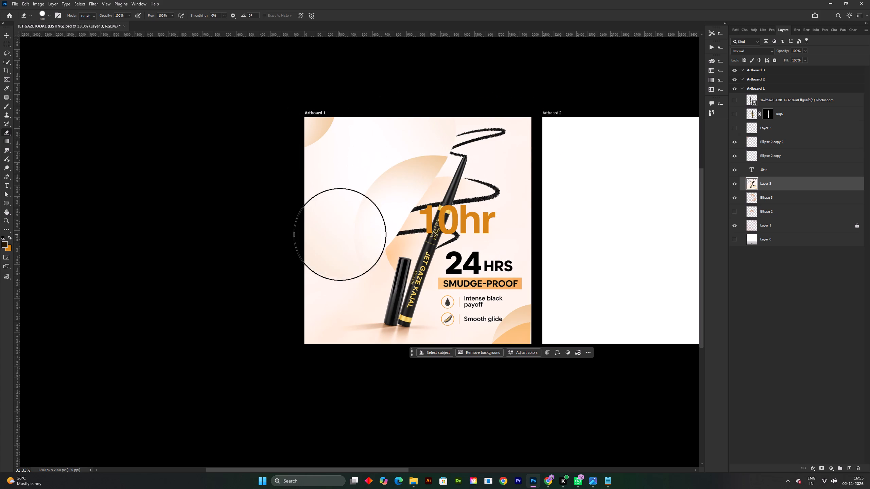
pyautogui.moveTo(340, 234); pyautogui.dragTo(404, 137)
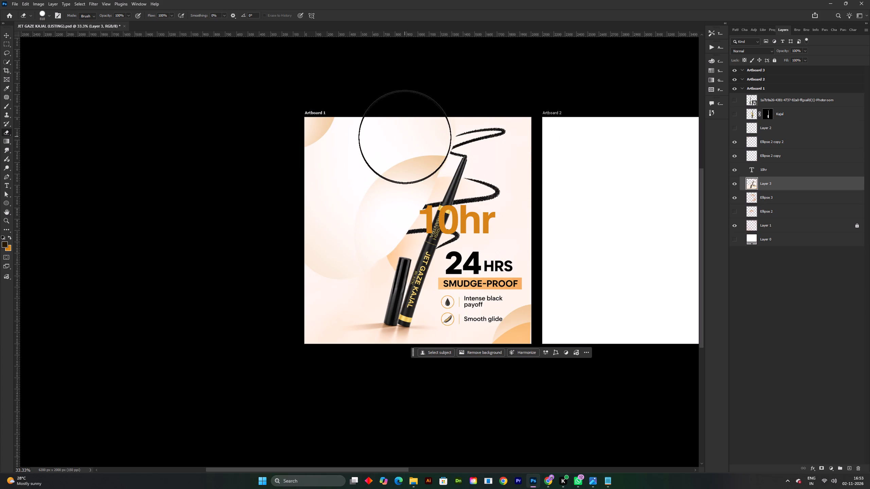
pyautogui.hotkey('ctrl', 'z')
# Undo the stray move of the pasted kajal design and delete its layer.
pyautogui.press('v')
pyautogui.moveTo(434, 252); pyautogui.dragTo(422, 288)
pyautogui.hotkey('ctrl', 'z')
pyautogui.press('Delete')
# Switch to Chrome, remove the copied kajal design's background in Photoroom's background remover, and download the cutout.
pyautogui.click(551, 479)
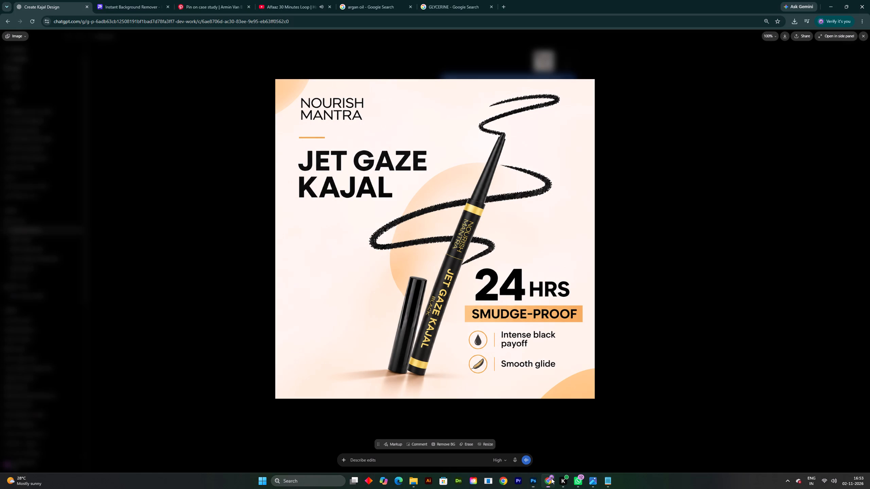
pyautogui.click(87, 0)
pyautogui.click(144, 0)
pyautogui.click(537, 161)
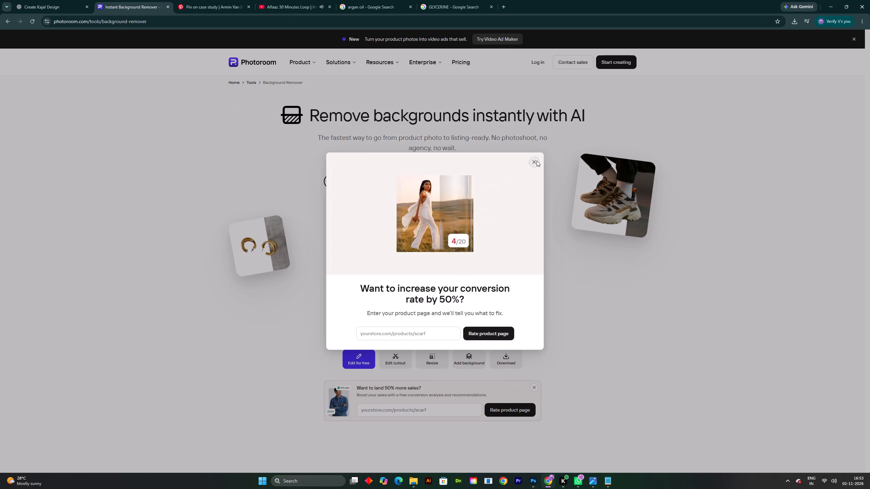
pyautogui.click(540, 203)
pyautogui.click(536, 202)
pyautogui.hotkey('ctrl', 'v')
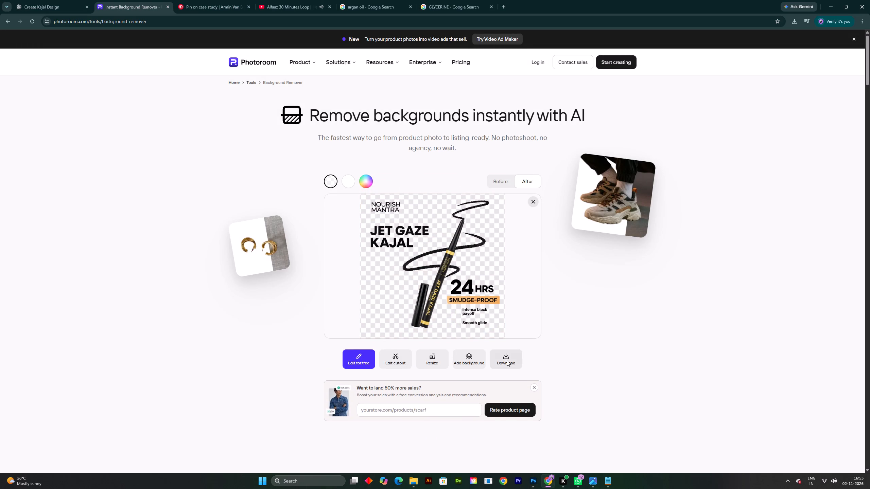
pyautogui.click(507, 360)
# Place image-Photoroom (11) from the Downloads folder onto Photoshop's Artboard 1 above the large circle.
pyautogui.click(417, 485)
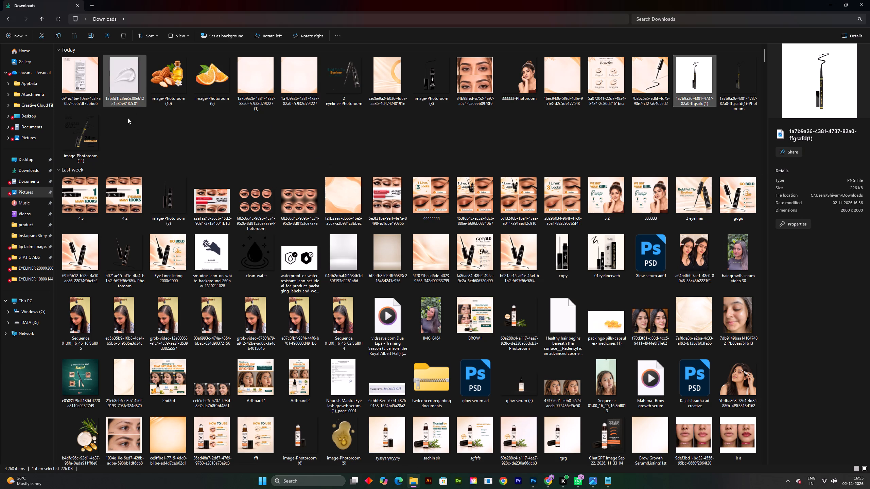
pyautogui.moveTo(77, 144); pyautogui.dragTo(423, 277)
pyautogui.hotkey('alt', 'Tab')
pyautogui.hotkey('alt', 'Tab')
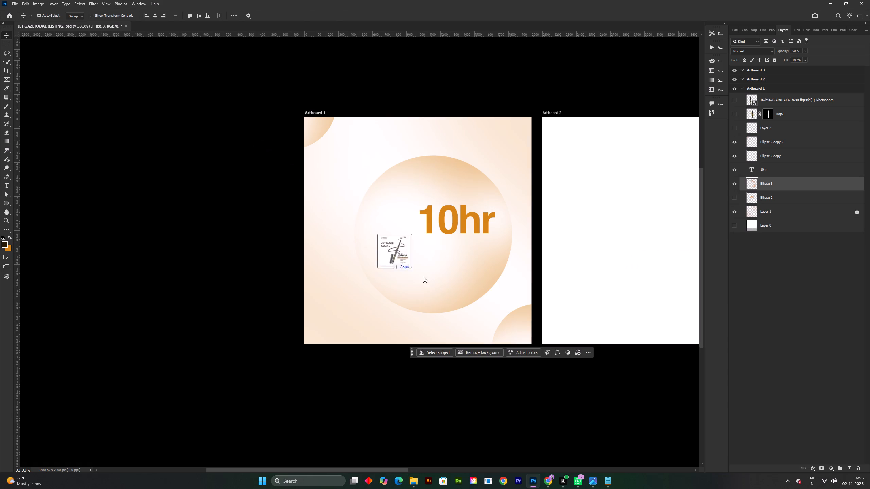
pyautogui.moveTo(423, 277); pyautogui.dragTo(421, 277)
pyautogui.click(336, 16)
# Rasterize the placed cutout and erase its brand name, headline and "24 HRS" claims, keeping the pencil, cap and kajal strokes.
pyautogui.press('e')
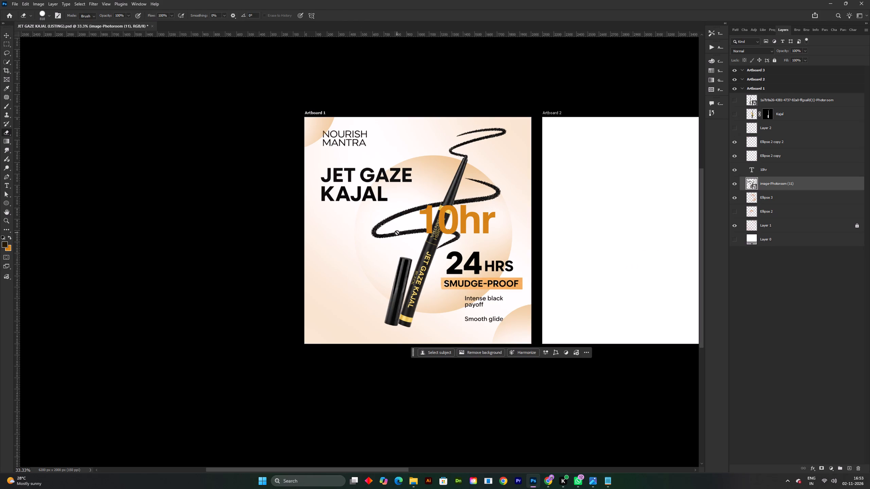
pyautogui.click(368, 178)
pyautogui.click(399, 171)
pyautogui.keyDown('alt'); pyautogui.moveTo(349, 172); pyautogui.dragTo(362, 174, button='right'); pyautogui.keyUp('alt')
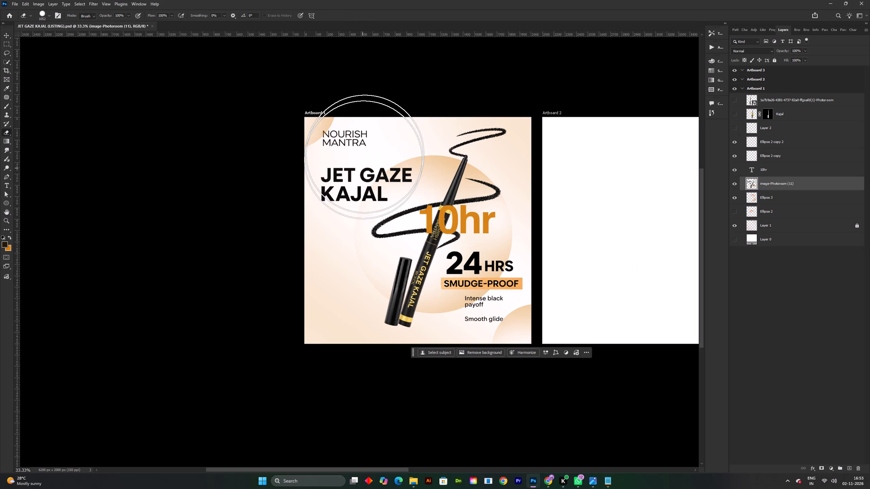
pyautogui.moveTo(365, 147); pyautogui.dragTo(345, 164)
pyautogui.hotkey('ctrl', 'z')
pyautogui.moveTo(375, 156); pyautogui.dragTo(330, 162)
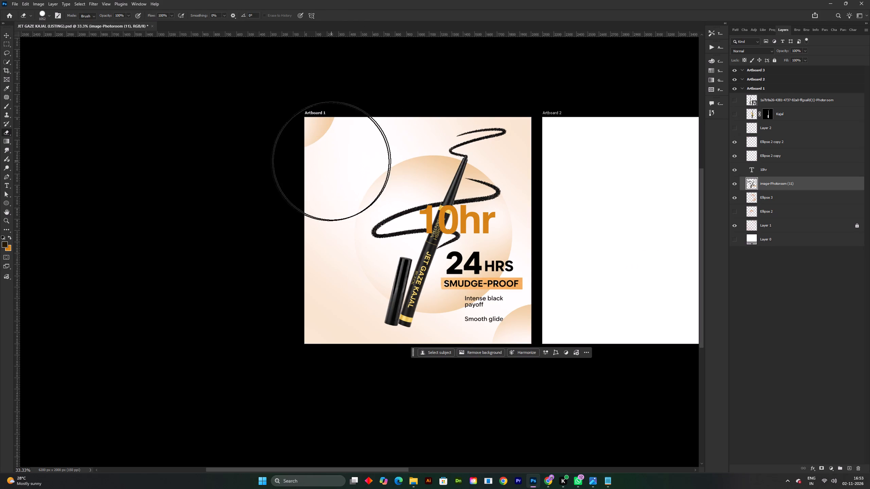
pyautogui.moveTo(330, 162); pyautogui.dragTo(285, 155)
pyautogui.moveTo(502, 320); pyautogui.dragTo(493, 305)
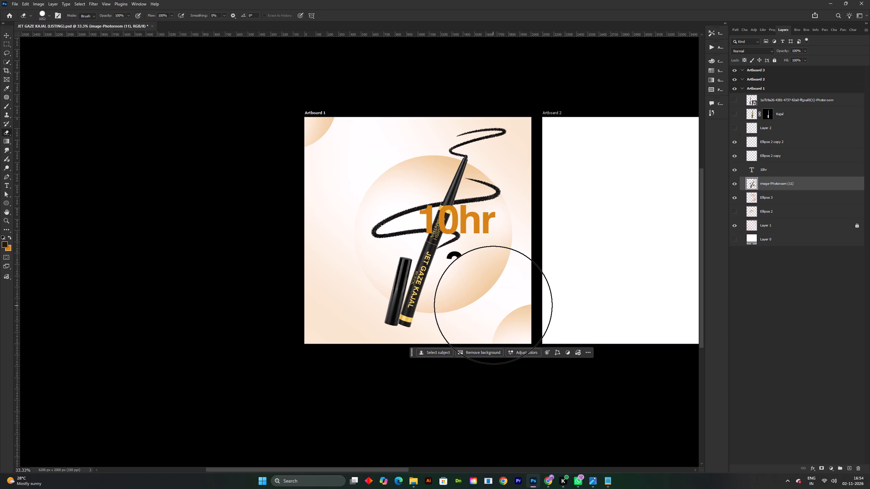
pyautogui.moveTo(493, 305); pyautogui.dragTo(492, 295)
pyautogui.keyDown('alt'); pyautogui.moveTo(492, 302); pyautogui.dragTo(474, 299, button='right'); pyautogui.keyUp('alt')
pyautogui.moveTo(471, 285); pyautogui.dragTo(477, 350)
# Reposition the tilted pencil over the large circle, and move the pencil and circle together slightly up and left on Artboard 1.
pyautogui.press('v')
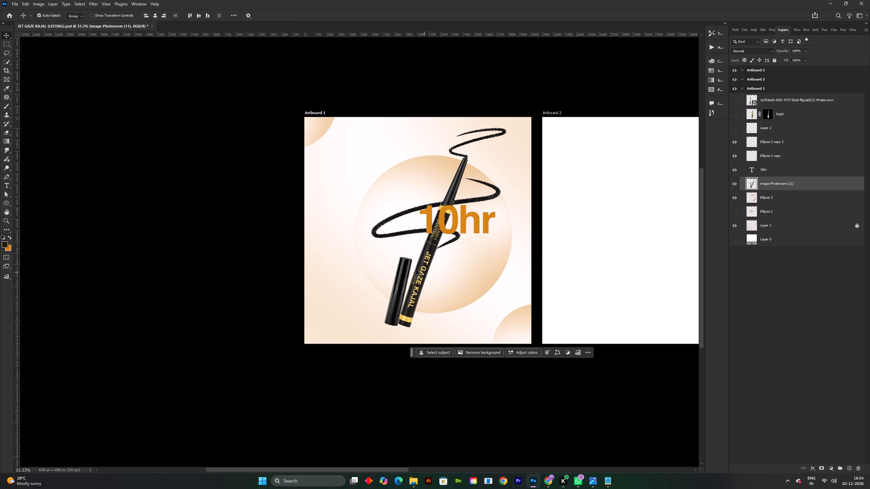
pyautogui.click(416, 270)
pyautogui.moveTo(414, 273); pyautogui.dragTo(407, 287)
pyautogui.moveTo(404, 290); pyautogui.dragTo(387, 255)
pyautogui.click(426, 250)
pyautogui.moveTo(417, 264); pyautogui.dragTo(410, 245)
pyautogui.click(410, 245)
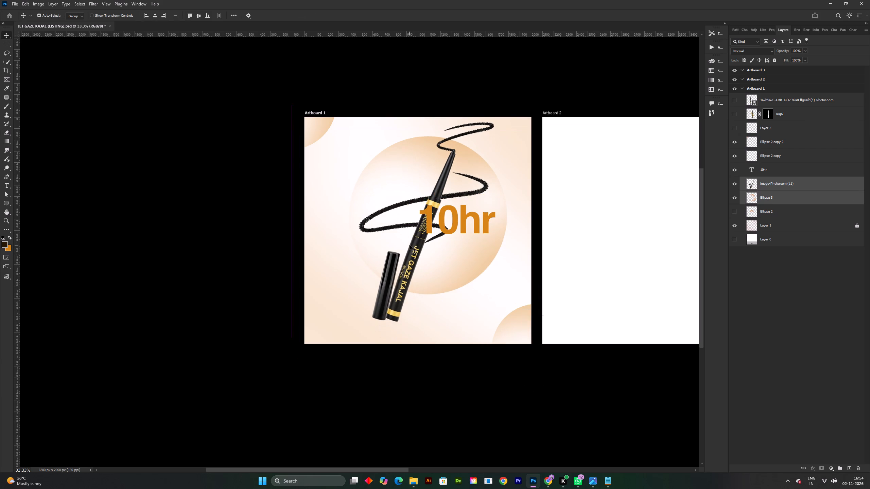
# Undo the last joint move of the pencil cutout and large circle, and clear the layer selection.
pyautogui.hotkey('ctrl', 'z')
pyautogui.click(423, 71)
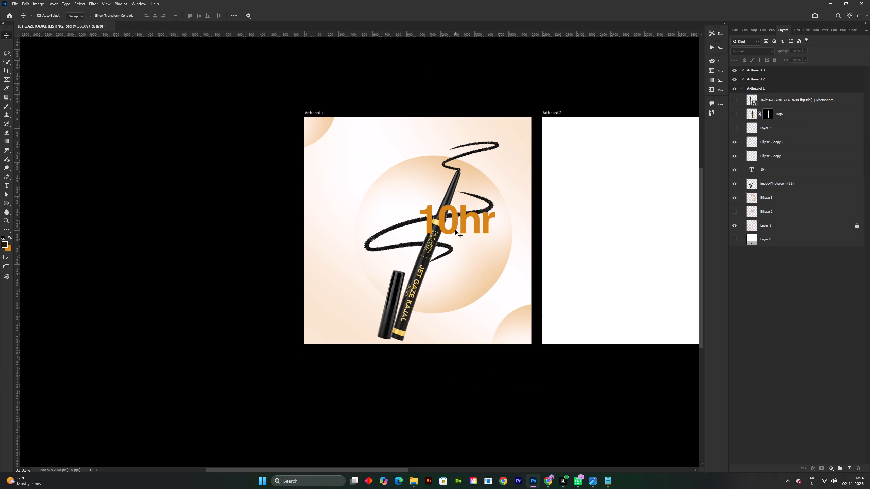
# Hide the "10hr" text layer on Artboard 1.
pyautogui.click(453, 230)
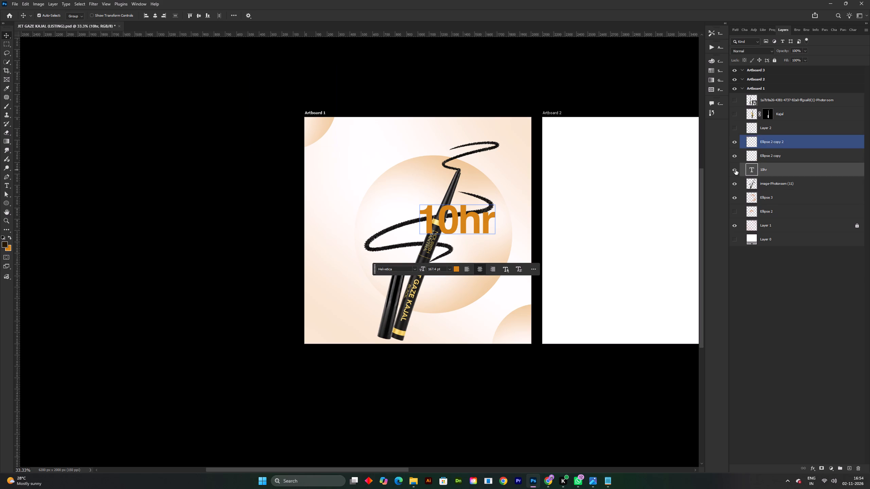
pyautogui.click(735, 170)
# Scale the image-Photoroom (11) pencil cutout down proportionally to about 95%.
pyautogui.click(447, 200)
pyautogui.hotkey('ctrl', 't')
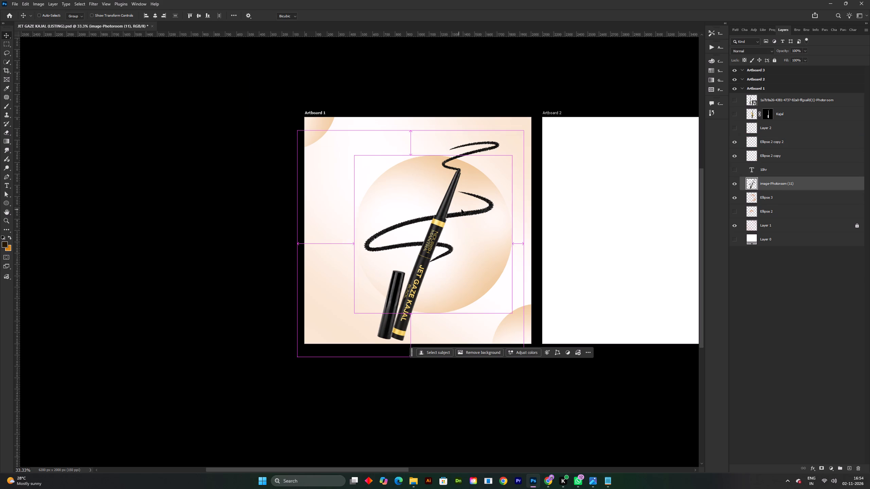
pyautogui.moveTo(526, 239); pyautogui.dragTo(516, 210)
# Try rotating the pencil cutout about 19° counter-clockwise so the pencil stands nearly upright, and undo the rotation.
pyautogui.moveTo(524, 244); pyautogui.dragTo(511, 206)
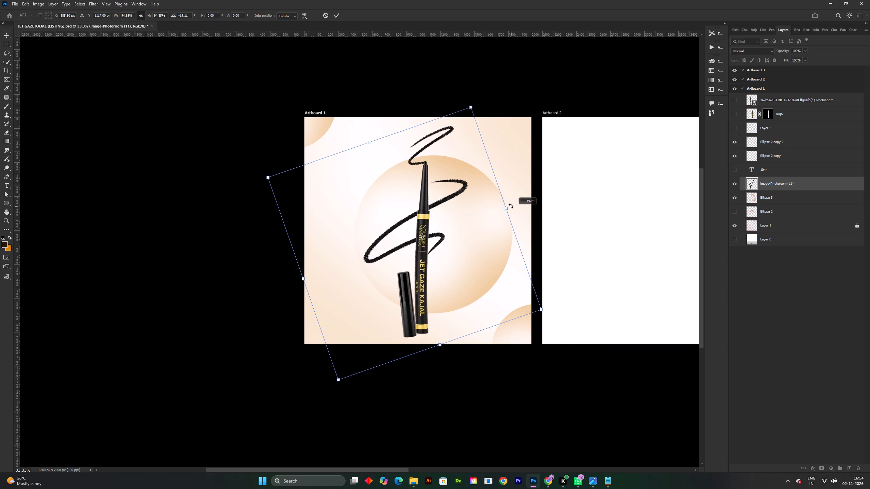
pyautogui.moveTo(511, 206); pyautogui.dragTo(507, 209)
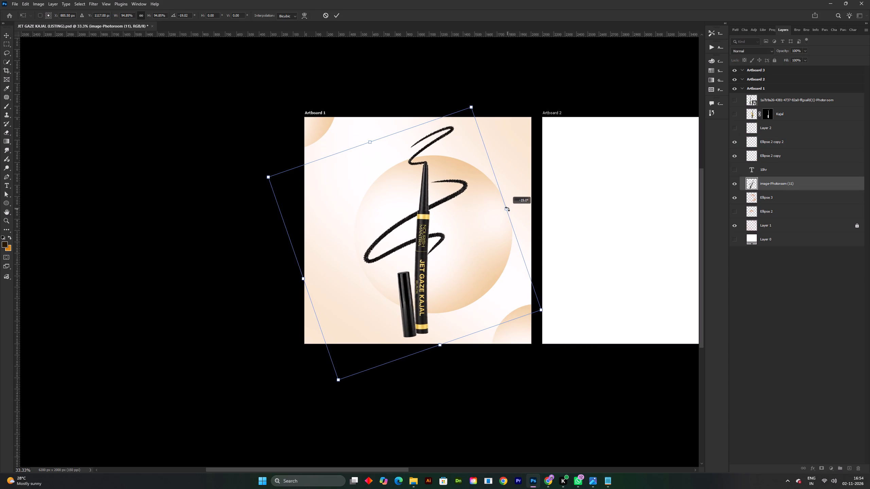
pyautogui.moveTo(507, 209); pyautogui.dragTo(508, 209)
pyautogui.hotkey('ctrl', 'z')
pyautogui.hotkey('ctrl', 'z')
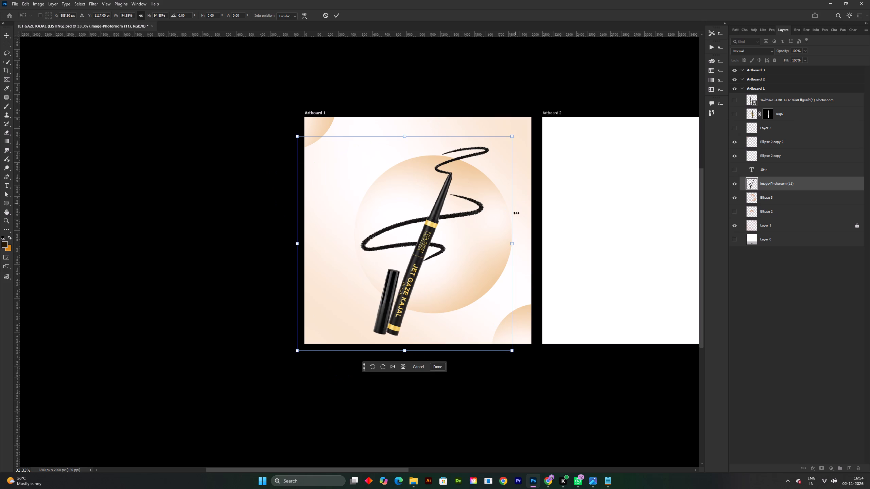
# Move the scaled pencil cutout slightly up and left over the large circle and apply the transform.
pyautogui.moveTo(433, 222); pyautogui.dragTo(416, 211)
pyautogui.click(336, 14)
# Rotate the large Ellipse 3 circle about 62° counter-clockwise and shift it slightly left on Artboard 1.
pyautogui.click(479, 255)
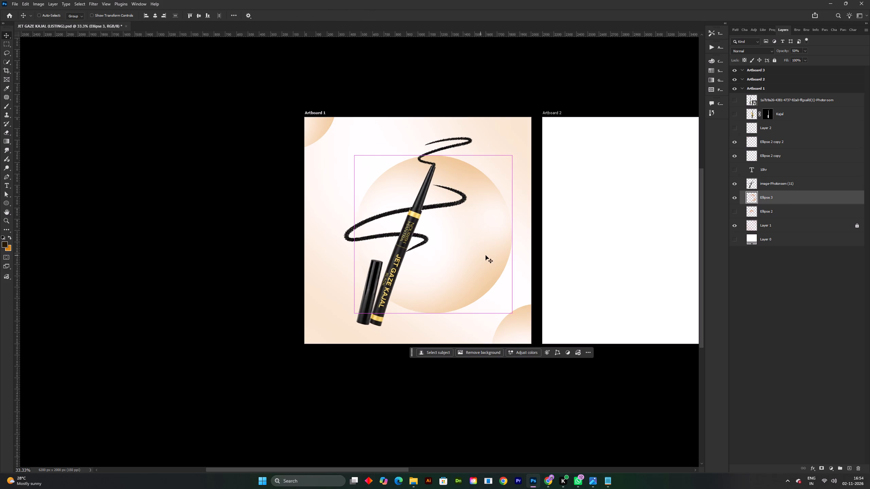
pyautogui.hotkey('ctrl', 't')
pyautogui.moveTo(528, 231); pyautogui.dragTo(472, 154)
pyautogui.moveTo(467, 224); pyautogui.dragTo(449, 223)
pyautogui.moveTo(450, 223); pyautogui.dragTo(453, 223)
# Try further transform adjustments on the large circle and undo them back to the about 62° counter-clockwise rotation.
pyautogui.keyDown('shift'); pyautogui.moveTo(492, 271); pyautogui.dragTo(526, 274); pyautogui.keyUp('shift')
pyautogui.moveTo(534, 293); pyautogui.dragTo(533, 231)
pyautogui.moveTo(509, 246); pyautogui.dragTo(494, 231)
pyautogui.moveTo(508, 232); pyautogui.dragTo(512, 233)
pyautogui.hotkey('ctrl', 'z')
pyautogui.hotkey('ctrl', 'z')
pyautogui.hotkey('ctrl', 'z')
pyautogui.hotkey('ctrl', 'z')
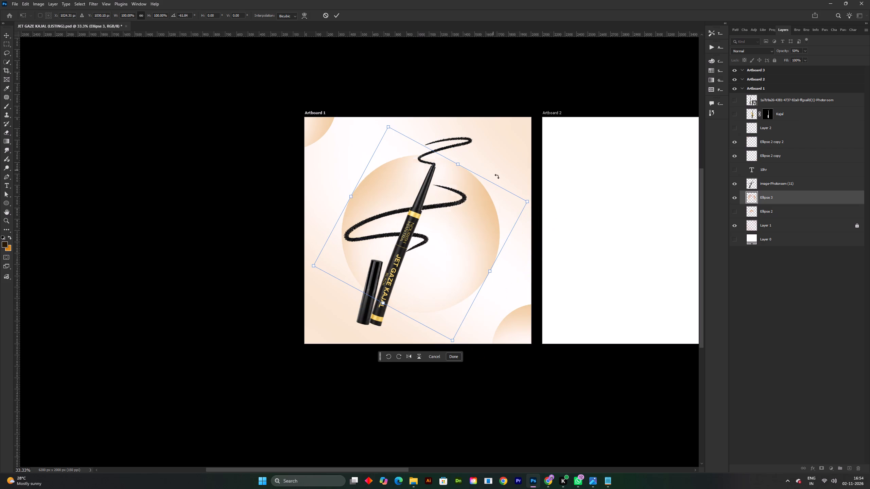
# Apply the large circle's rotation and move.
pyautogui.click(336, 17)
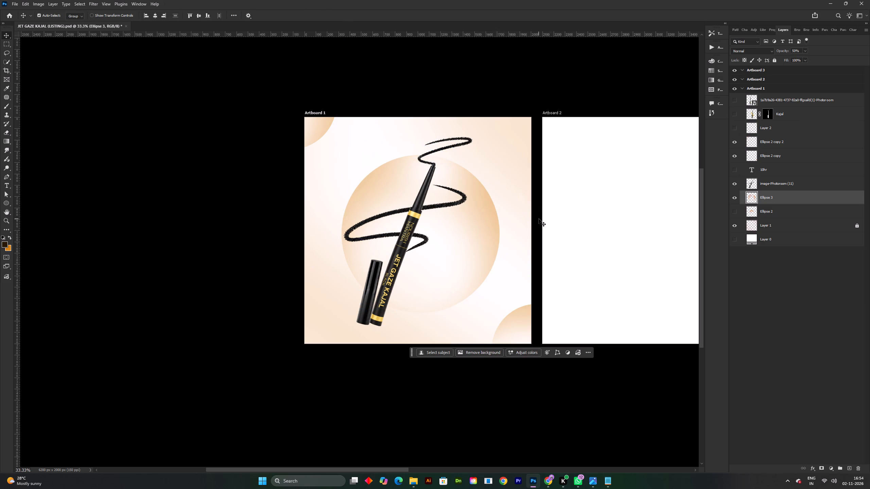
# Shift the pencil cutout slightly right over the large circle and save the document.
pyautogui.moveTo(420, 210); pyautogui.dragTo(433, 211)
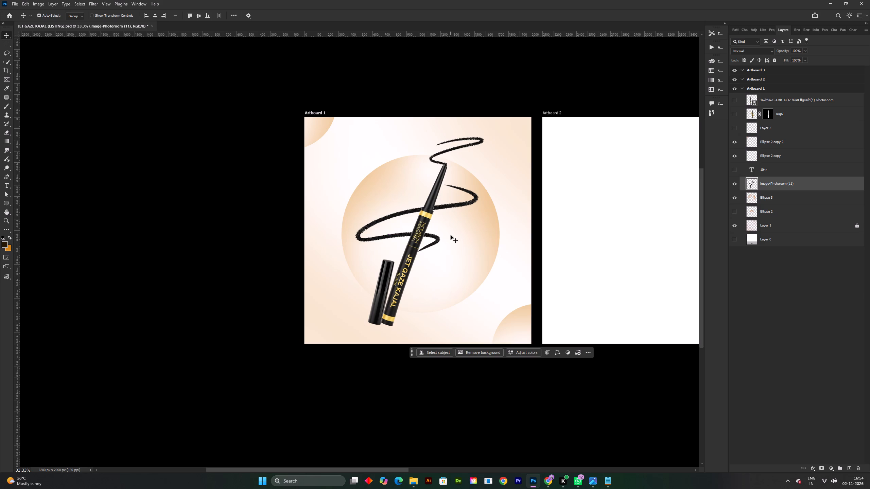
pyautogui.hotkey('ctrl', 's')
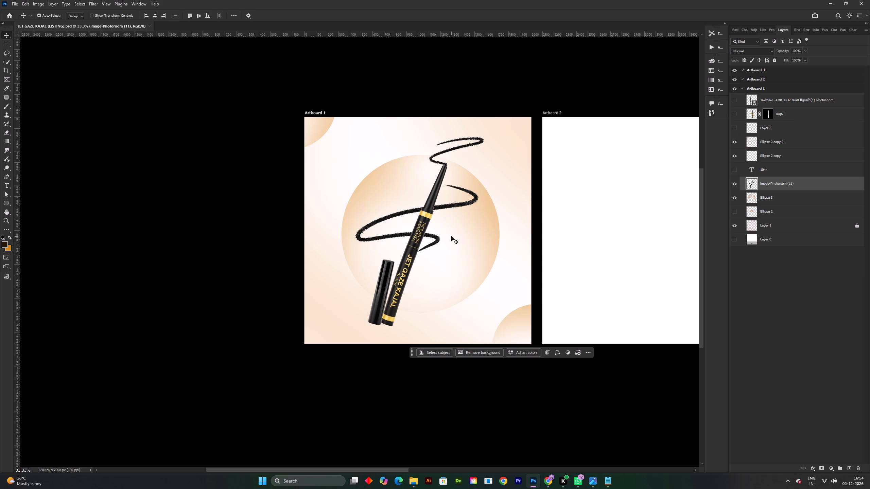
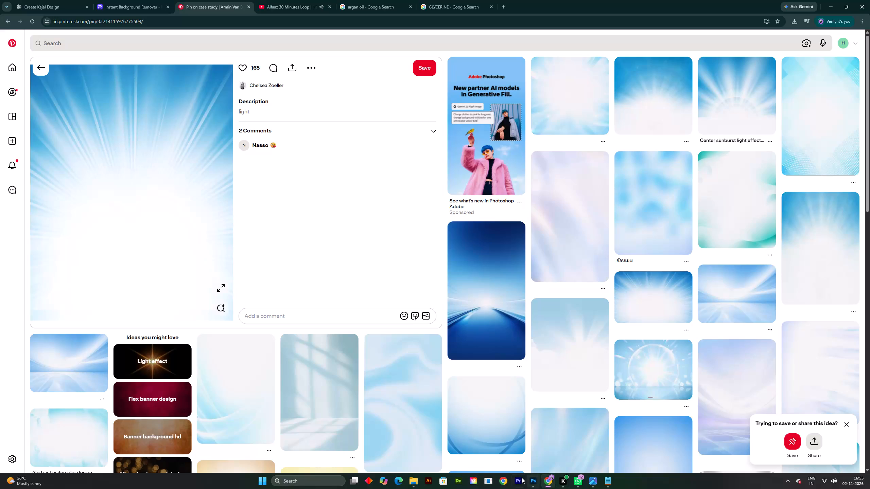
# Switch to Photoshop with the JET GAZE KAJAL listing document.
pyautogui.click(529, 482)
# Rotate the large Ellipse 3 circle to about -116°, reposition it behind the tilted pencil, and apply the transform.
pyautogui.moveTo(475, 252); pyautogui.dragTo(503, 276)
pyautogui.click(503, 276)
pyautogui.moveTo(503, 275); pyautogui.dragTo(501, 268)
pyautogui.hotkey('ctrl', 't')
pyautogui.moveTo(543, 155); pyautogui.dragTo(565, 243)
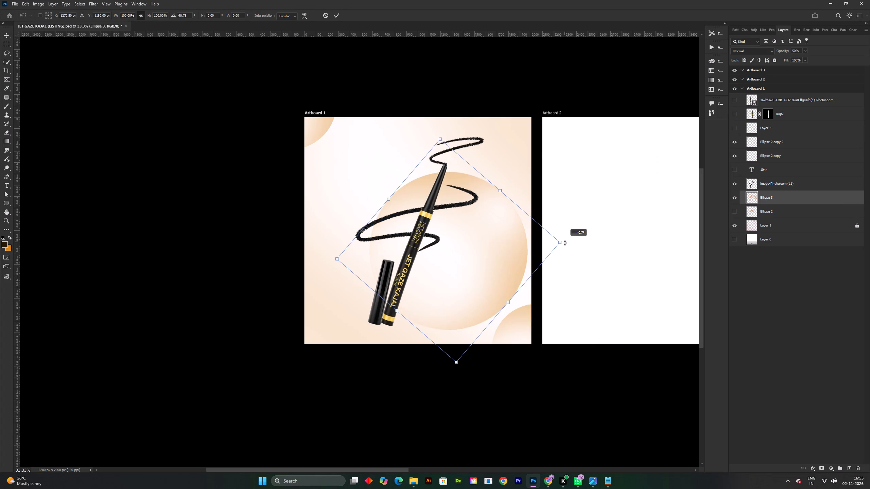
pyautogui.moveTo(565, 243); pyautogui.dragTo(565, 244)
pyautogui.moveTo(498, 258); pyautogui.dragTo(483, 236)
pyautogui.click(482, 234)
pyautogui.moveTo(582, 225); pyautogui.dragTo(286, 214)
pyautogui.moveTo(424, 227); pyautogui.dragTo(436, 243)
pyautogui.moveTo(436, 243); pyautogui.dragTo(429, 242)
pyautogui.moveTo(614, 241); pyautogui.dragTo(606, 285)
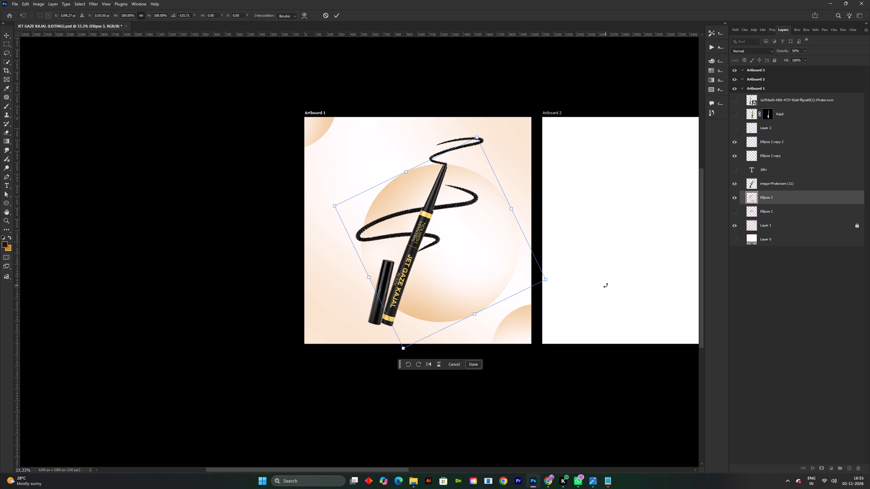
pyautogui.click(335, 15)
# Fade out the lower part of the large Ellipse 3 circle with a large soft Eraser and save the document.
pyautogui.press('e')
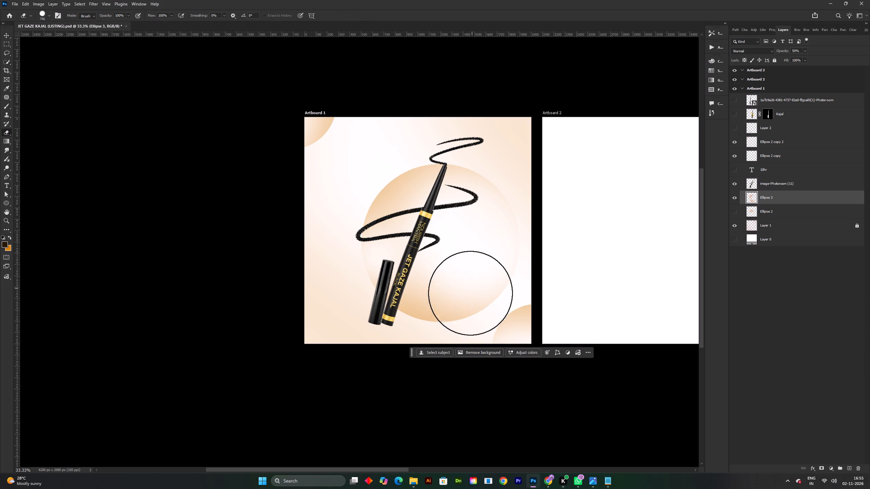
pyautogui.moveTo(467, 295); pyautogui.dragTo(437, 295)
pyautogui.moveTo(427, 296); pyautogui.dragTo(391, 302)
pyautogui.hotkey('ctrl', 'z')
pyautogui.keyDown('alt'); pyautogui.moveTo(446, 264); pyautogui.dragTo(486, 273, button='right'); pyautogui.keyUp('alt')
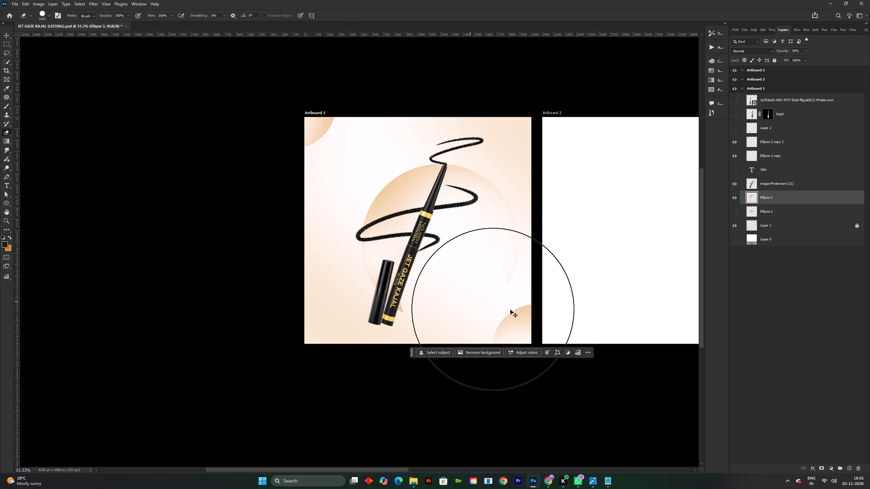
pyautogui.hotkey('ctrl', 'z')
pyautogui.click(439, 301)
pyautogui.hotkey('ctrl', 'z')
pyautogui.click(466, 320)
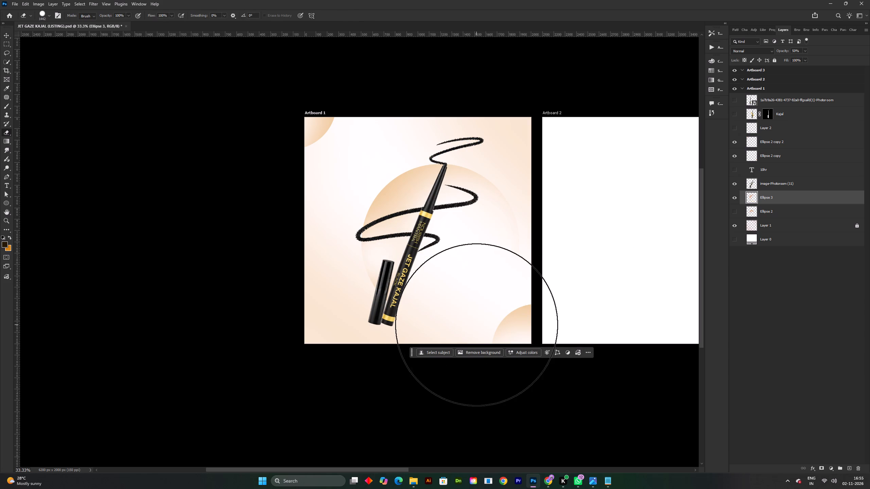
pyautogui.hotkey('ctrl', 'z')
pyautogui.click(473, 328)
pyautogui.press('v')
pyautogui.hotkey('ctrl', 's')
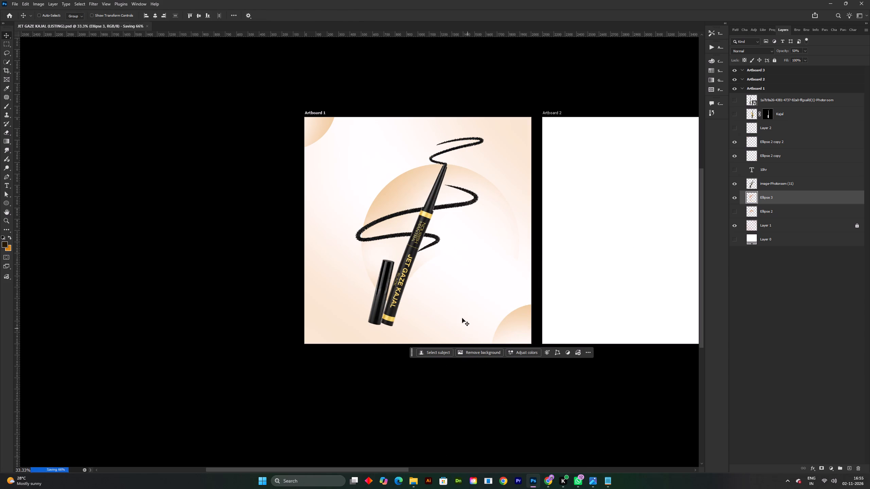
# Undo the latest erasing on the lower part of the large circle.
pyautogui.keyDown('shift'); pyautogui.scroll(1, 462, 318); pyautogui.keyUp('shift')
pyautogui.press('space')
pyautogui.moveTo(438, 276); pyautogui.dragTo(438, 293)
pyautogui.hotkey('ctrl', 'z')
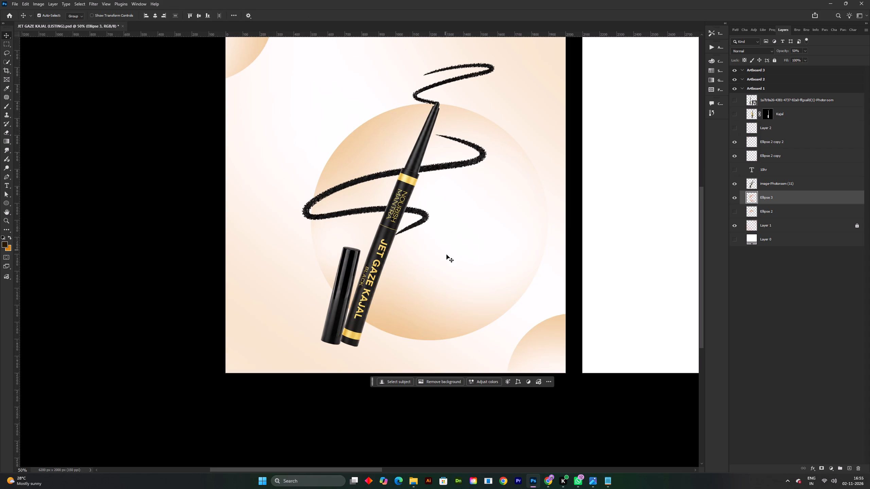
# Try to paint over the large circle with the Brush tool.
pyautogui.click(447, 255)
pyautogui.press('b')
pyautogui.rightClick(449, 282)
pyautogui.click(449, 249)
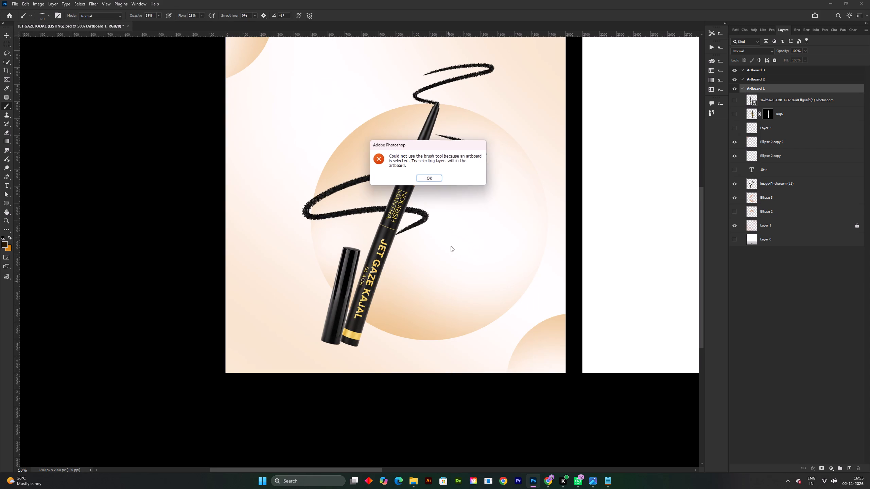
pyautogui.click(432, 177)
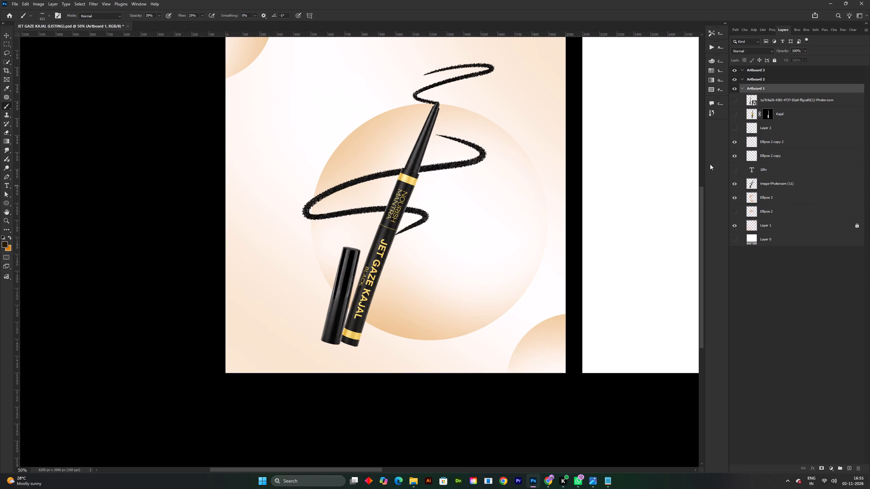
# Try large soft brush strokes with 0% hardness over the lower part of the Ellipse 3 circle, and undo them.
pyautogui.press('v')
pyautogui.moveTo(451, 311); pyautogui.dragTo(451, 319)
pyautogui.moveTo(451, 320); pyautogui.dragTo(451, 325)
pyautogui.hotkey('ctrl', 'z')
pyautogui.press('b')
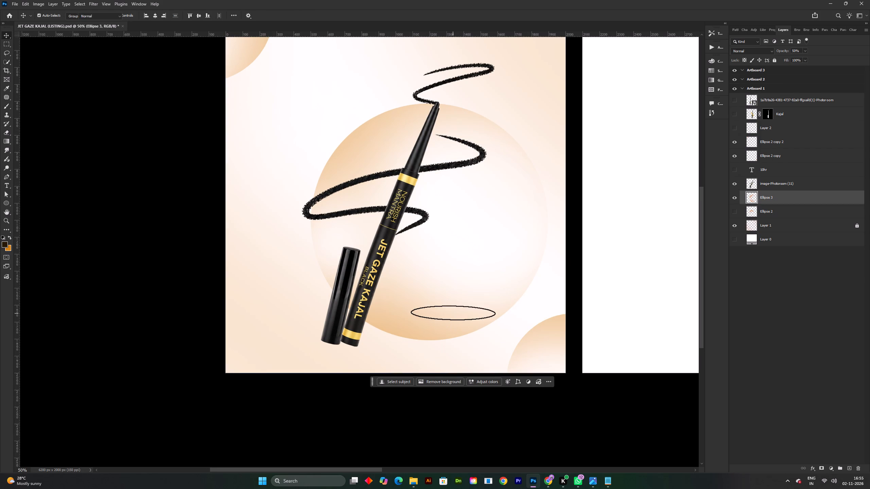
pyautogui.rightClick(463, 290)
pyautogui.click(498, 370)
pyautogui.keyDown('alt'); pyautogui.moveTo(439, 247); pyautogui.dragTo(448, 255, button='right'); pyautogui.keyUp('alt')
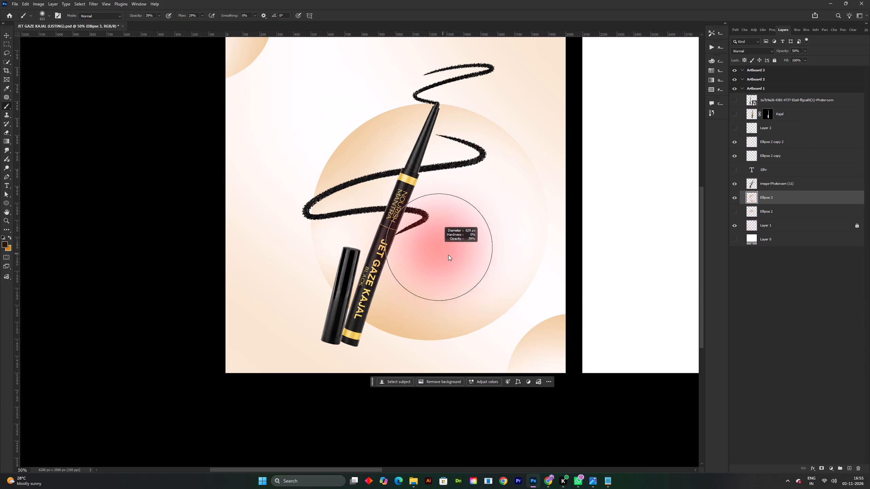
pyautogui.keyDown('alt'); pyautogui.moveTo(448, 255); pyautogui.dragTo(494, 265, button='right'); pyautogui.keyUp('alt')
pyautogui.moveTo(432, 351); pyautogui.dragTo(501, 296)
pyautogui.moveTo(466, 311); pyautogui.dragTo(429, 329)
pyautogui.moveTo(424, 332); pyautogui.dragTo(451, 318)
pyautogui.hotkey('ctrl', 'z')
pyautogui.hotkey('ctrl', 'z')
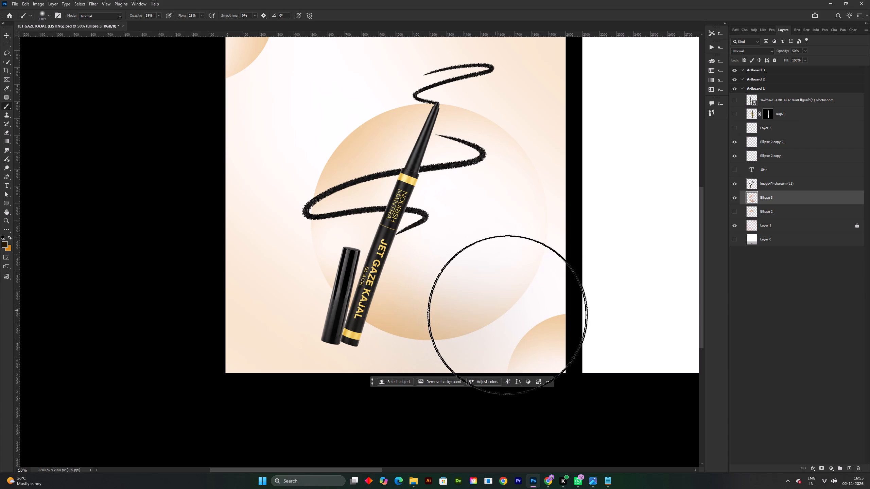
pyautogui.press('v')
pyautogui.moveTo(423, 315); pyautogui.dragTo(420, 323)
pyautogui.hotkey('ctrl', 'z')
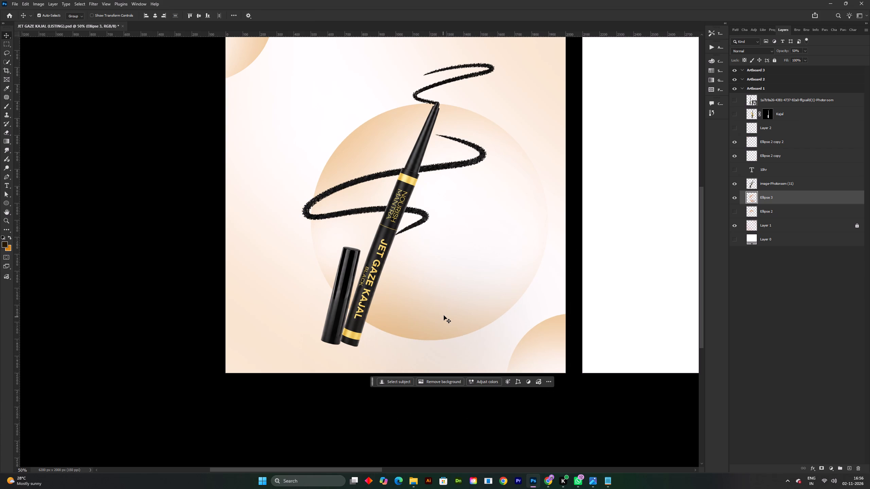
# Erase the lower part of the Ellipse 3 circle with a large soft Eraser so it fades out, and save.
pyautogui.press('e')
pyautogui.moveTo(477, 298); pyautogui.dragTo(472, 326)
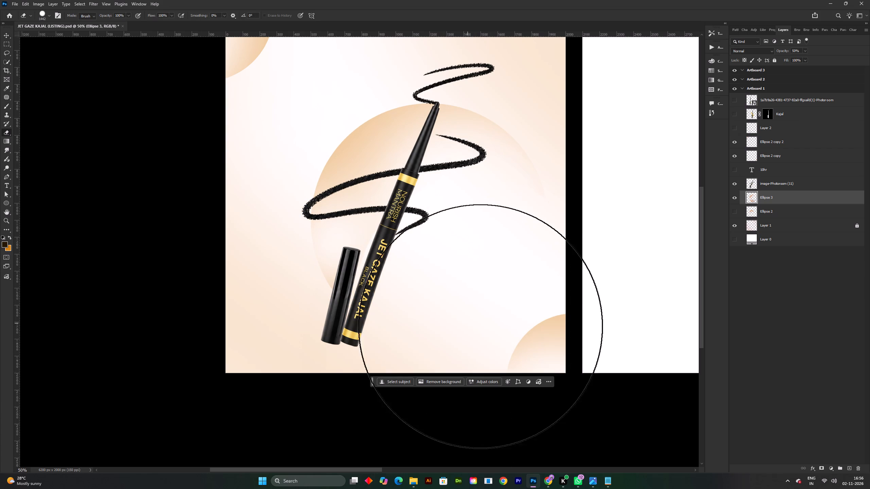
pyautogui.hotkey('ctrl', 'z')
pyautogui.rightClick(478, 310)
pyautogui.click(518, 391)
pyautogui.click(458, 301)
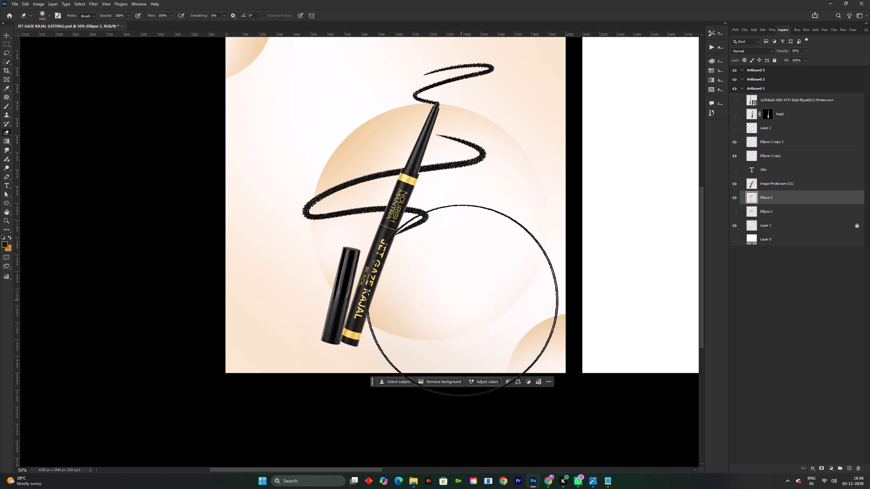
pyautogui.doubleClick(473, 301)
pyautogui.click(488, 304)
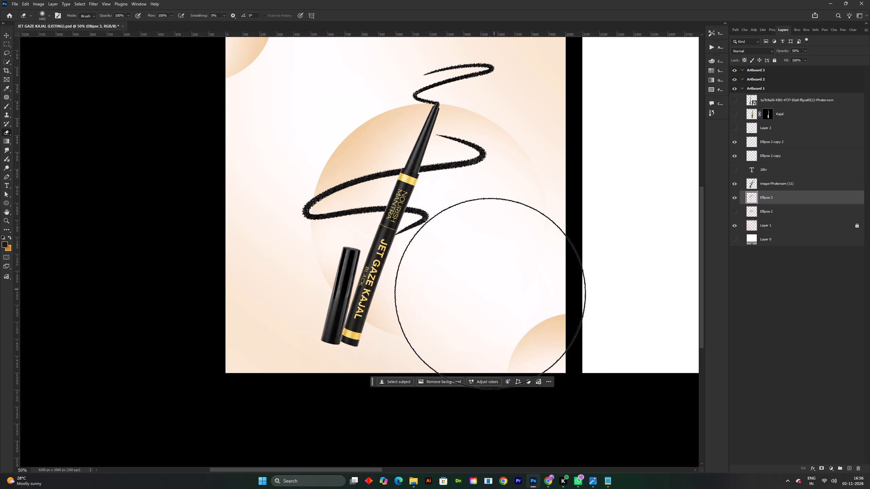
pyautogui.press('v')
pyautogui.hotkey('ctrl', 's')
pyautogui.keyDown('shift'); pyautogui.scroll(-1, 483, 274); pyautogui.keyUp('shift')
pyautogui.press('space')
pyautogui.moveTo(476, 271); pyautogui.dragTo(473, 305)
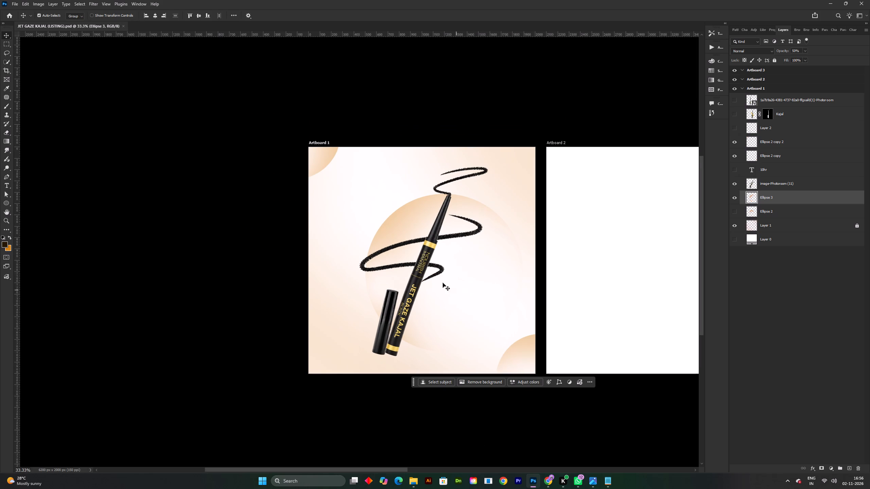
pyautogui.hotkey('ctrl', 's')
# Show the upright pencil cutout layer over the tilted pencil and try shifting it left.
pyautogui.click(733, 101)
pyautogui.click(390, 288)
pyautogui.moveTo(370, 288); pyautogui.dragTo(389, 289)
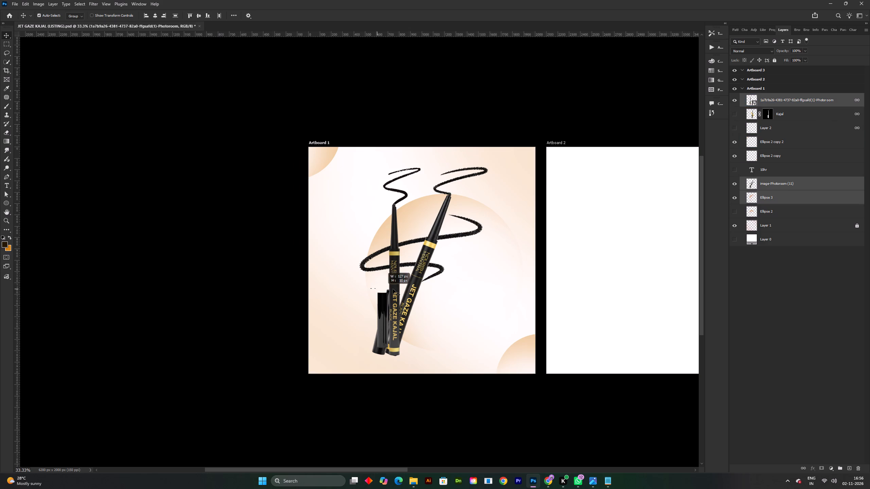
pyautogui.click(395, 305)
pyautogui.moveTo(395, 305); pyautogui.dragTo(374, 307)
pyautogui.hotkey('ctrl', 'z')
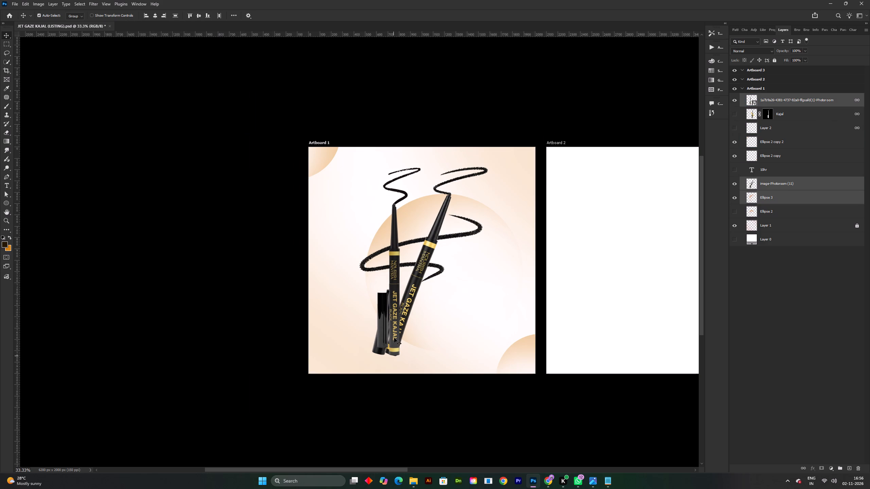
# Undo back to the layout with the upright pencil, its floor shadow, the large circle and the "10hr" text, and save.
pyautogui.hotkey('ctrl', 'z')
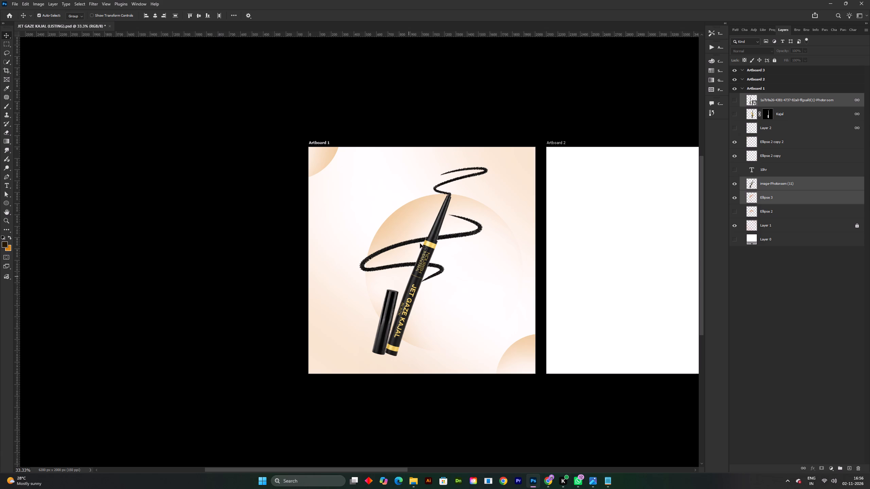
pyautogui.hotkey('ctrl', 'z')
pyautogui.hotkey('ctrl', 'z')
pyautogui.hotkey('ctrl', 'z')
pyautogui.hotkey('ctrl', 'z')
pyautogui.hotkey('ctrl', 'z')
pyautogui.hotkey('ctrl', 'z')
pyautogui.hotkey('ctrl', 'z')
pyautogui.hotkey('ctrl', 'z')
pyautogui.hotkey('ctrl', 'z')
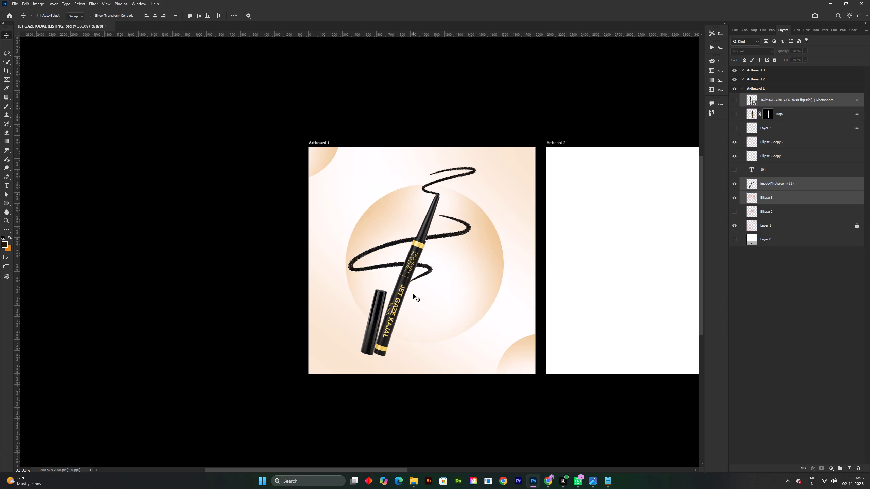
pyautogui.hotkey('ctrl', 'z')
pyautogui.hotkey('ctrl', 'z')
pyautogui.hotkey('ctrl', 'z')
pyautogui.hotkey('ctrl', 'z')
pyautogui.hotkey('ctrl', 'z')
pyautogui.hotkey('ctrl', 'z')
pyautogui.hotkey('ctrl', 'z')
pyautogui.hotkey('ctrl', 'z')
pyautogui.hotkey('ctrl', 'z')
pyautogui.hotkey('ctrl', 'z')
pyautogui.hotkey('ctrl', 'z')
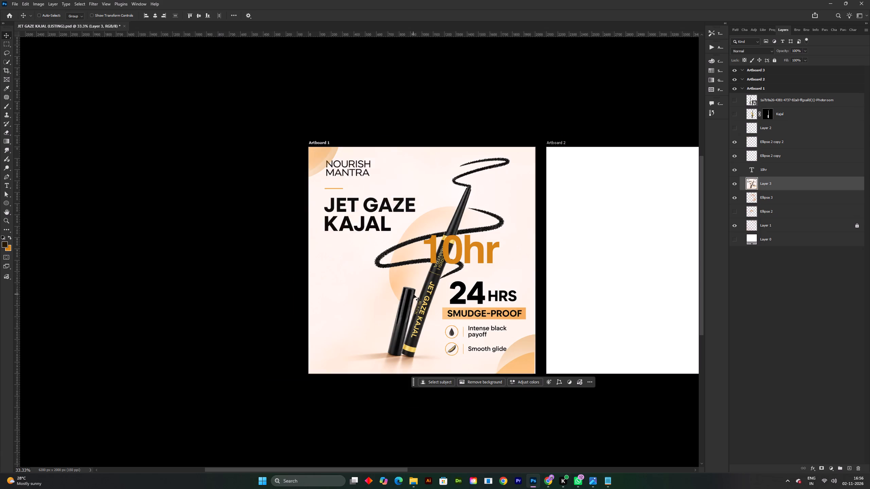
pyautogui.hotkey('ctrl', 'z')
pyautogui.hotkey('ctrl', 'z')
pyautogui.hotkey('ctrl', 'z')
pyautogui.hotkey('ctrl', 'z')
pyautogui.hotkey('ctrl', 'z')
pyautogui.hotkey('ctrl', 'z')
pyautogui.hotkey('ctrl', 'z')
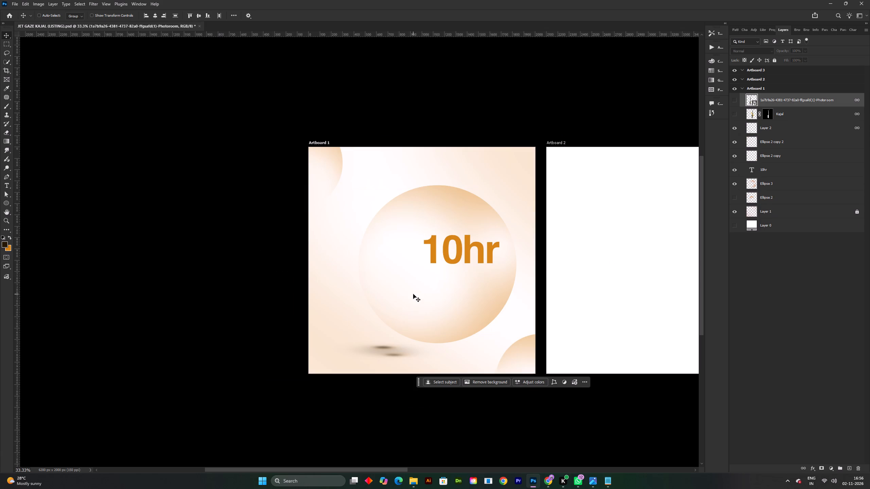
pyautogui.hotkey('ctrl', 'z')
pyautogui.hotkey('ctrl', 's')
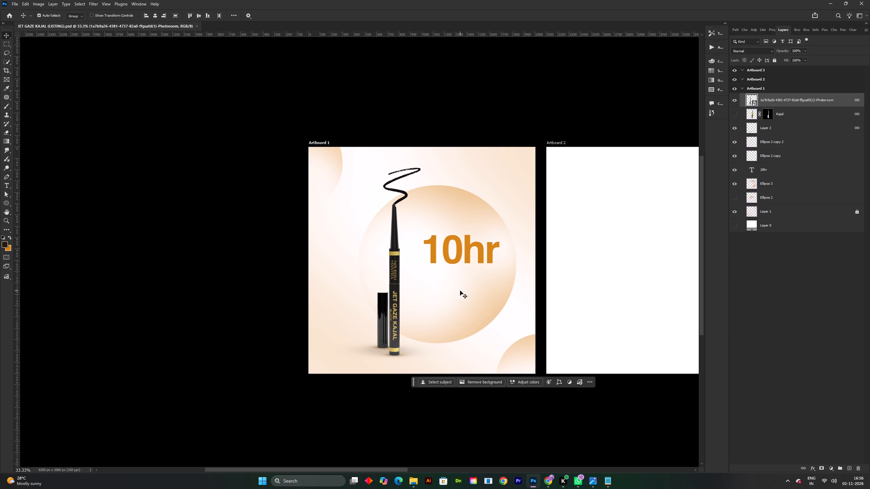
# Enlarge the upright pencil cutout to about 104.8%, shift it slightly up and left, and apply the transform.
pyautogui.hotkey('ctrl', 't')
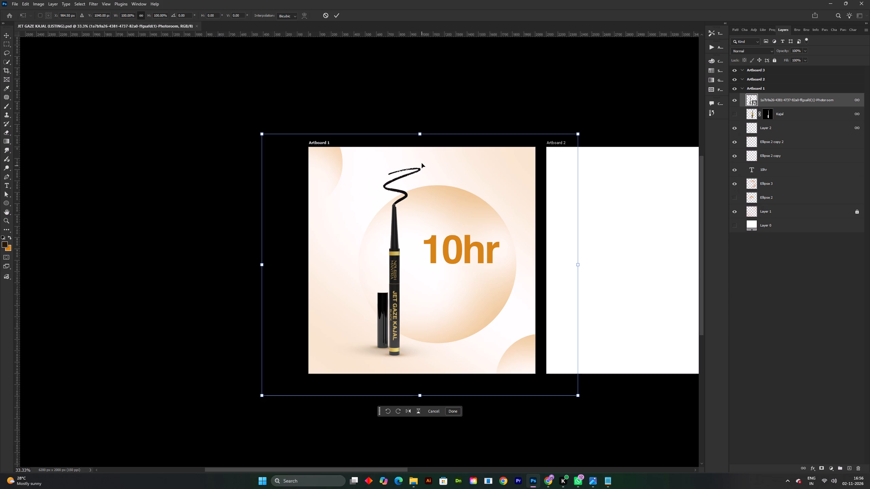
pyautogui.moveTo(419, 394); pyautogui.dragTo(419, 405)
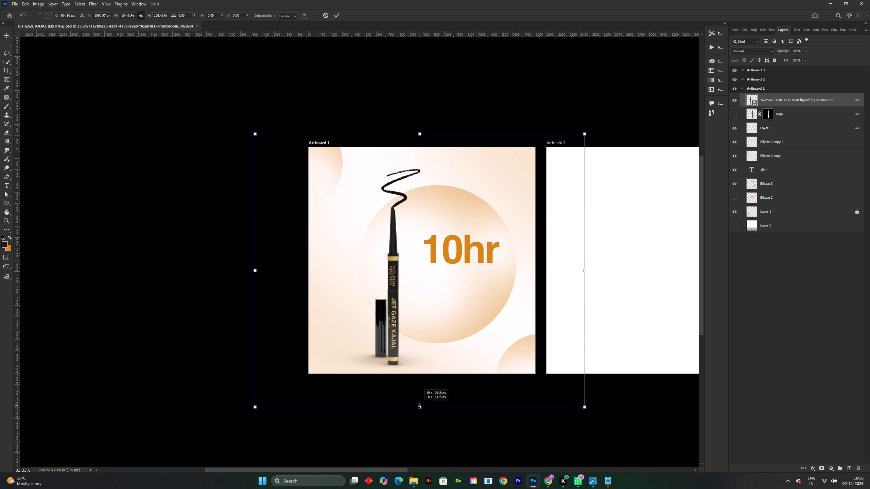
pyautogui.moveTo(419, 405); pyautogui.dragTo(419, 406)
pyautogui.click(419, 406)
pyautogui.moveTo(386, 320); pyautogui.dragTo(385, 313)
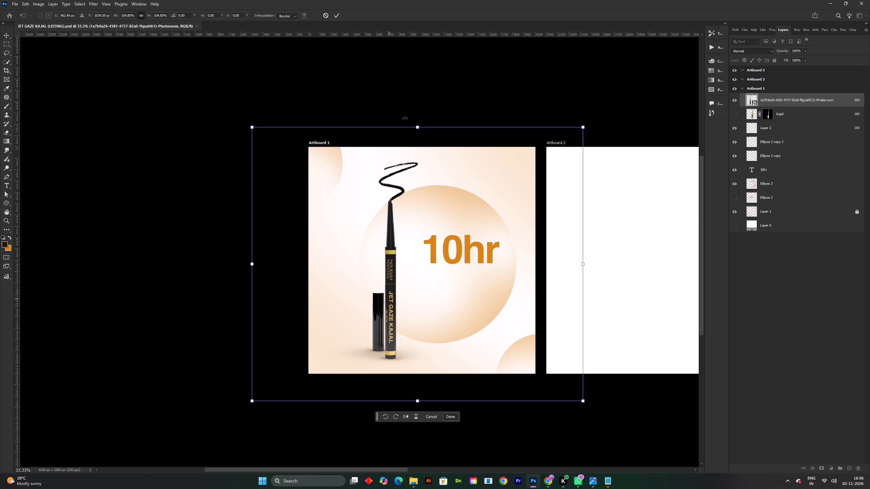
pyautogui.click(334, 17)
# Move the "10hr" text slightly up and left inside the large circle, closer to the pencil.
pyautogui.moveTo(432, 246); pyautogui.dragTo(420, 232)
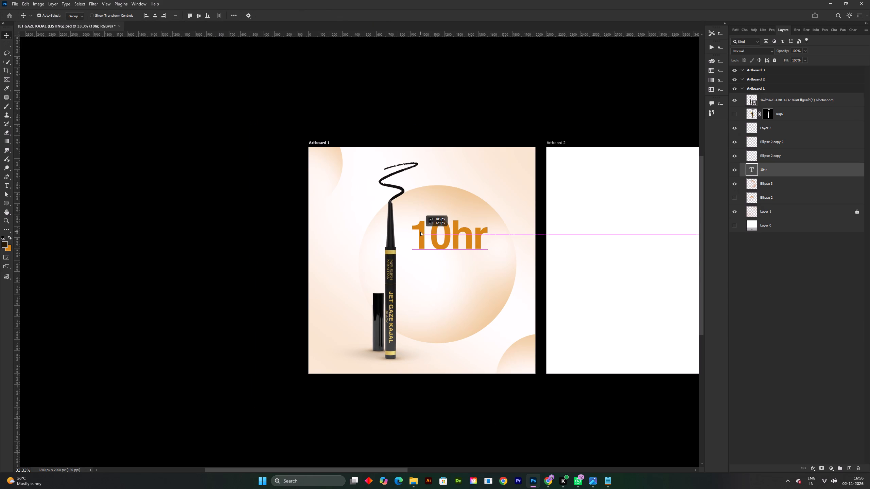
pyautogui.moveTo(420, 232); pyautogui.dragTo(419, 241)
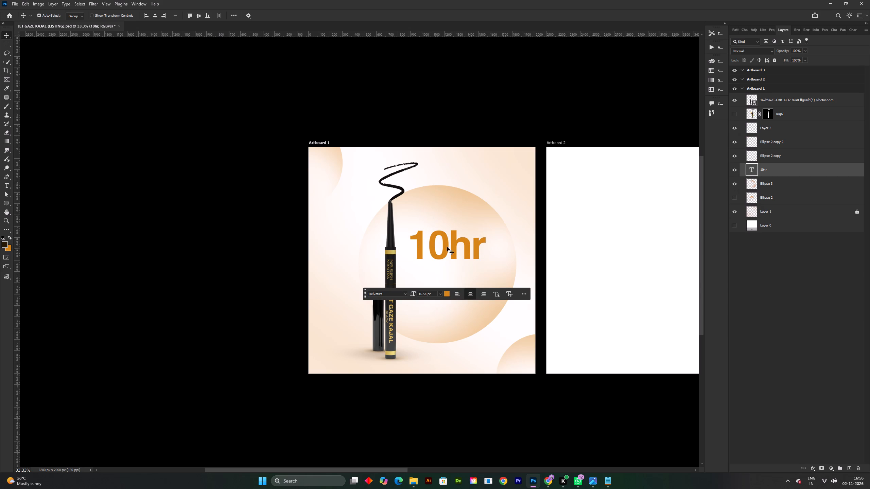
pyautogui.moveTo(433, 248); pyautogui.dragTo(439, 237)
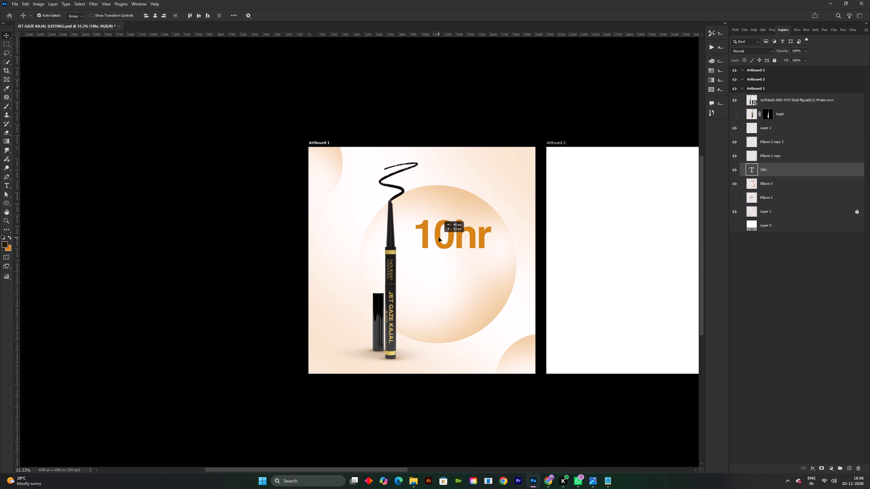
pyautogui.moveTo(439, 237); pyautogui.dragTo(436, 239)
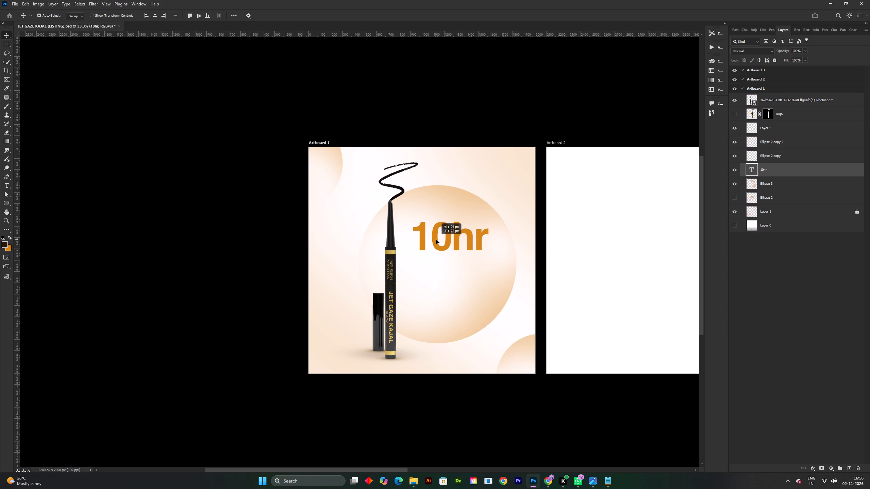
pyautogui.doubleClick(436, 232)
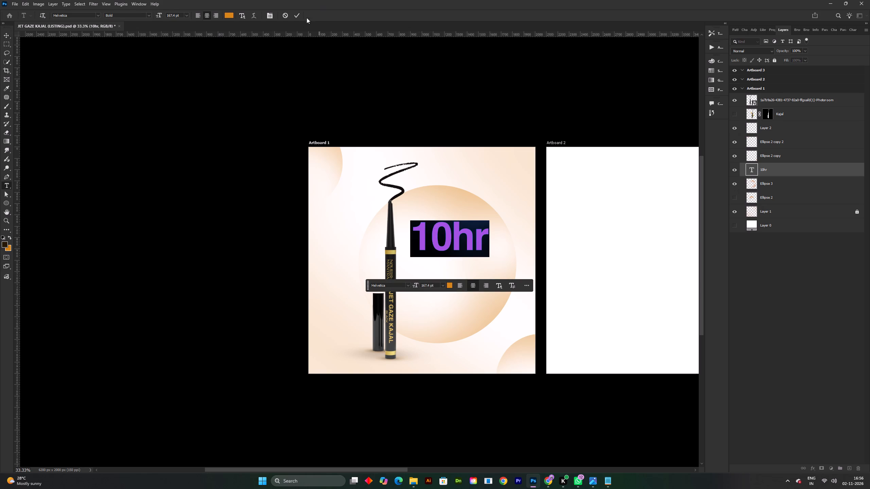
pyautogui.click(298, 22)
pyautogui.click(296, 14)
# Duplicate the "10hr" text directly above itself and change the copy's wording to "UPTO".
pyautogui.keyDown('alt'); pyautogui.moveTo(437, 245); pyautogui.dragTo(435, 221); pyautogui.keyUp('alt')
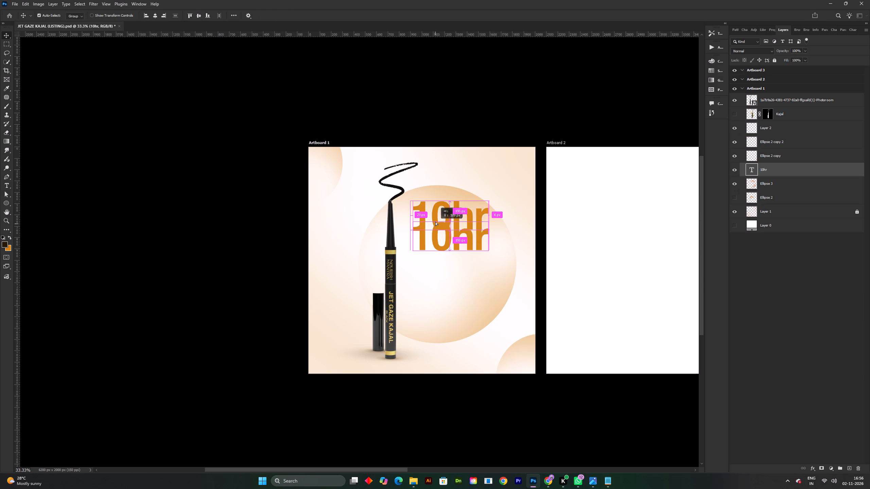
pyautogui.keyDown('alt'); pyautogui.moveTo(435, 221); pyautogui.dragTo(435, 216); pyautogui.keyUp('alt')
pyautogui.tripleClick(435, 204)
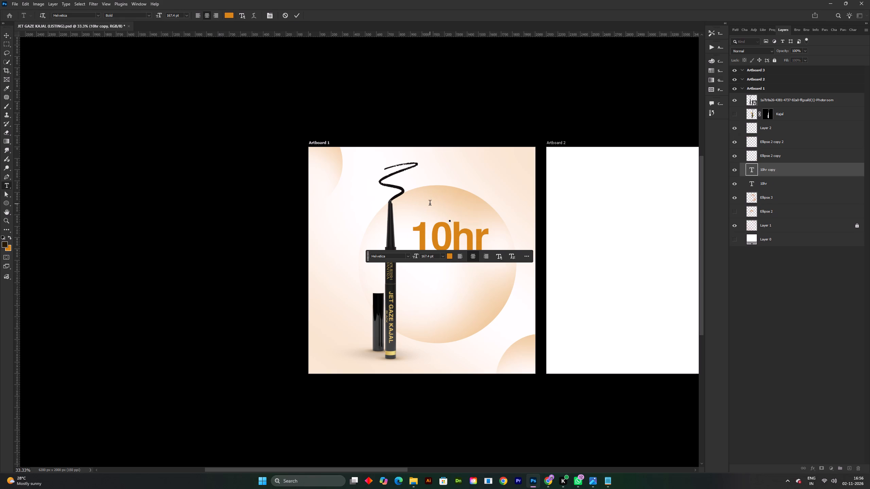
pyautogui.press('u')
pyautogui.write('pto')
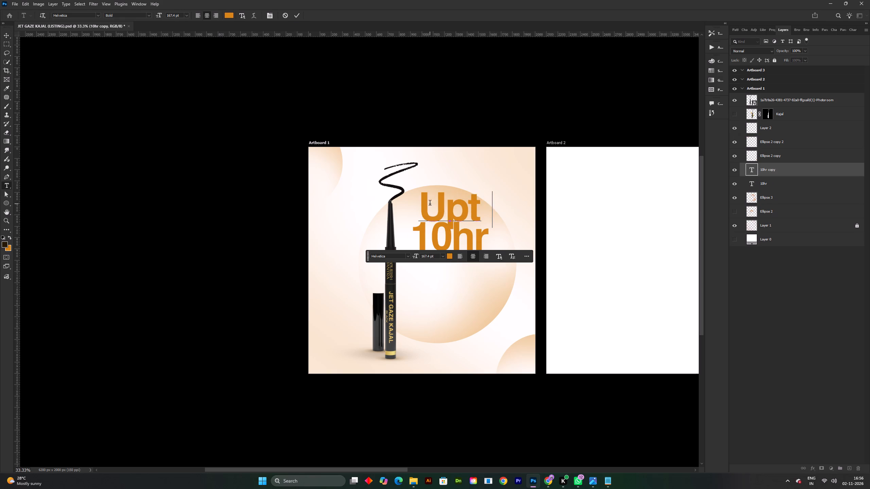
pyautogui.press('BackSpace')
pyautogui.press('BackSpace')
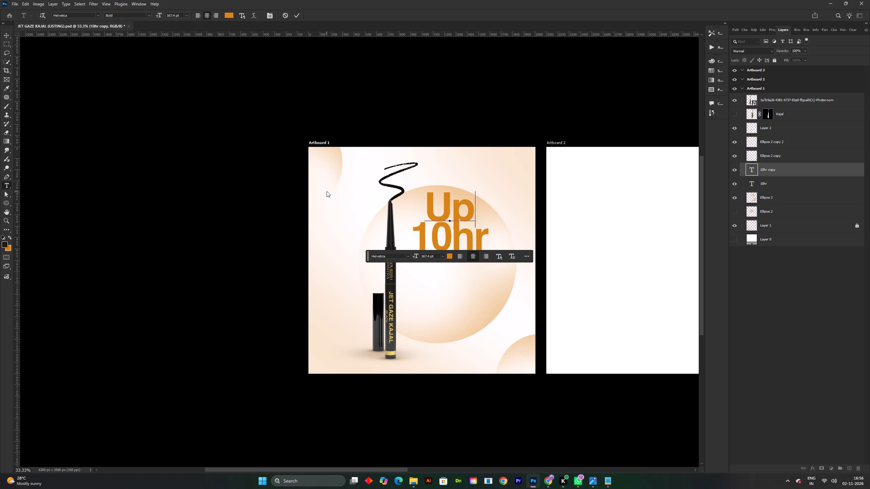
pyautogui.press('BackSpace')
pyautogui.press('BackSpace')
pyautogui.press('BackSpace')
pyautogui.write('UPTO')
pyautogui.click(296, 16)
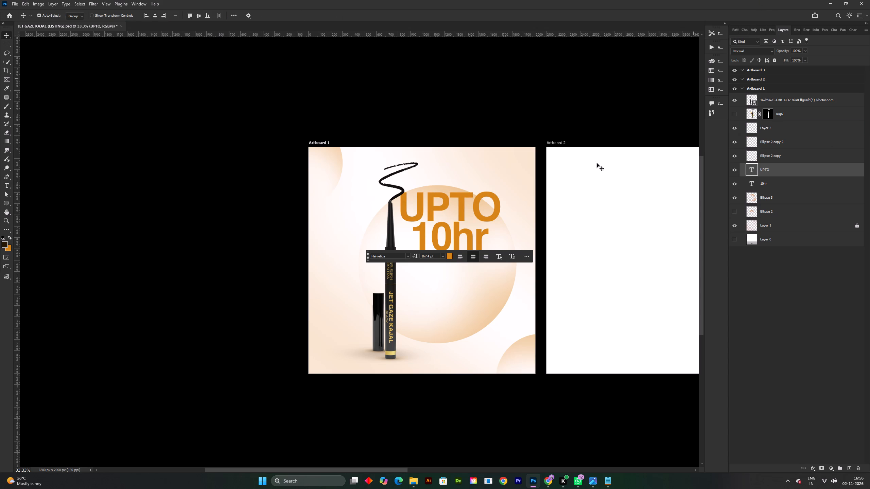
# Copy the GREEN hex code 074745 from the Notepad notes and apply it as the "UPTO" text colour in Photoshop.
pyautogui.click(610, 482)
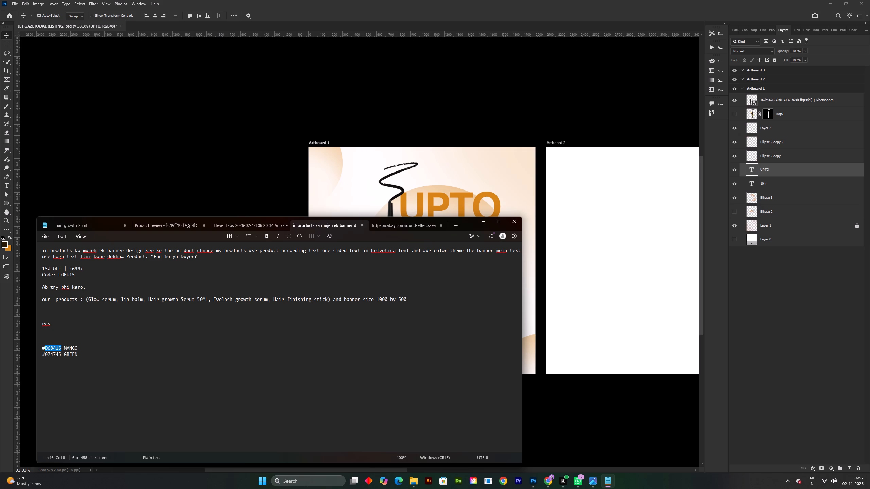
pyautogui.tripleClick(50, 354)
pyautogui.doubleClick(53, 354)
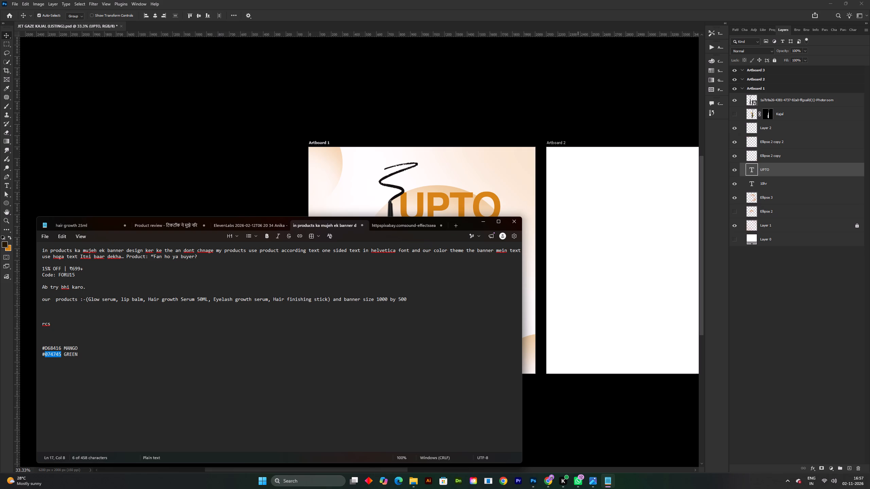
pyautogui.hotkey('ctrl', 'c')
pyautogui.click(480, 223)
pyautogui.click(443, 207)
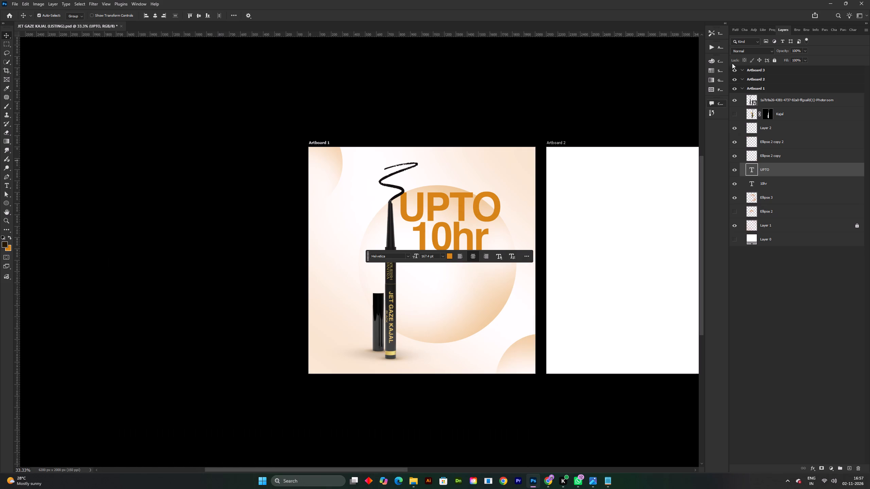
pyautogui.click(772, 30)
pyautogui.click(786, 105)
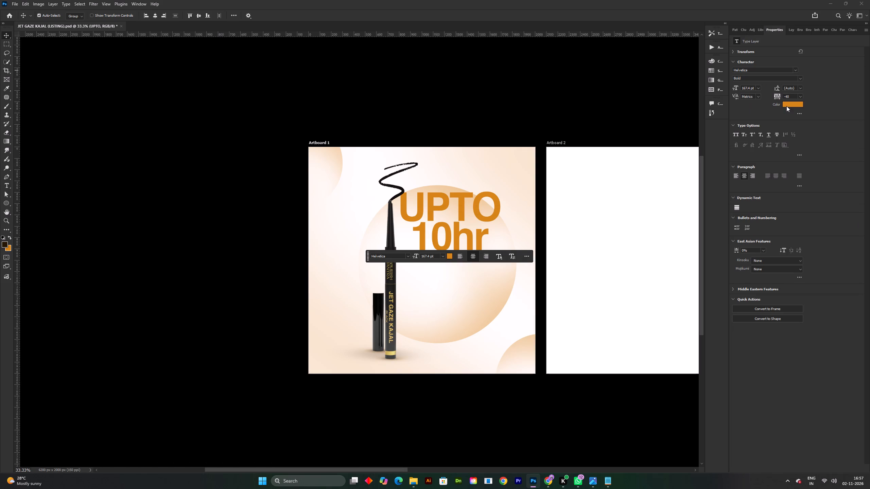
pyautogui.hotkey('ctrl', 'v')
pyautogui.click(506, 356)
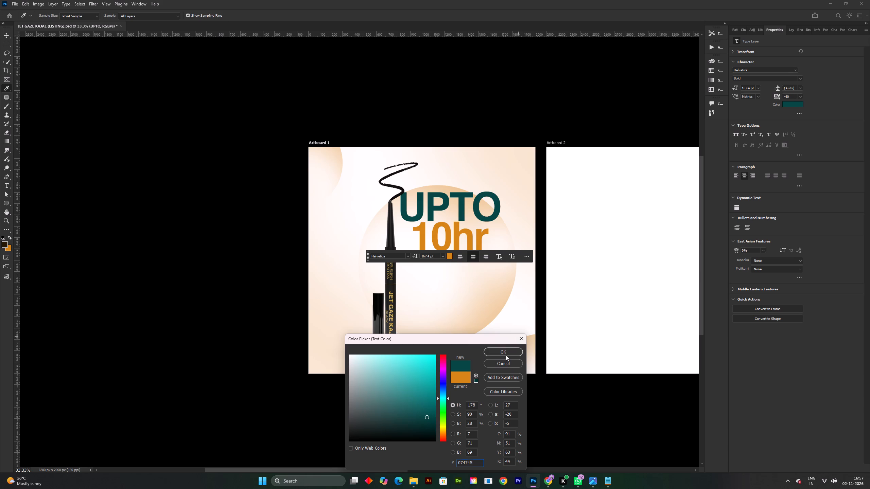
pyautogui.click(506, 355)
# Scale the "UPTO" text down to about 45 pt and place it just above the start of "10hr".
pyautogui.hotkey('ctrl', 't')
pyautogui.click(447, 185)
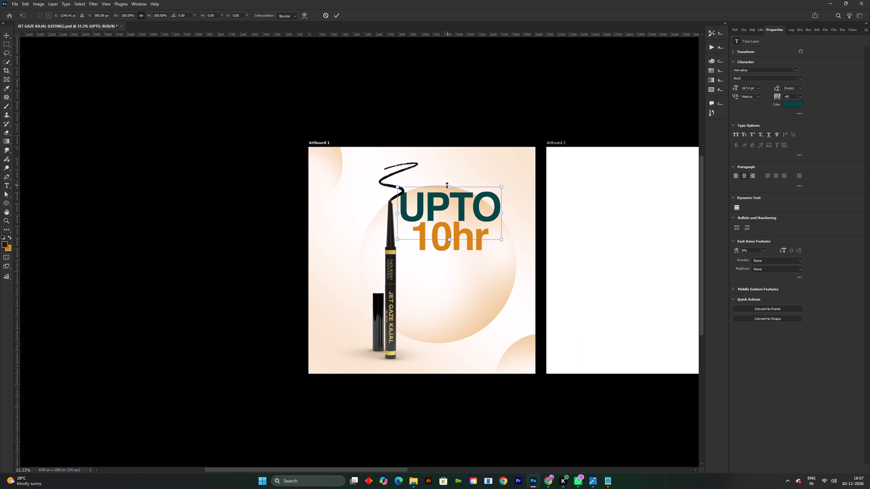
pyautogui.moveTo(447, 201); pyautogui.dragTo(446, 205)
pyautogui.moveTo(450, 193); pyautogui.dragTo(450, 225)
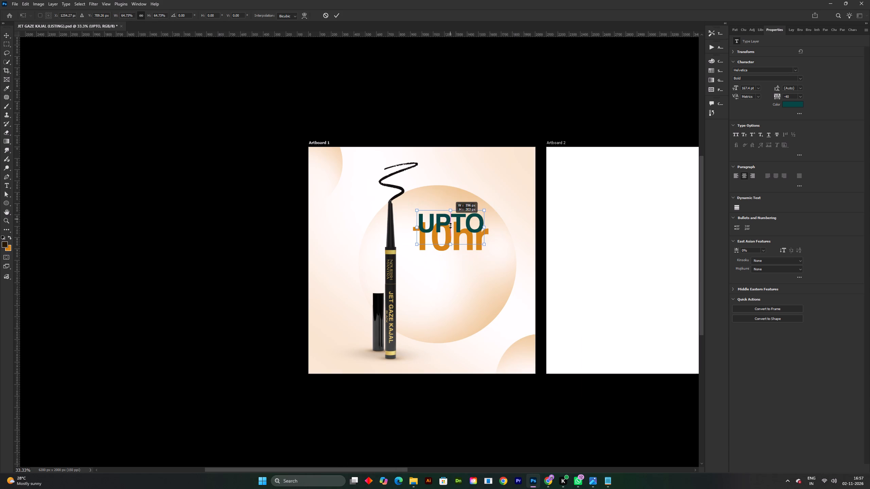
pyautogui.moveTo(450, 225); pyautogui.dragTo(450, 232)
pyautogui.moveTo(453, 235); pyautogui.dragTo(443, 216)
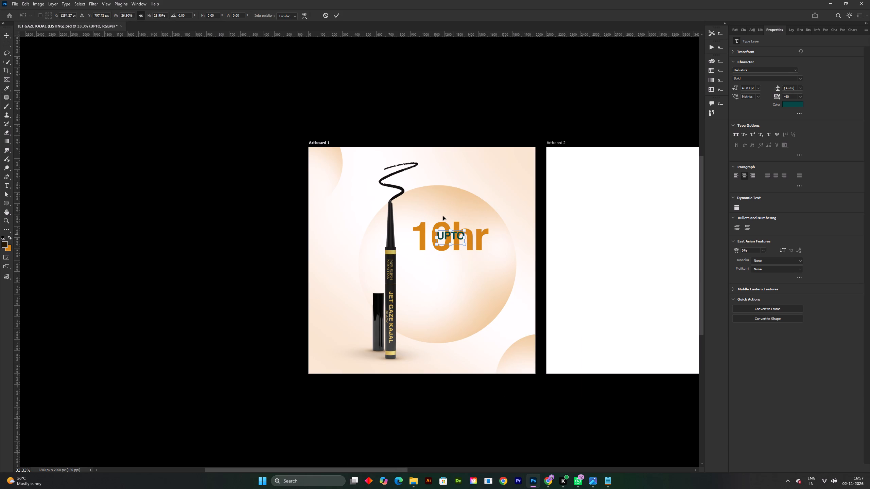
pyautogui.moveTo(443, 216); pyautogui.dragTo(433, 213)
pyautogui.click(338, 13)
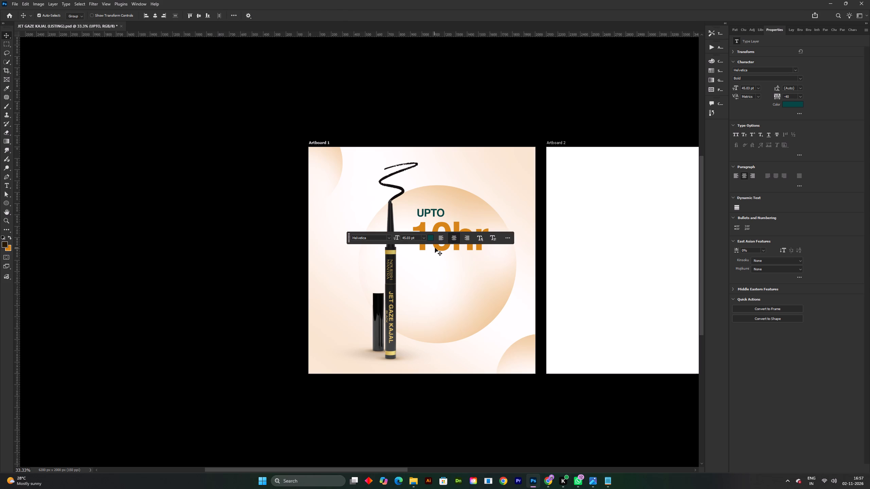
# Align the left edges of the "UPTO" and "10hr" texts, then deselect them.
pyautogui.keyDown('shift'); pyautogui.click(436, 248); pyautogui.keyUp('shift')
pyautogui.click(144, 15)
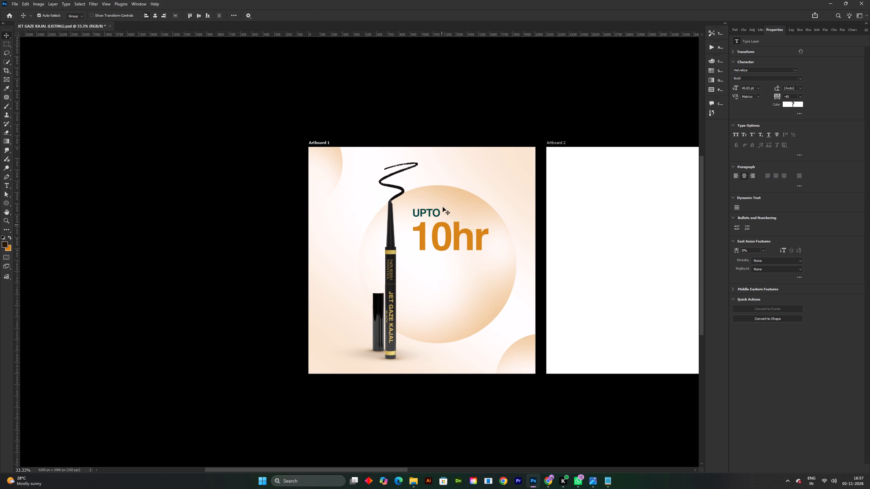
pyautogui.click(474, 115)
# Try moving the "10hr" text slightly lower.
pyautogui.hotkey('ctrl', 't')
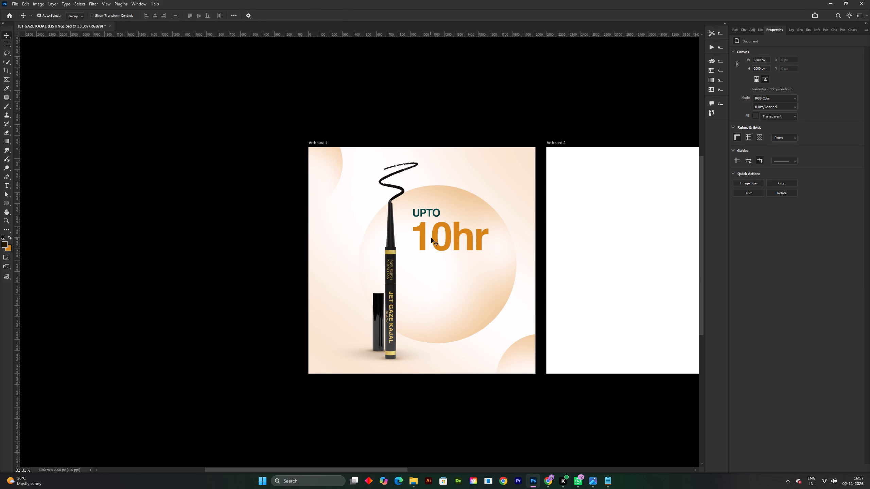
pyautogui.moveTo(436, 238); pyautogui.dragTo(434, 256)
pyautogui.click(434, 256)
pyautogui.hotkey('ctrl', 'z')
# Save the listing with the "UPTO 10hr" text and clear the layer selection.
pyautogui.keyDown('shift'); pyautogui.scroll(2, 438, 235); pyautogui.keyUp('shift')
pyautogui.keyDown('shift'); pyautogui.scroll(-1, 440, 236); pyautogui.keyUp('shift')
pyautogui.press('space')
pyautogui.moveTo(461, 228); pyautogui.dragTo(460, 234)
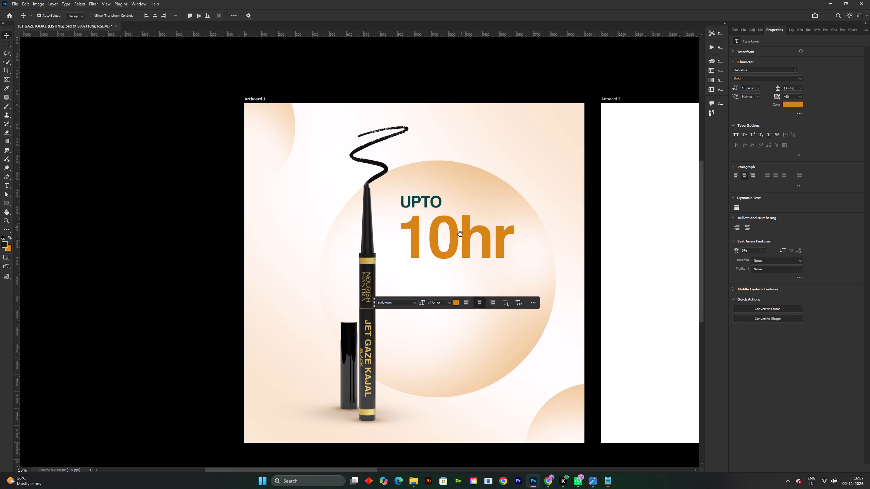
pyautogui.moveTo(460, 234); pyautogui.dragTo(453, 247)
pyautogui.hotkey('ctrl', 's')
pyautogui.click(476, 98)
# Draw an orange rectangle of about 791 x 106 px directly below the "10hr" text and save.
pyautogui.press('space')
pyautogui.press('space')
pyautogui.press('space')
pyautogui.press('space')
pyautogui.moveTo(485, 223); pyautogui.dragTo(447, 187)
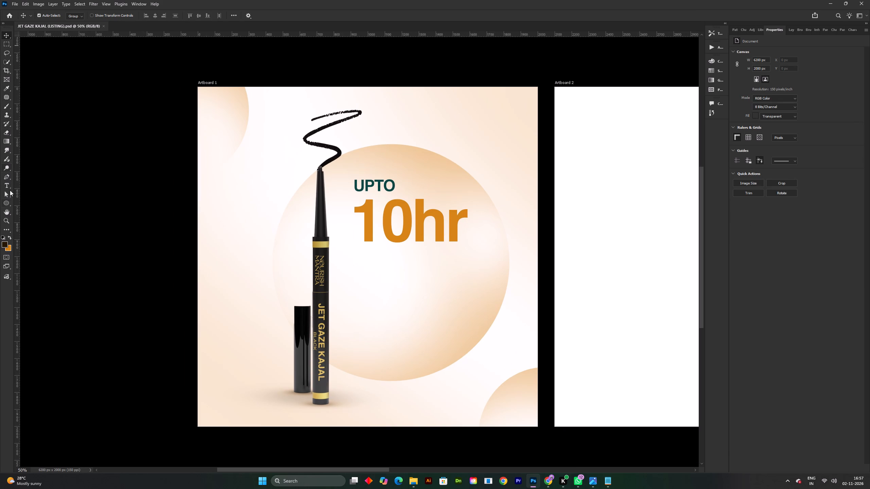
pyautogui.click(8, 201)
pyautogui.click(27, 201)
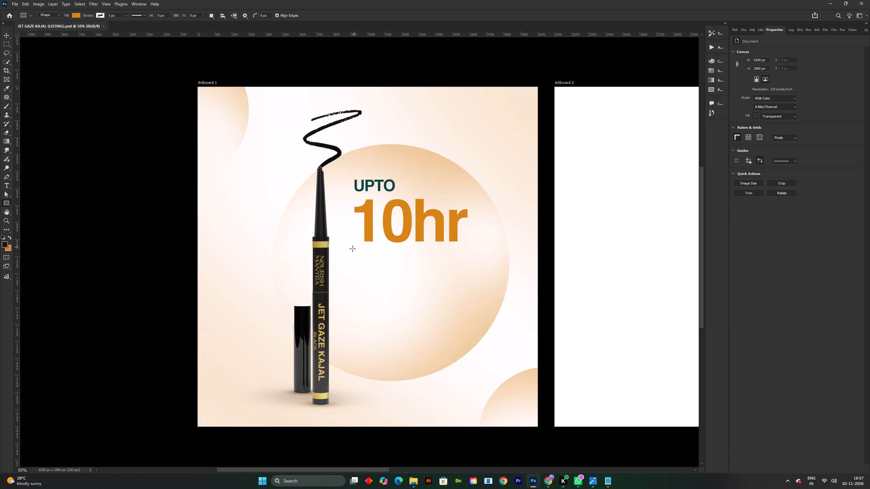
pyautogui.moveTo(352, 250); pyautogui.dragTo(487, 268)
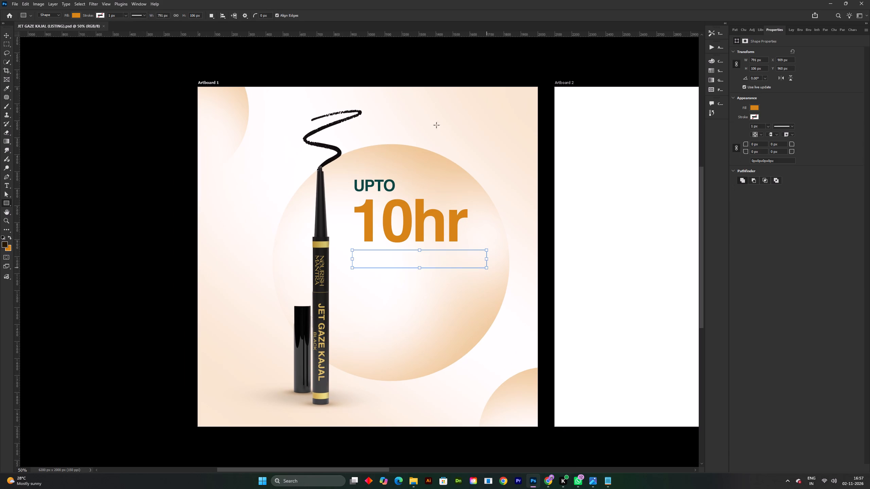
pyautogui.click(5, 33)
pyautogui.press('space')
pyautogui.moveTo(206, 160); pyautogui.dragTo(207, 181)
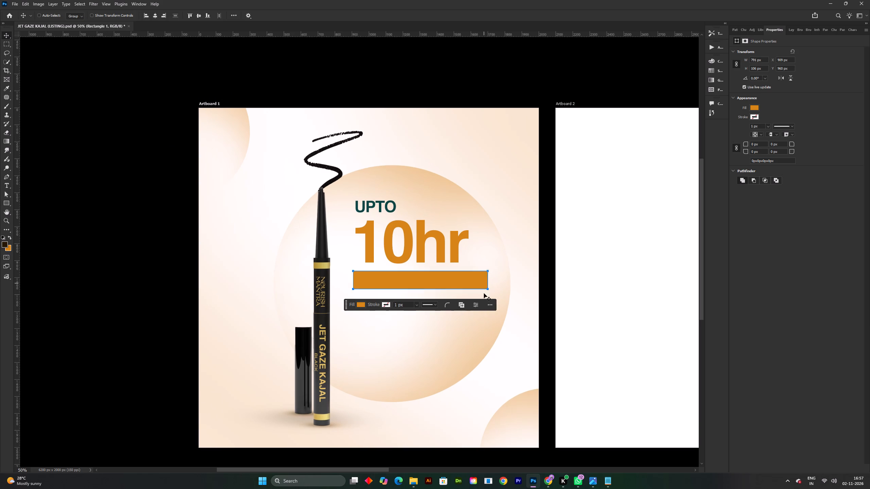
pyautogui.hotkey('ctrl', 's')
# Switch to Chrome and look at the JET GAZE KAJAL reference design, then return to Photoshop.
pyautogui.click(549, 478)
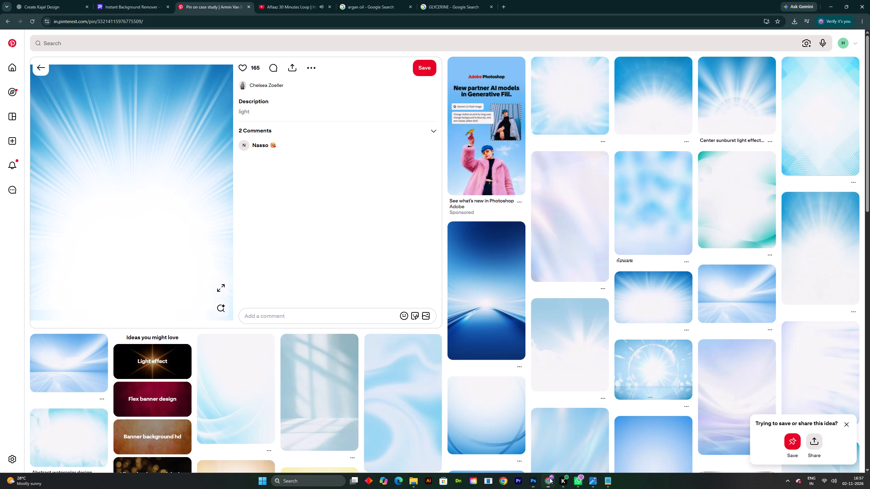
pyautogui.click(10, 0)
pyautogui.click(48, 0)
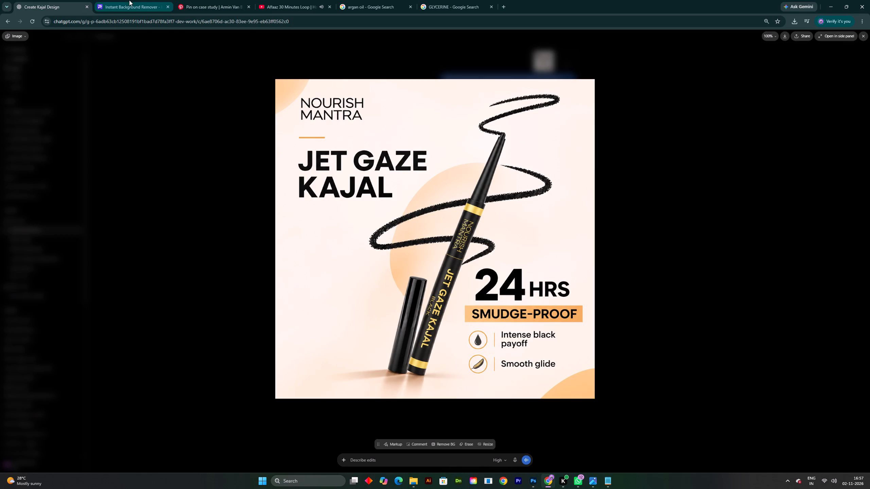
pyautogui.click(129, 0)
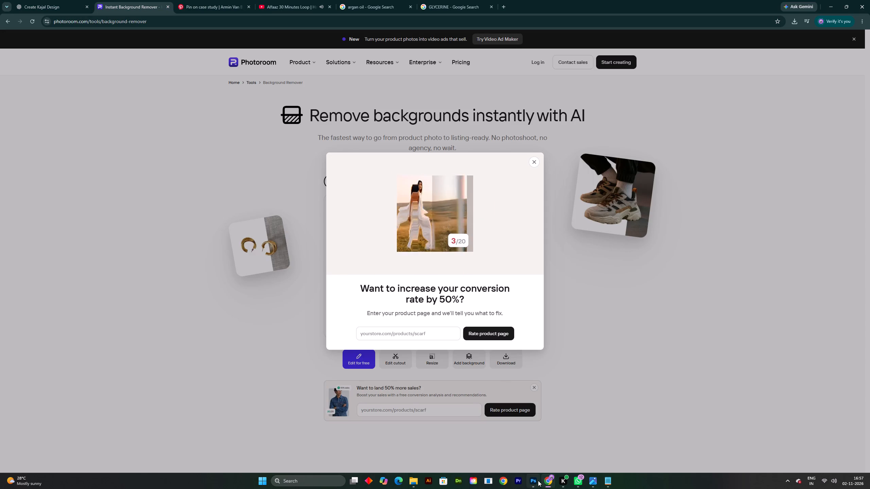
pyautogui.click(537, 484)
# Set the orange rectangle layer's opacity to 50% and save the document.
pyautogui.press('space')
pyautogui.press('space')
pyautogui.press('space')
pyautogui.moveTo(442, 334); pyautogui.dragTo(442, 315)
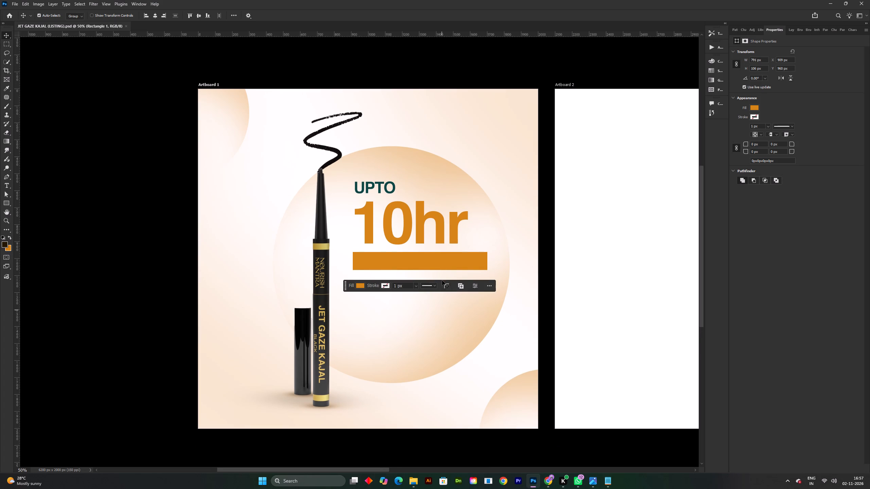
pyautogui.click(442, 261)
pyautogui.press('F7')
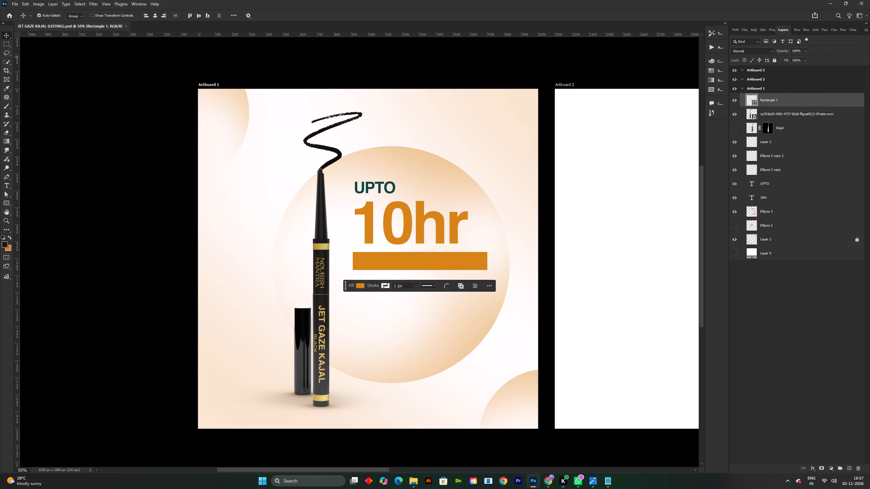
pyautogui.doubleClick(792, 52)
pyautogui.press('BackSpace')
pyautogui.write('50')
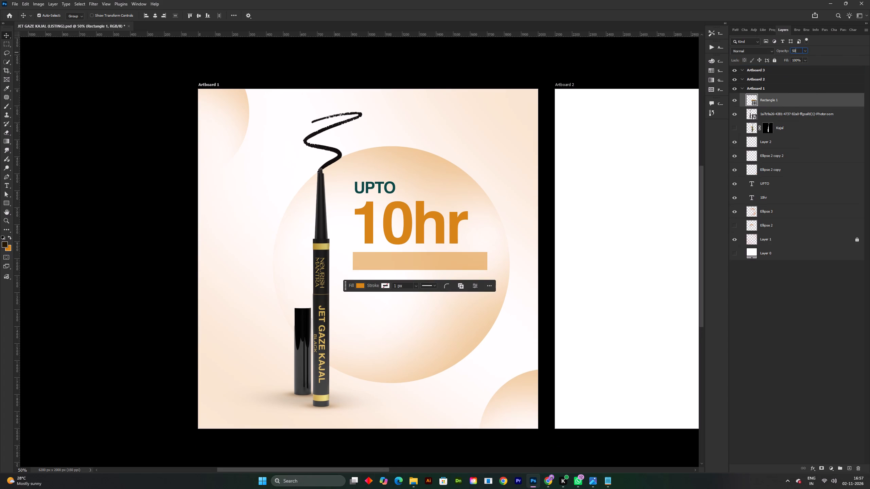
pyautogui.press('Return')
pyautogui.hotkey('ctrl', 's')
# Rasterize the orange rectangle's shape layer for use with the Eraser.
pyautogui.press('v')
pyautogui.click(447, 260)
pyautogui.press('e')
pyautogui.click(427, 261)
pyautogui.doubleClick(413, 173)
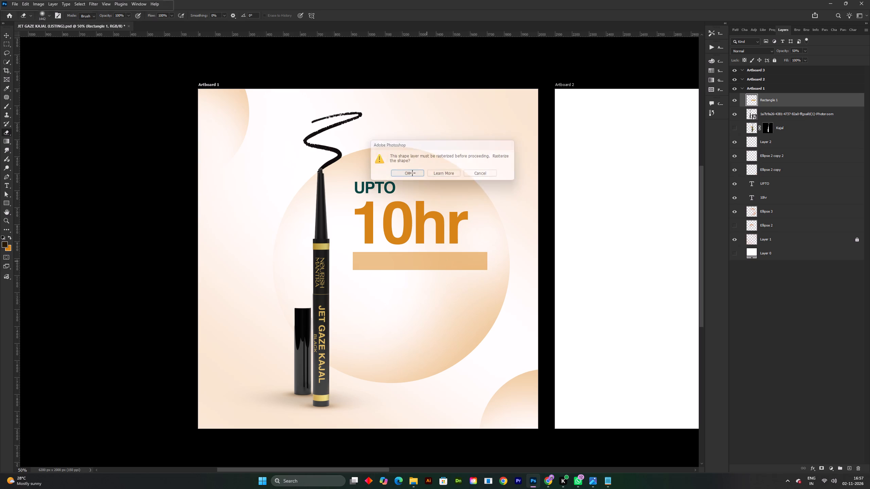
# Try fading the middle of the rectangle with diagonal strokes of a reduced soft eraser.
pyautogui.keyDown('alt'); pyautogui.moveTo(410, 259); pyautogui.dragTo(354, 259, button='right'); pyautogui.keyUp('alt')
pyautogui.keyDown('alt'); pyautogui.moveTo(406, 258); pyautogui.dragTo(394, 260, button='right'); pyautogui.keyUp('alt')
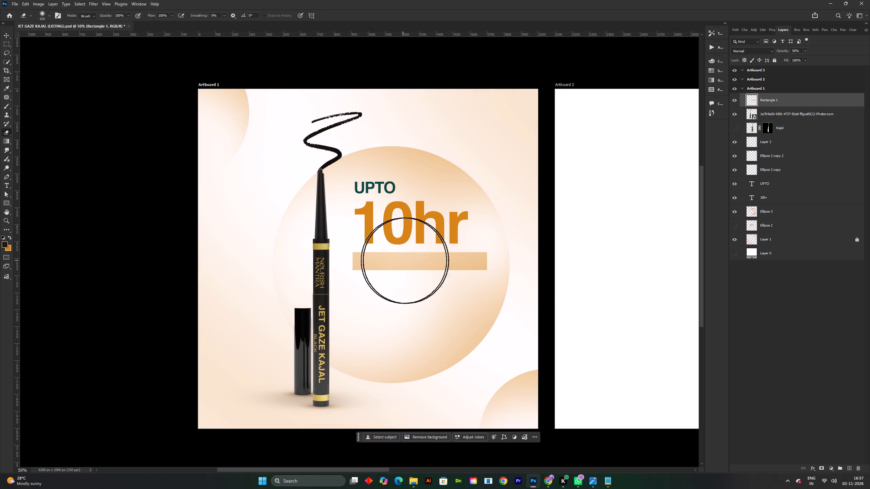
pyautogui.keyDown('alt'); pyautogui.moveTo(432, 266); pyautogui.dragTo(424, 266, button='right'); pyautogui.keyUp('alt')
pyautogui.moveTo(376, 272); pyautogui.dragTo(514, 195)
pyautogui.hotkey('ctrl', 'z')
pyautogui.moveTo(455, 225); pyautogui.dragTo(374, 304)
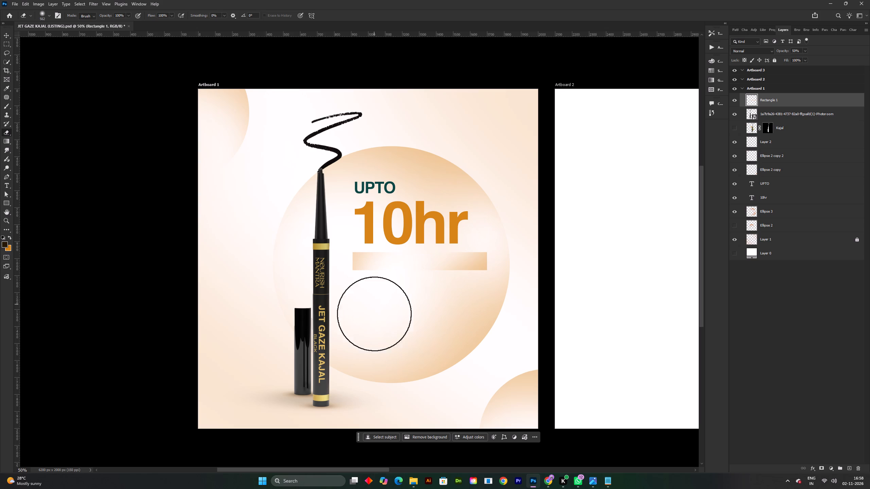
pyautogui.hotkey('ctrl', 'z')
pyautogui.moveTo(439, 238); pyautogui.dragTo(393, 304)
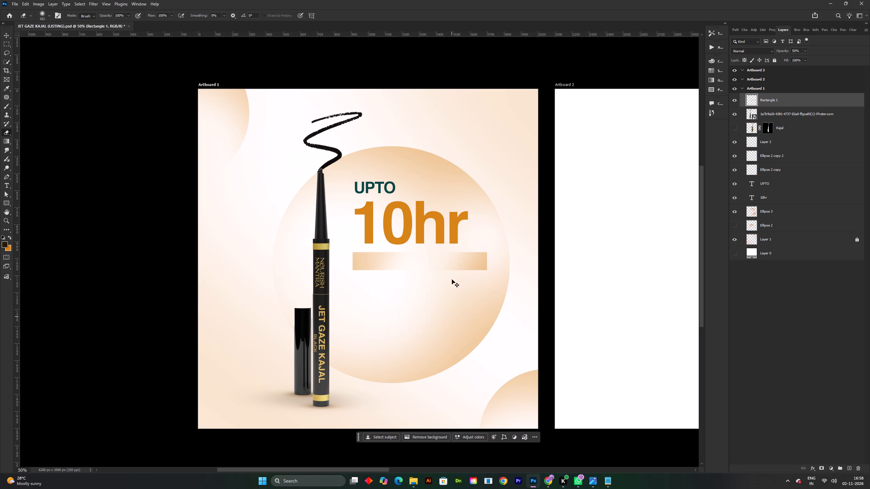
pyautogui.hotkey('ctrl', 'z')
# Fade the middle of the orange rectangle with one diagonal stroke of a smaller soft eraser, undoing the trial strokes, and save the document.
pyautogui.keyDown('alt'); pyautogui.moveTo(412, 276); pyautogui.dragTo(393, 276, button='right'); pyautogui.keyUp('alt')
pyautogui.moveTo(370, 238); pyautogui.dragTo(552, 335)
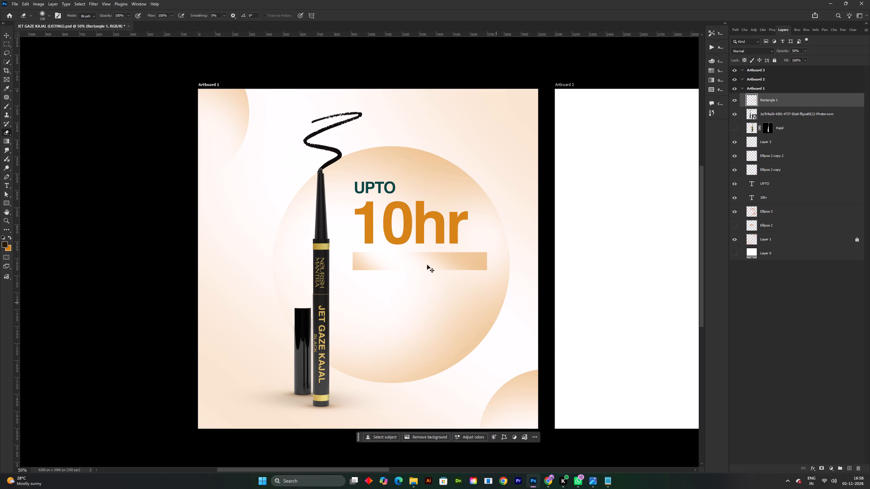
pyautogui.hotkey('ctrl', 'z')
pyautogui.moveTo(388, 234); pyautogui.dragTo(436, 275)
pyautogui.moveTo(459, 282); pyautogui.dragTo(516, 292)
pyautogui.hotkey('ctrl', 'z')
pyautogui.hotkey('ctrl', 'z')
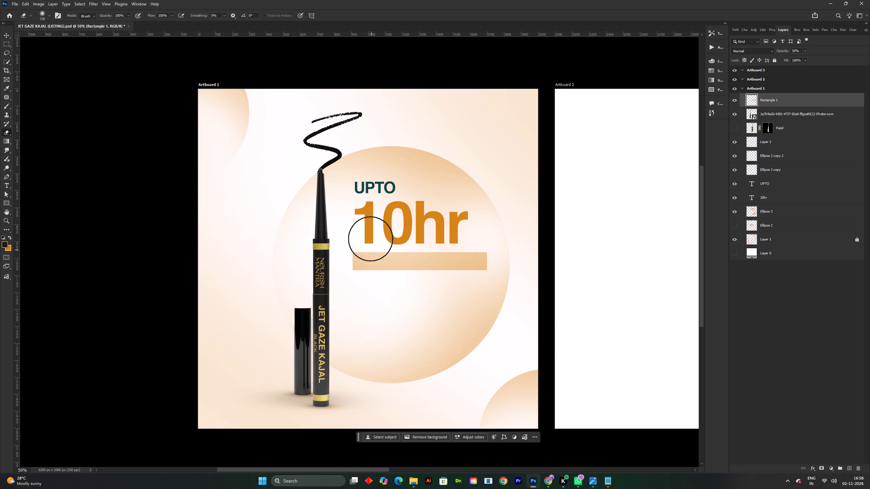
pyautogui.moveTo(353, 219); pyautogui.dragTo(557, 343)
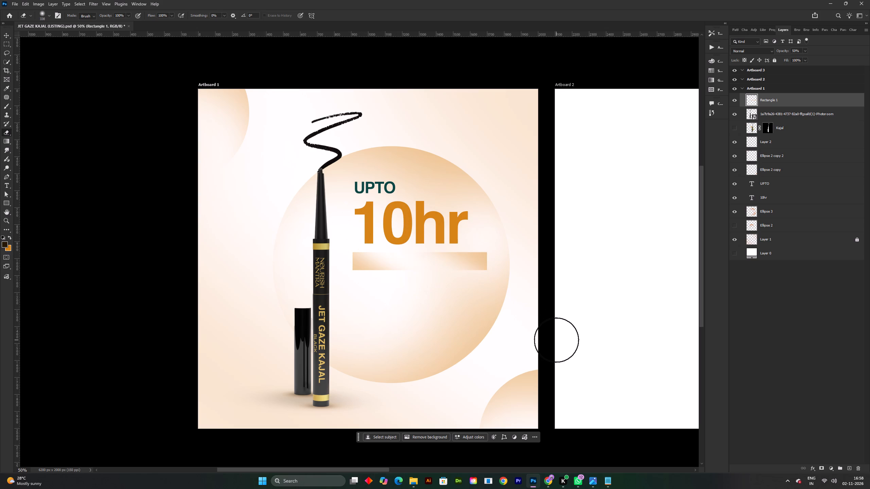
pyautogui.press('v')
pyautogui.hotkey('ctrl', 's')
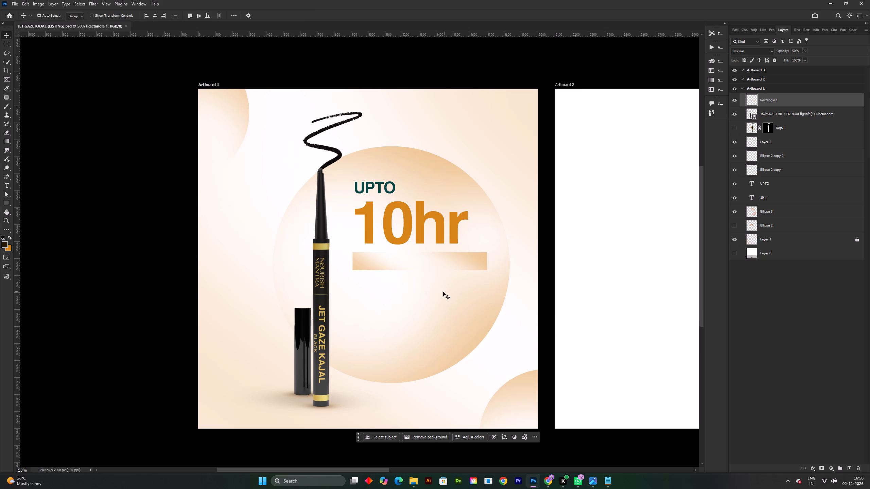
# Add a "Smudge Proof" text line in 72 pt Helvetica Bold below the orange rectangle.
pyautogui.press('t')
pyautogui.click(405, 300)
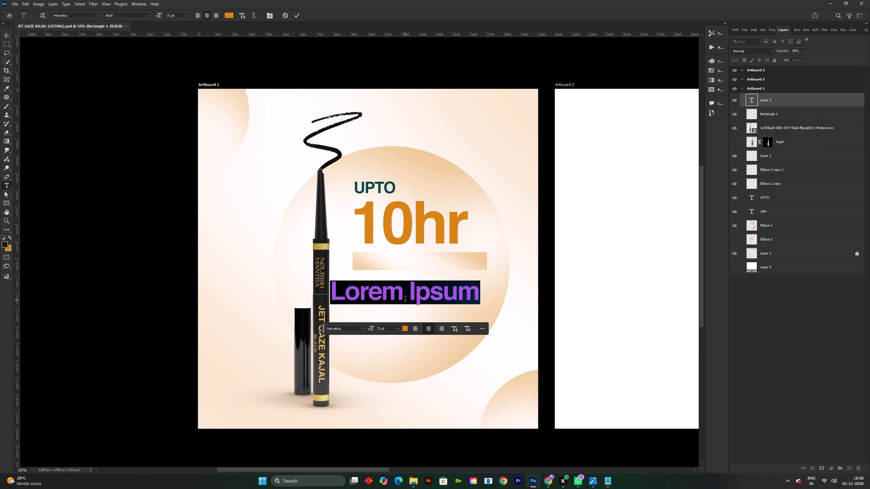
pyautogui.press('BackSpace')
pyautogui.write('mu')
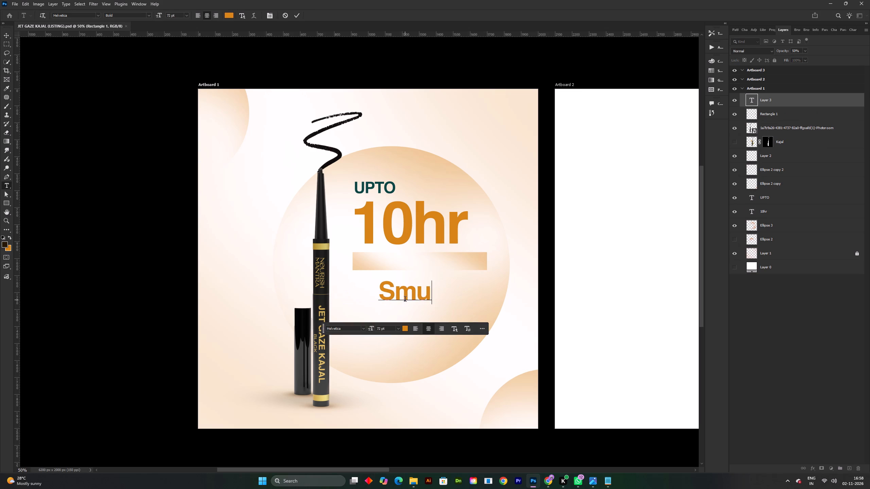
pyautogui.write('dge')
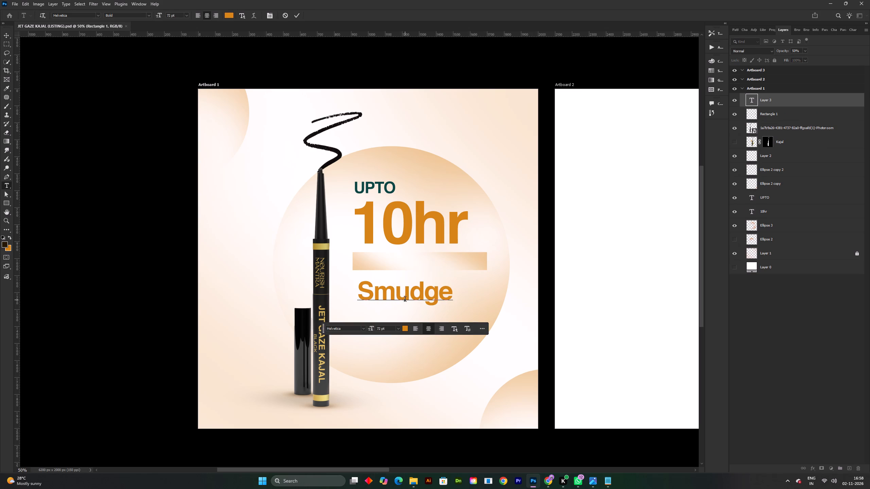
pyautogui.press('space')
pyautogui.write('roof')
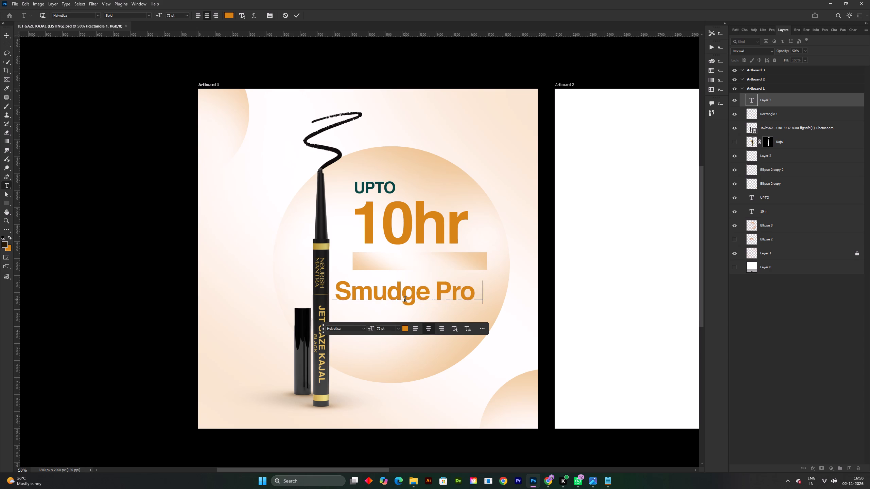
pyautogui.click(291, 15)
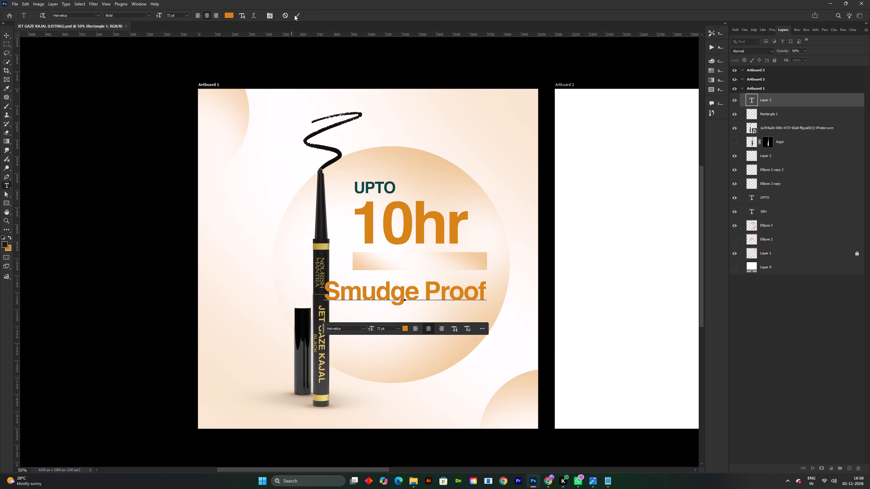
pyautogui.click(296, 15)
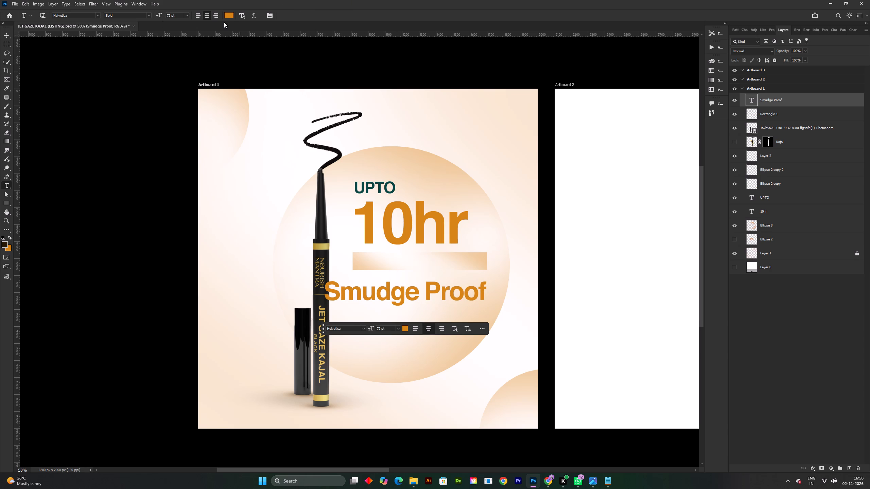
# Set the "Smudge Proof" text colour to dark teal #074745.
pyautogui.click(226, 15)
pyautogui.hotkey('ctrl', 'v')
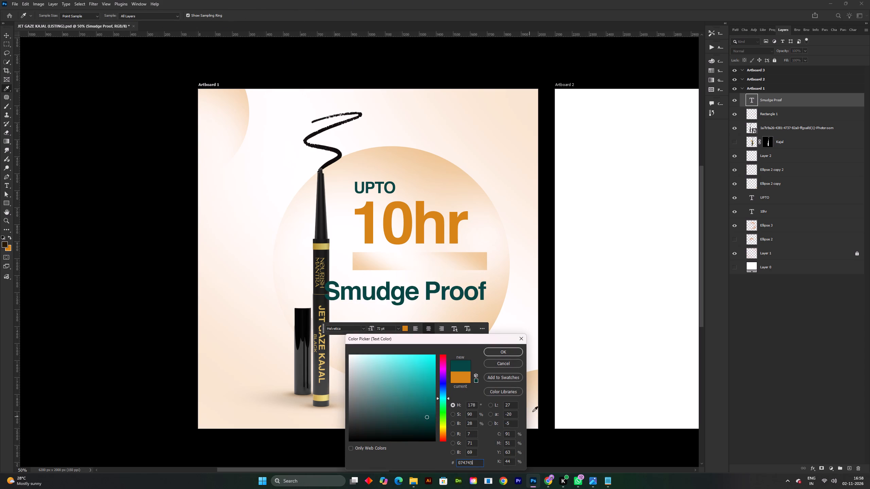
pyautogui.click(511, 354)
# Scale the "Smudge Proof" text to about 66% and move it onto the faded orange rectangle beneath "10hr".
pyautogui.hotkey('ctrl', 't')
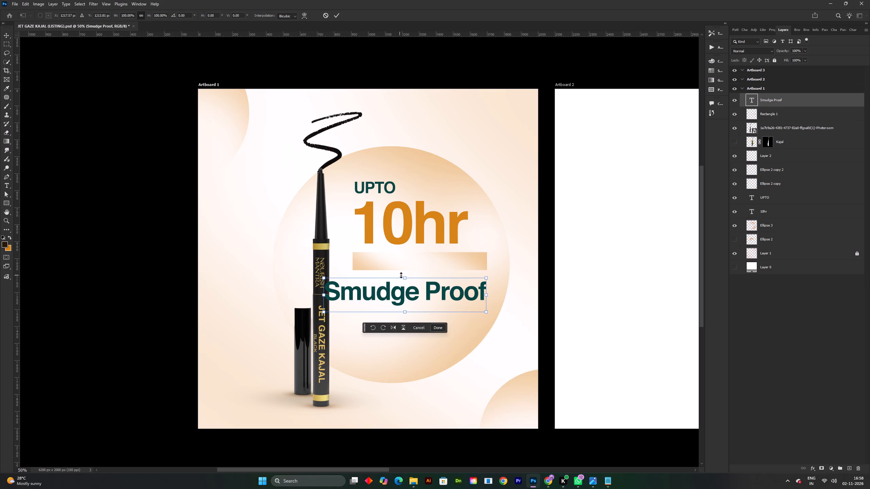
pyautogui.moveTo(406, 278); pyautogui.dragTo(406, 290)
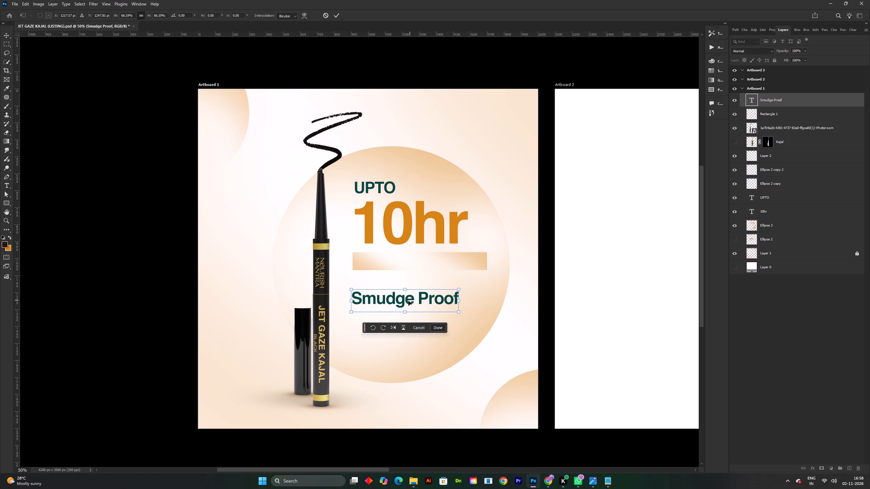
pyautogui.moveTo(406, 301); pyautogui.dragTo(422, 263)
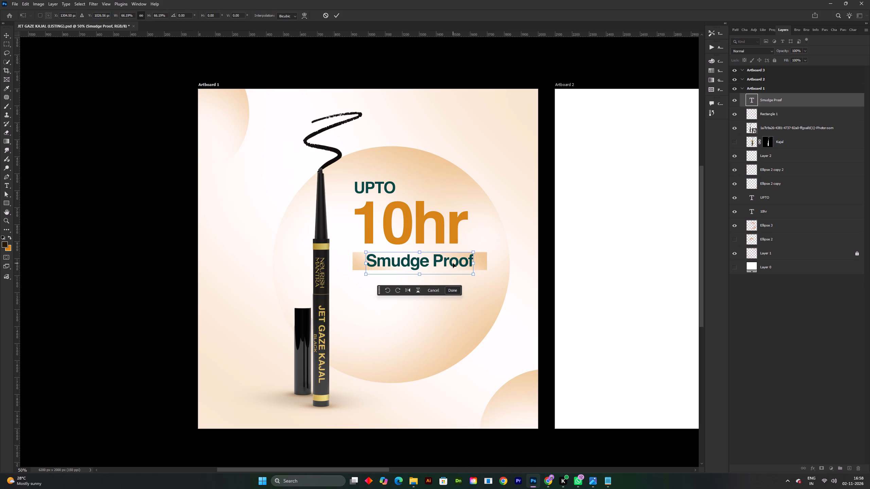
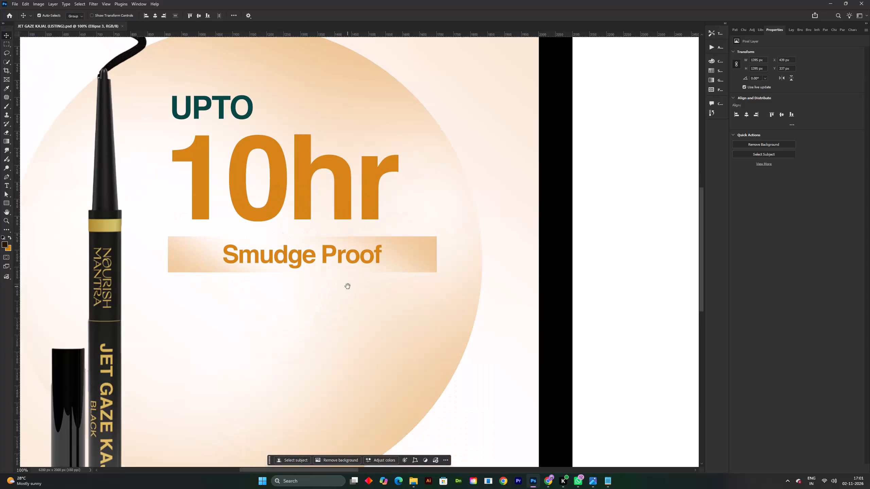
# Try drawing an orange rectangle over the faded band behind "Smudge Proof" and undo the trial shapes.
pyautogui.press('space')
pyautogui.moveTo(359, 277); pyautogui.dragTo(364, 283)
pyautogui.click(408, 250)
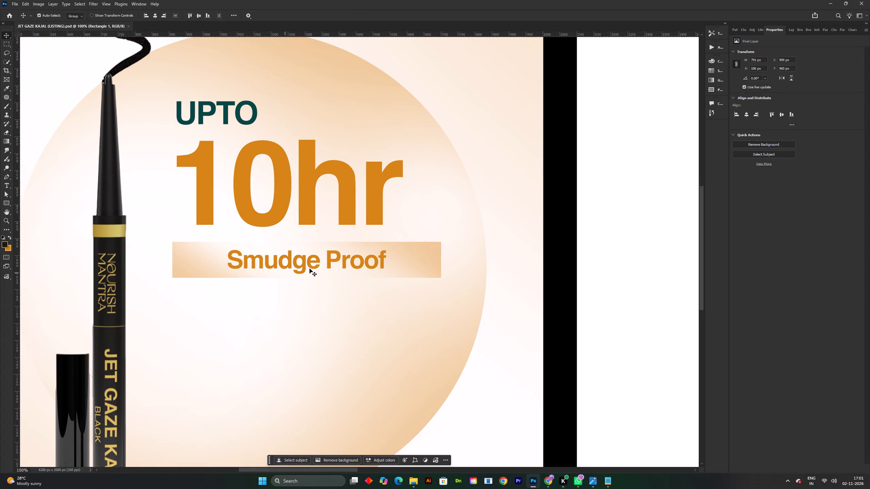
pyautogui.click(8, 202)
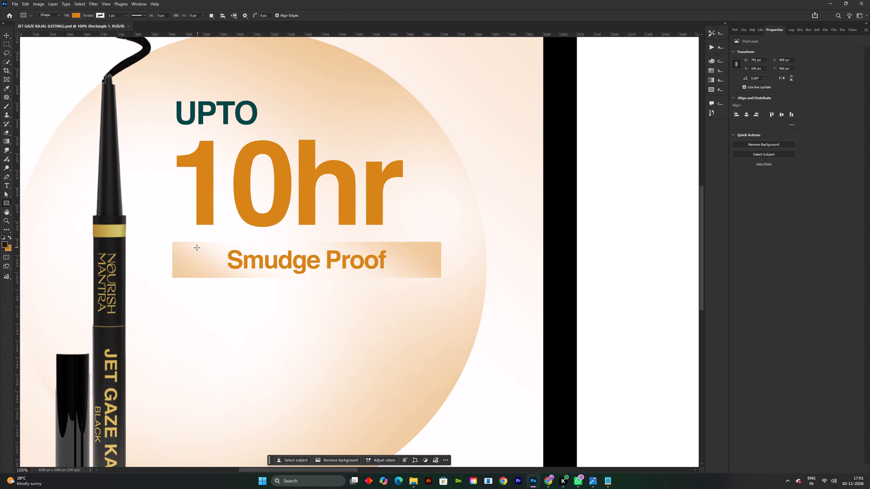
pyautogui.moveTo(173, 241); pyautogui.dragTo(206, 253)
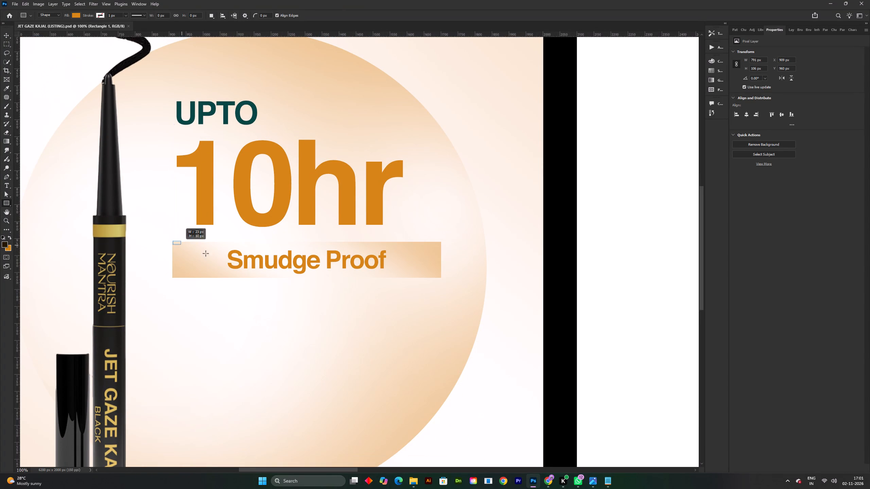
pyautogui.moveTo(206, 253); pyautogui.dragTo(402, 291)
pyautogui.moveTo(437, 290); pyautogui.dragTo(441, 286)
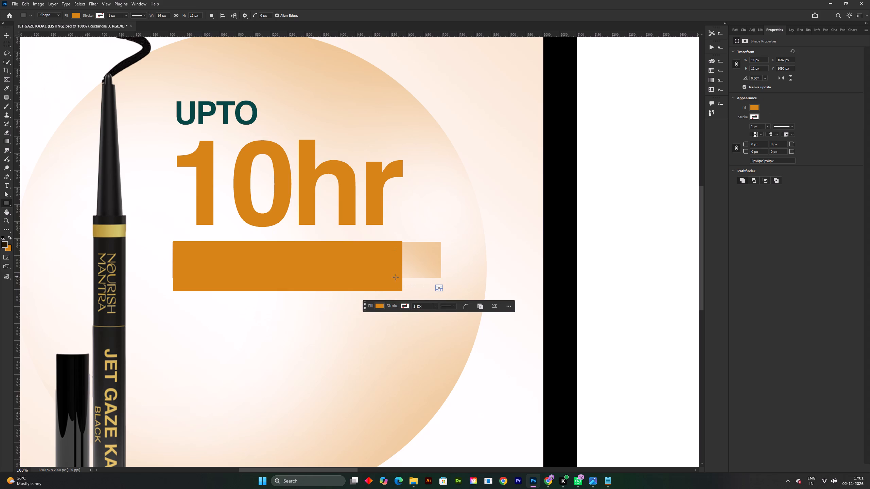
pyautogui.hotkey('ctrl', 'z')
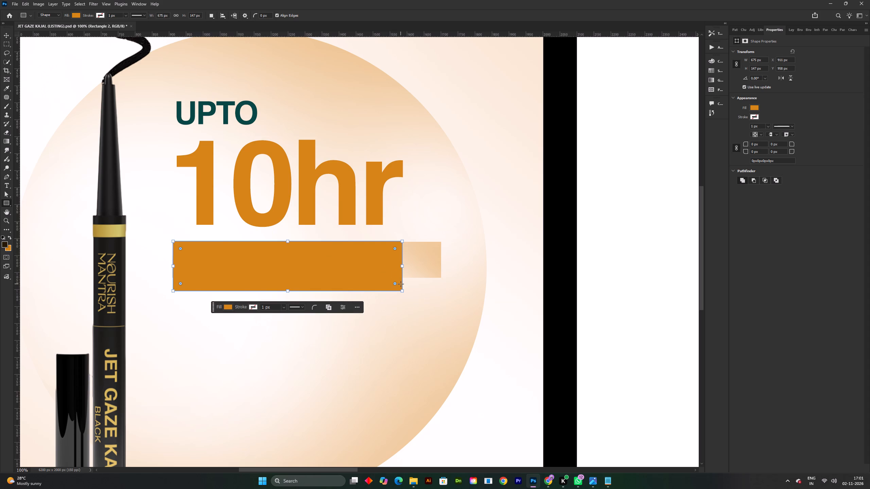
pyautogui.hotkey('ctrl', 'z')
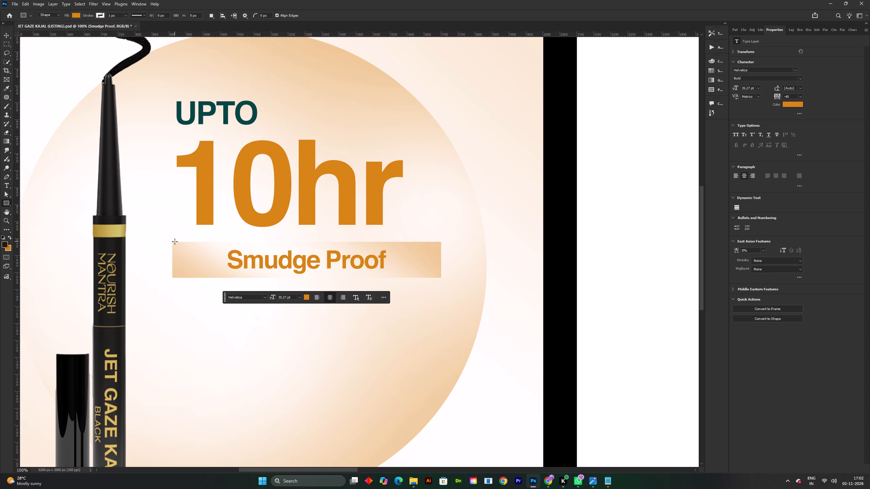
# Draw an orange rectangle about 789 x 107 px over the faded band and round its corners to about 46 px.
pyautogui.moveTo(173, 241); pyautogui.dragTo(295, 292)
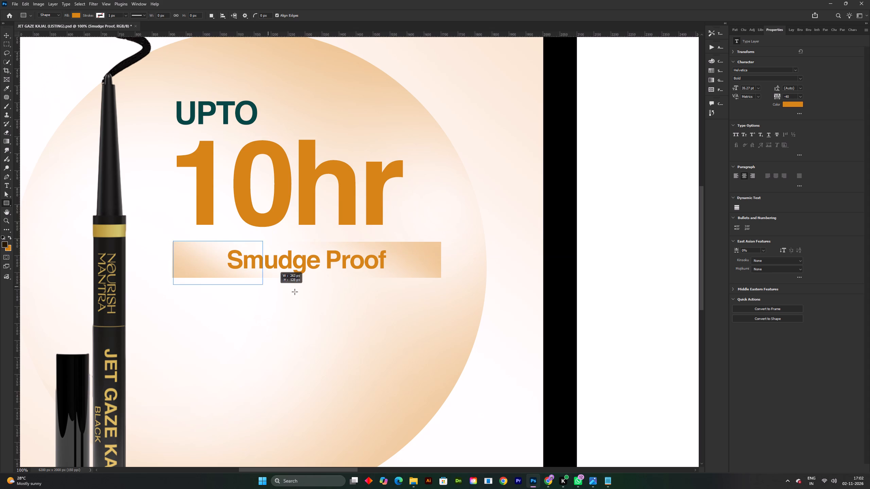
pyautogui.moveTo(295, 292); pyautogui.dragTo(442, 278)
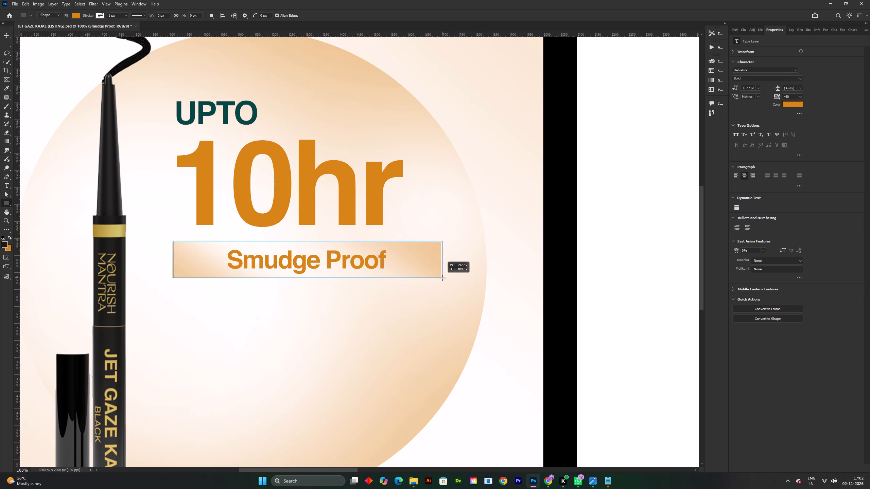
pyautogui.moveTo(442, 278); pyautogui.dragTo(441, 277)
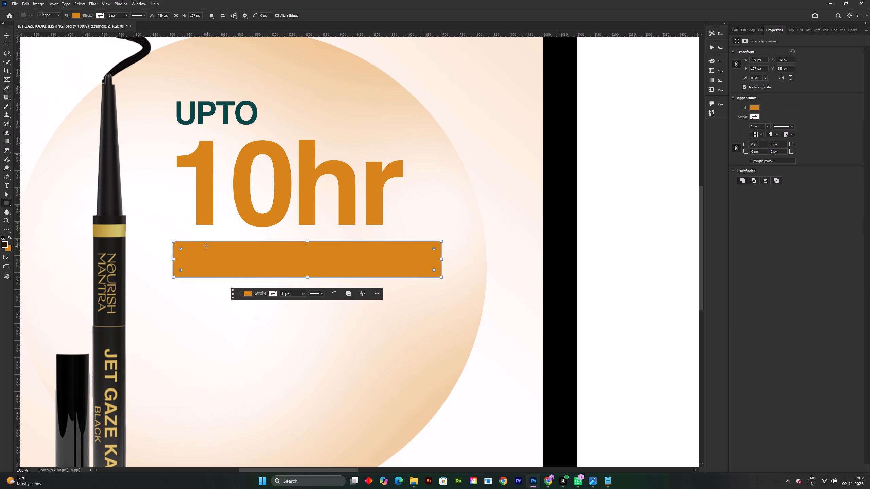
pyautogui.moveTo(182, 250); pyautogui.dragTo(184, 253)
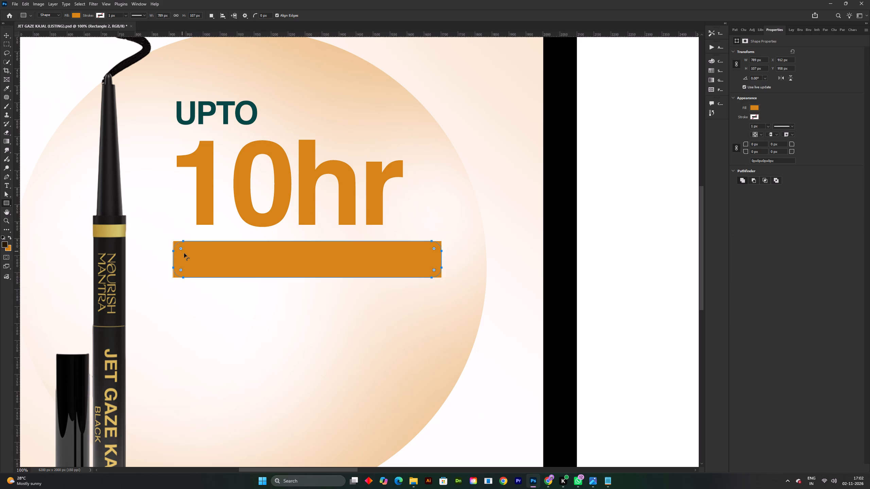
pyautogui.moveTo(184, 253); pyautogui.dragTo(189, 256)
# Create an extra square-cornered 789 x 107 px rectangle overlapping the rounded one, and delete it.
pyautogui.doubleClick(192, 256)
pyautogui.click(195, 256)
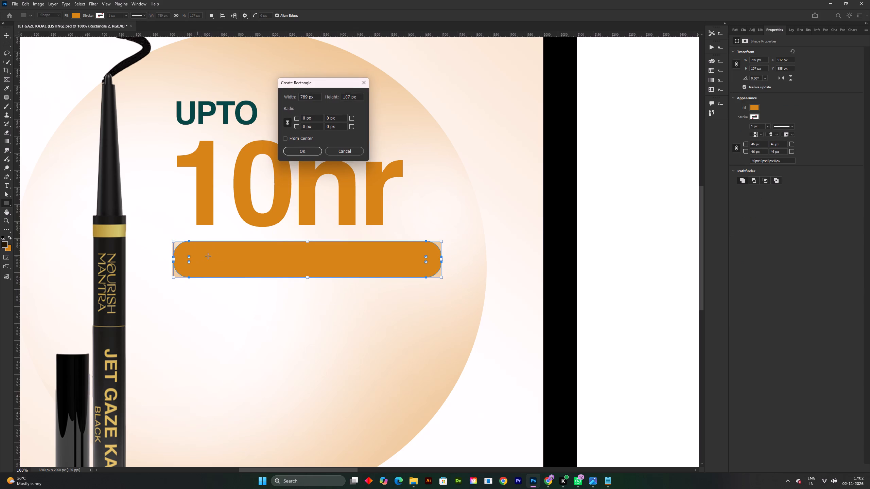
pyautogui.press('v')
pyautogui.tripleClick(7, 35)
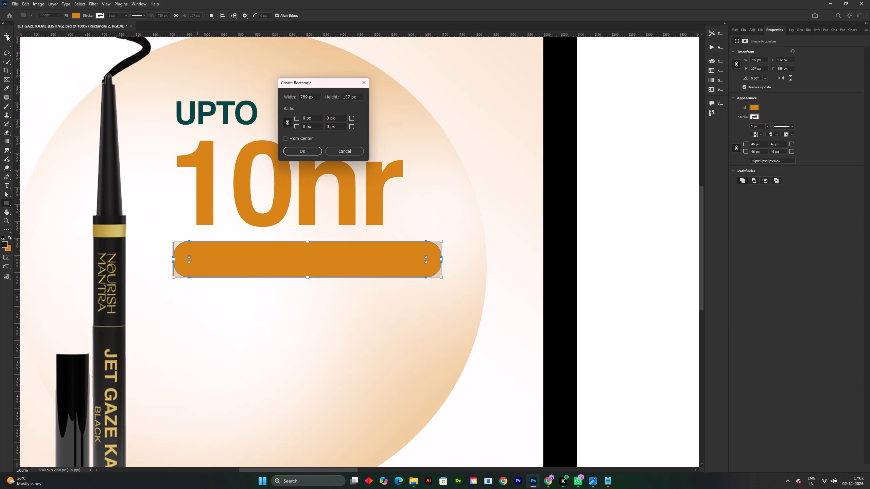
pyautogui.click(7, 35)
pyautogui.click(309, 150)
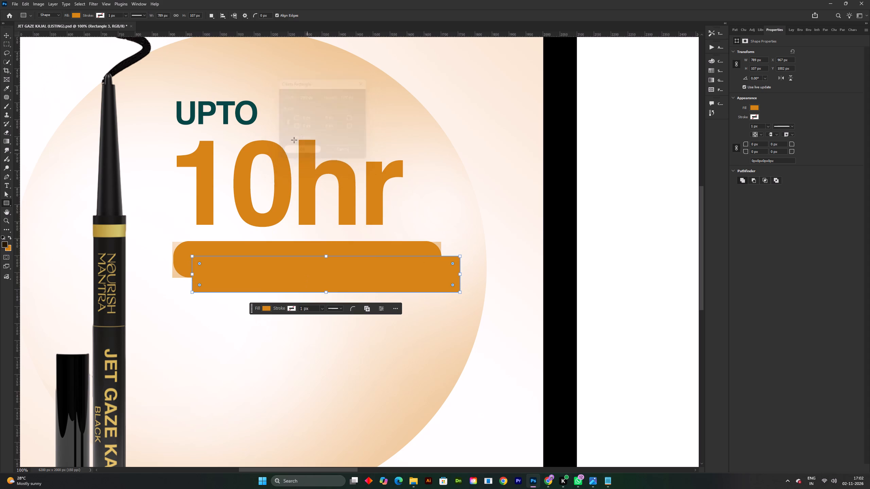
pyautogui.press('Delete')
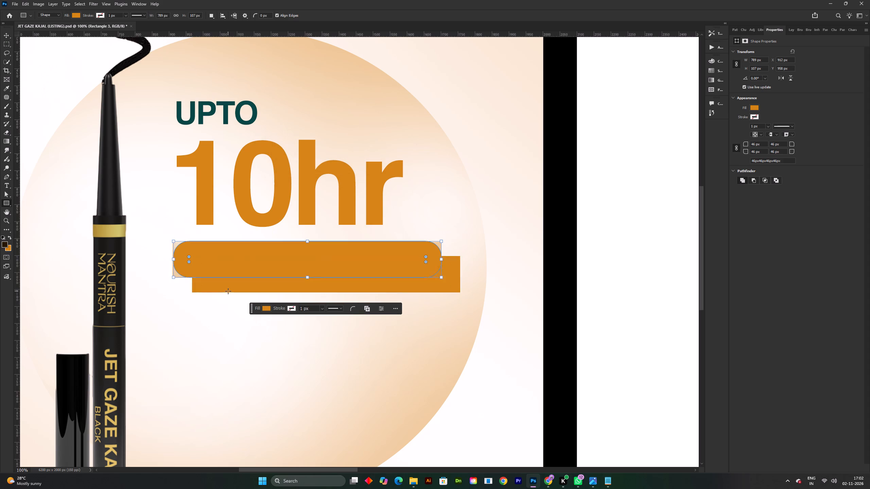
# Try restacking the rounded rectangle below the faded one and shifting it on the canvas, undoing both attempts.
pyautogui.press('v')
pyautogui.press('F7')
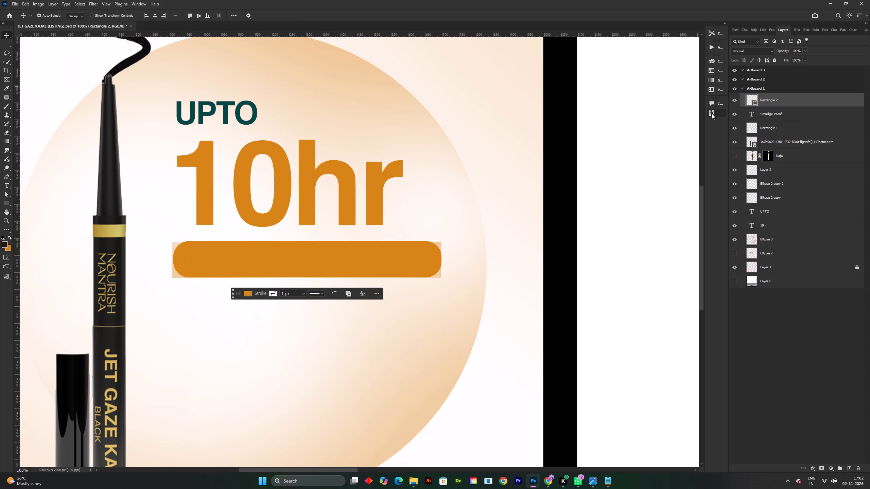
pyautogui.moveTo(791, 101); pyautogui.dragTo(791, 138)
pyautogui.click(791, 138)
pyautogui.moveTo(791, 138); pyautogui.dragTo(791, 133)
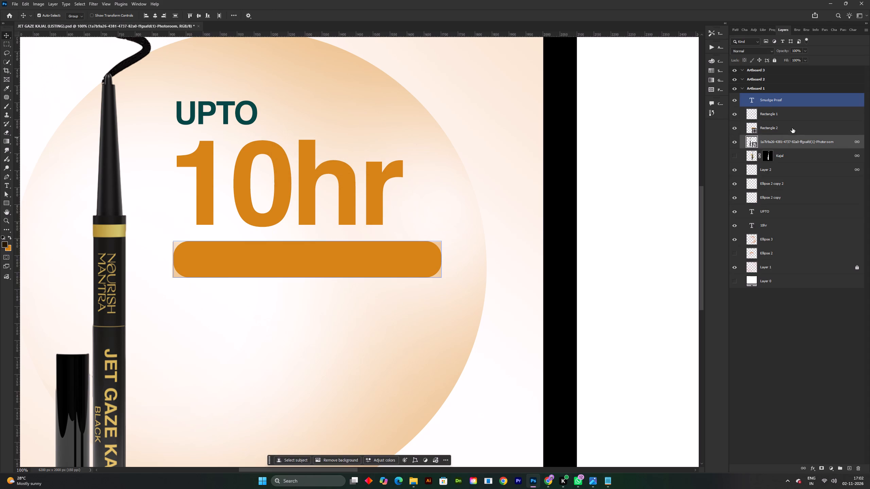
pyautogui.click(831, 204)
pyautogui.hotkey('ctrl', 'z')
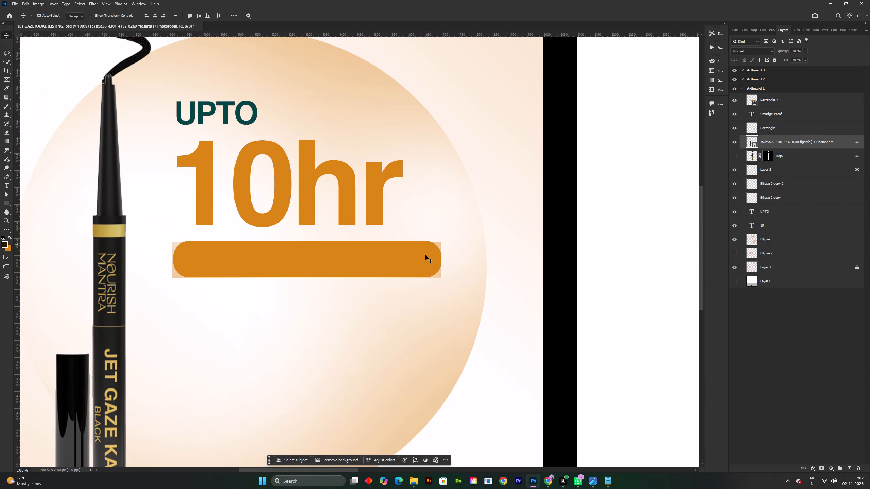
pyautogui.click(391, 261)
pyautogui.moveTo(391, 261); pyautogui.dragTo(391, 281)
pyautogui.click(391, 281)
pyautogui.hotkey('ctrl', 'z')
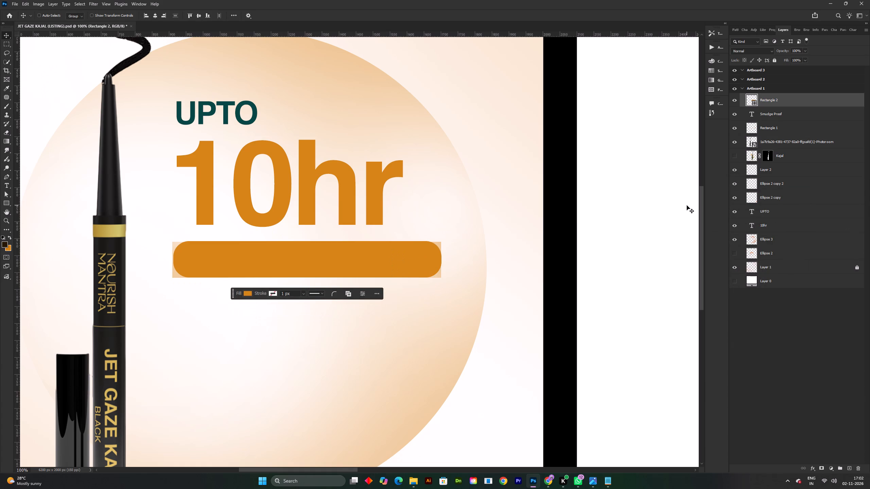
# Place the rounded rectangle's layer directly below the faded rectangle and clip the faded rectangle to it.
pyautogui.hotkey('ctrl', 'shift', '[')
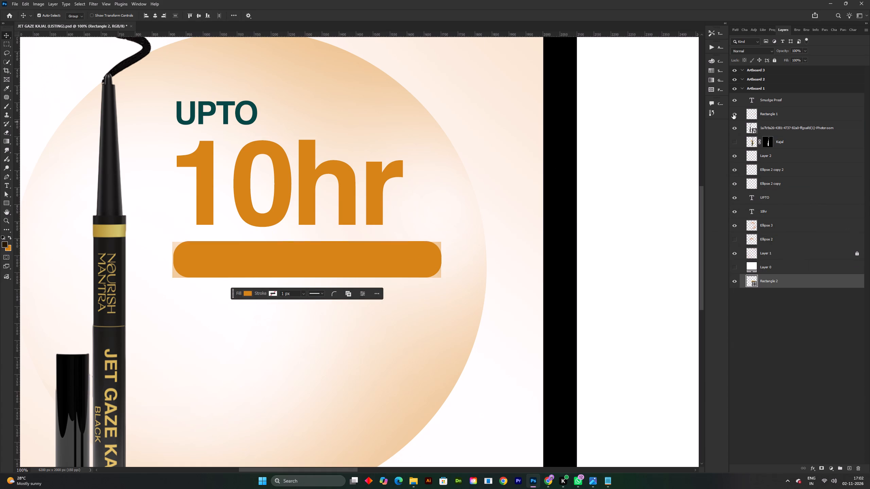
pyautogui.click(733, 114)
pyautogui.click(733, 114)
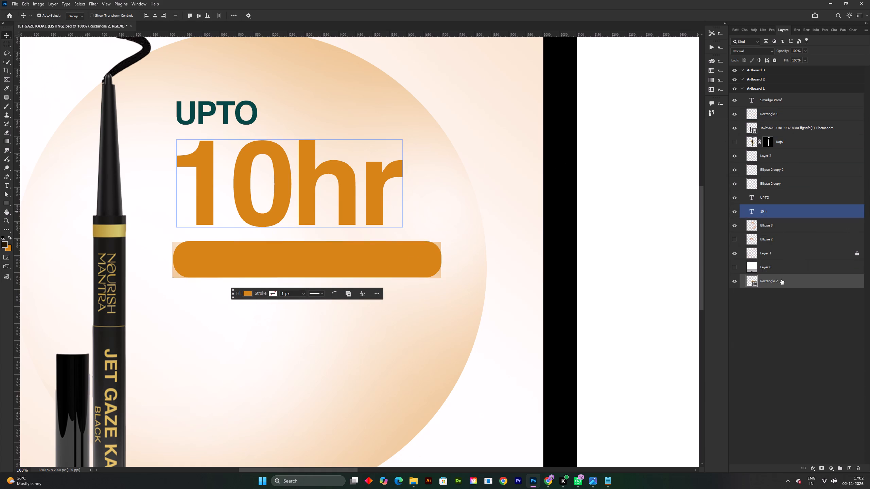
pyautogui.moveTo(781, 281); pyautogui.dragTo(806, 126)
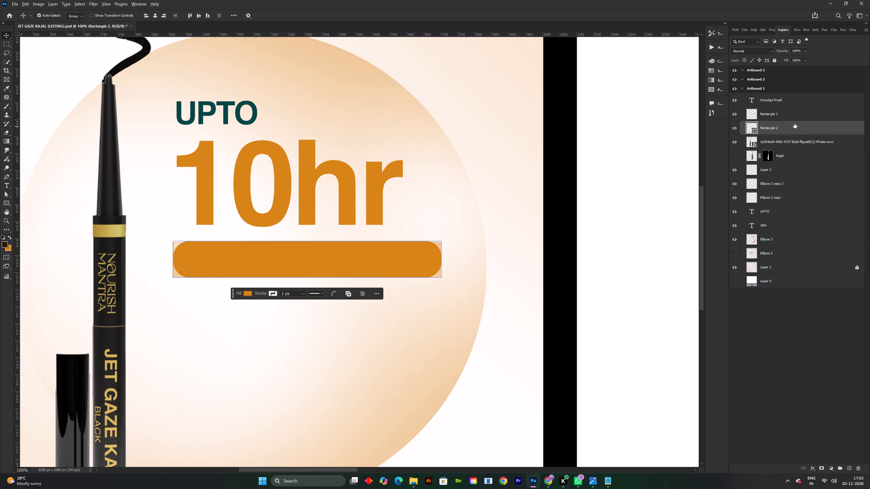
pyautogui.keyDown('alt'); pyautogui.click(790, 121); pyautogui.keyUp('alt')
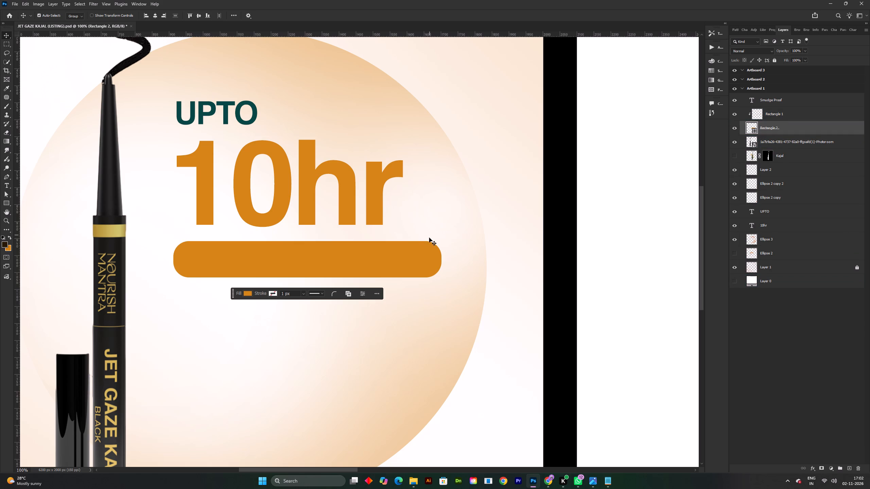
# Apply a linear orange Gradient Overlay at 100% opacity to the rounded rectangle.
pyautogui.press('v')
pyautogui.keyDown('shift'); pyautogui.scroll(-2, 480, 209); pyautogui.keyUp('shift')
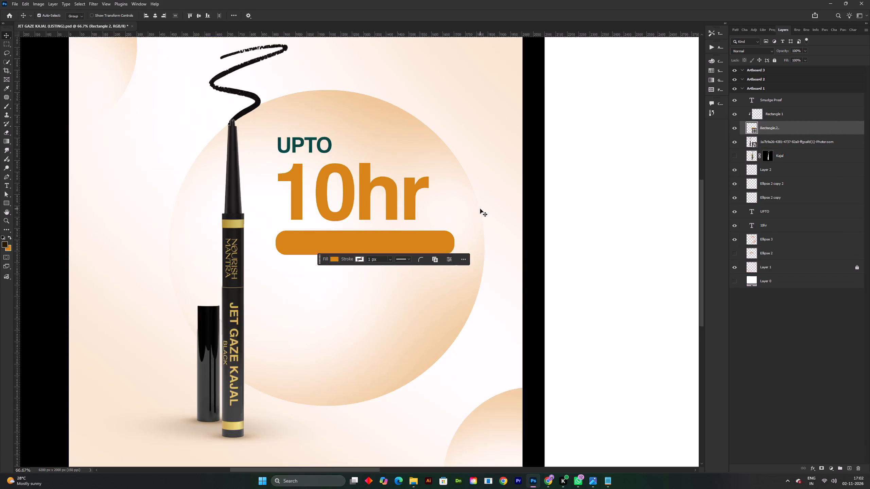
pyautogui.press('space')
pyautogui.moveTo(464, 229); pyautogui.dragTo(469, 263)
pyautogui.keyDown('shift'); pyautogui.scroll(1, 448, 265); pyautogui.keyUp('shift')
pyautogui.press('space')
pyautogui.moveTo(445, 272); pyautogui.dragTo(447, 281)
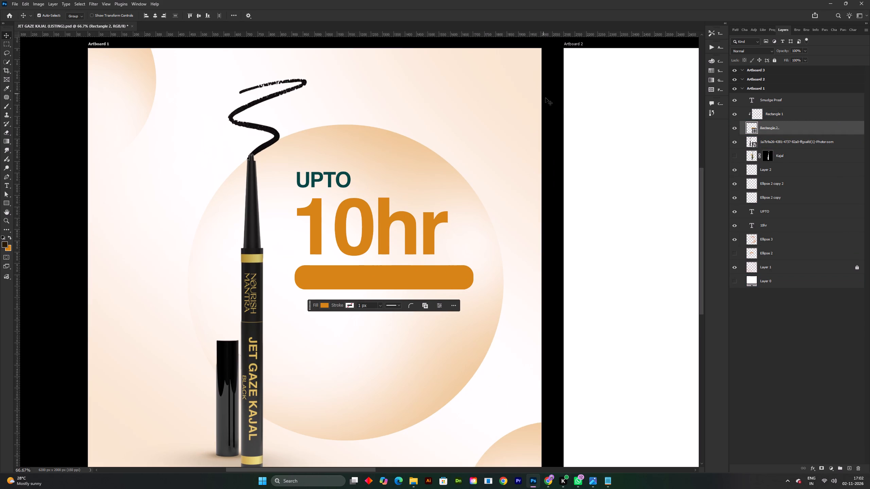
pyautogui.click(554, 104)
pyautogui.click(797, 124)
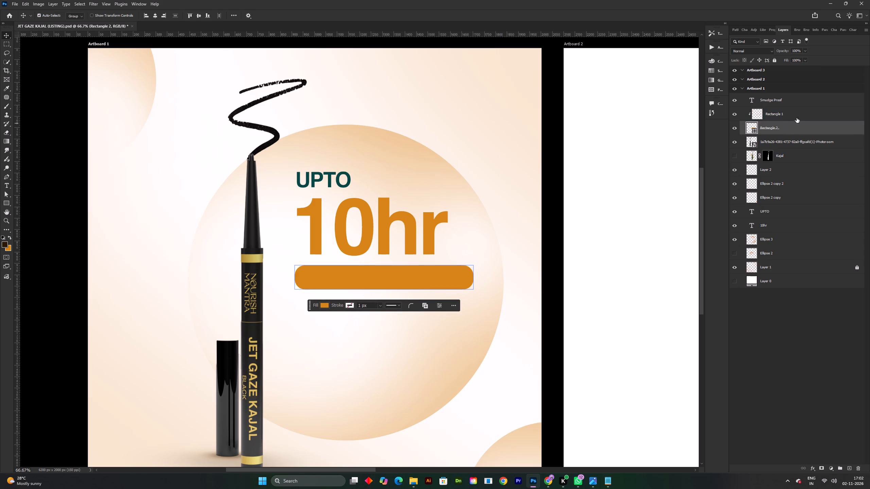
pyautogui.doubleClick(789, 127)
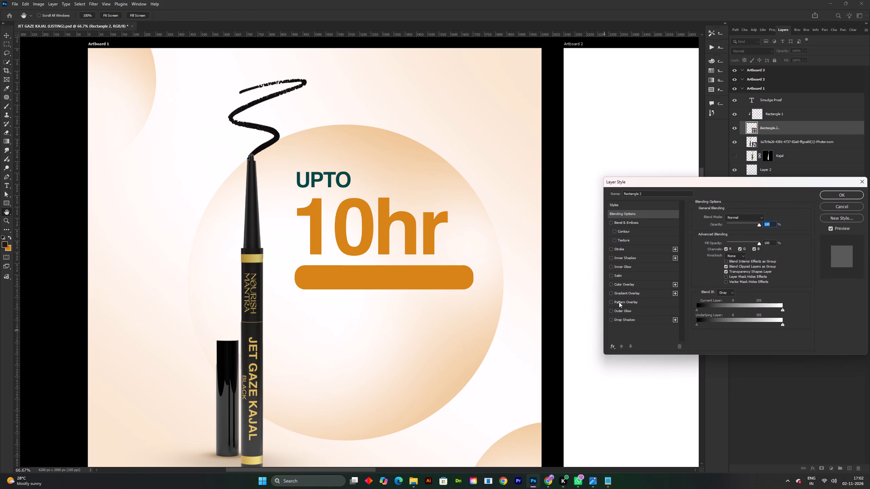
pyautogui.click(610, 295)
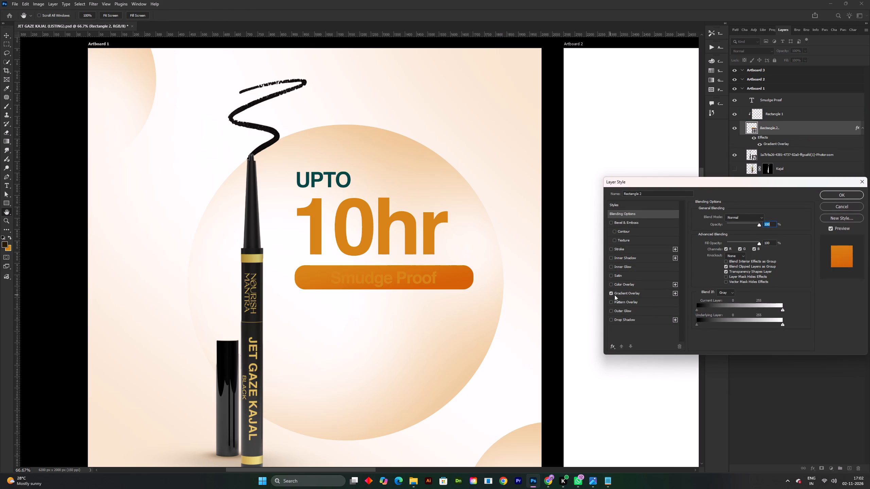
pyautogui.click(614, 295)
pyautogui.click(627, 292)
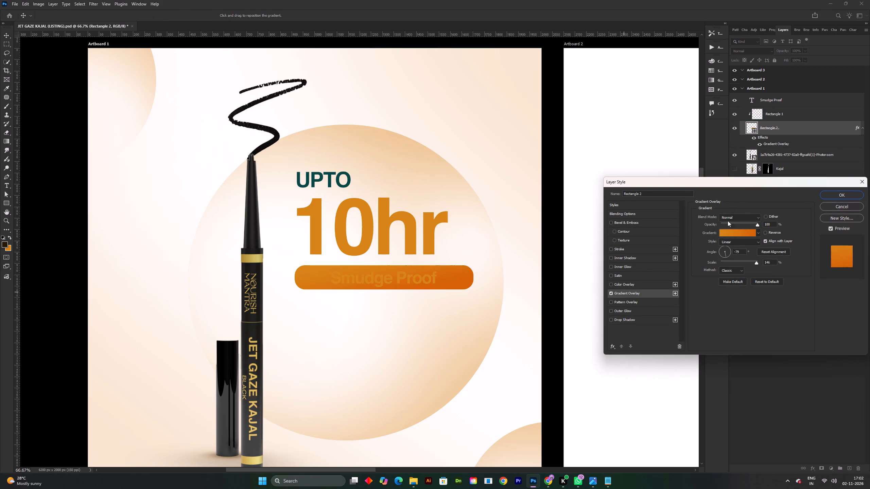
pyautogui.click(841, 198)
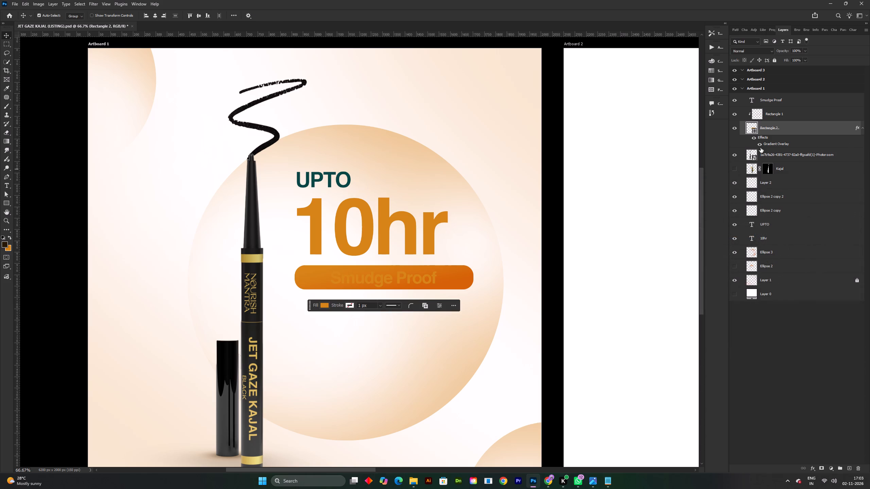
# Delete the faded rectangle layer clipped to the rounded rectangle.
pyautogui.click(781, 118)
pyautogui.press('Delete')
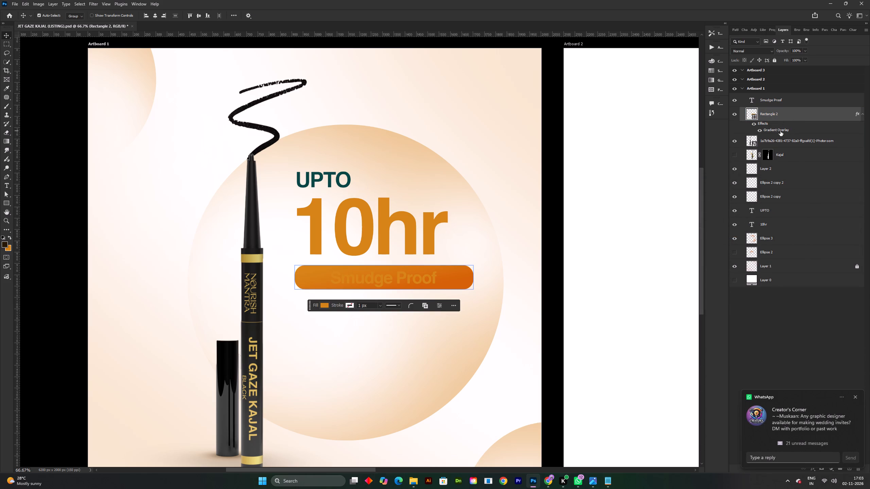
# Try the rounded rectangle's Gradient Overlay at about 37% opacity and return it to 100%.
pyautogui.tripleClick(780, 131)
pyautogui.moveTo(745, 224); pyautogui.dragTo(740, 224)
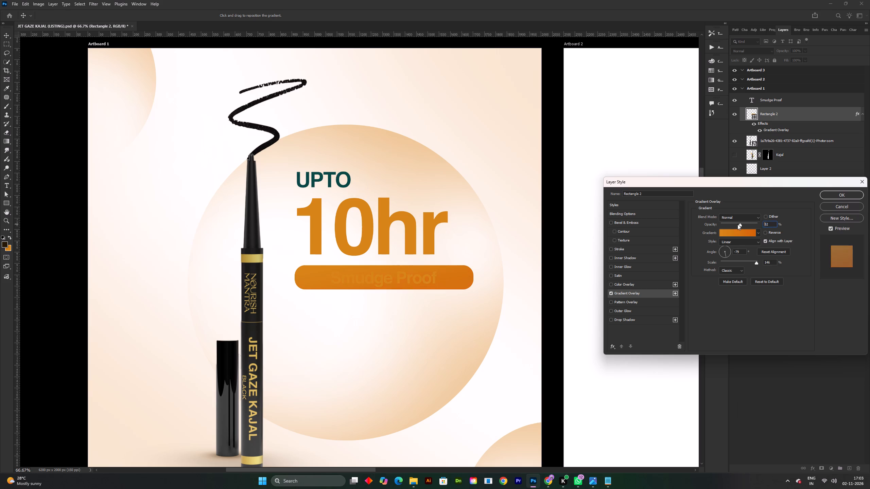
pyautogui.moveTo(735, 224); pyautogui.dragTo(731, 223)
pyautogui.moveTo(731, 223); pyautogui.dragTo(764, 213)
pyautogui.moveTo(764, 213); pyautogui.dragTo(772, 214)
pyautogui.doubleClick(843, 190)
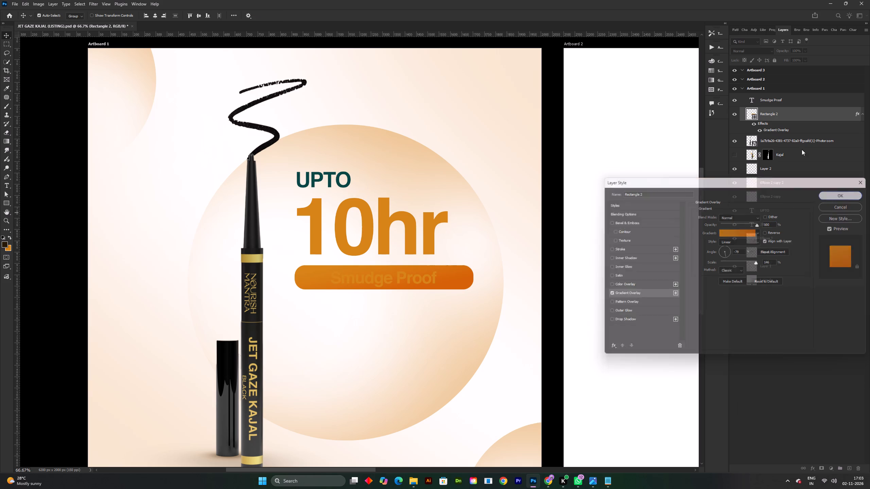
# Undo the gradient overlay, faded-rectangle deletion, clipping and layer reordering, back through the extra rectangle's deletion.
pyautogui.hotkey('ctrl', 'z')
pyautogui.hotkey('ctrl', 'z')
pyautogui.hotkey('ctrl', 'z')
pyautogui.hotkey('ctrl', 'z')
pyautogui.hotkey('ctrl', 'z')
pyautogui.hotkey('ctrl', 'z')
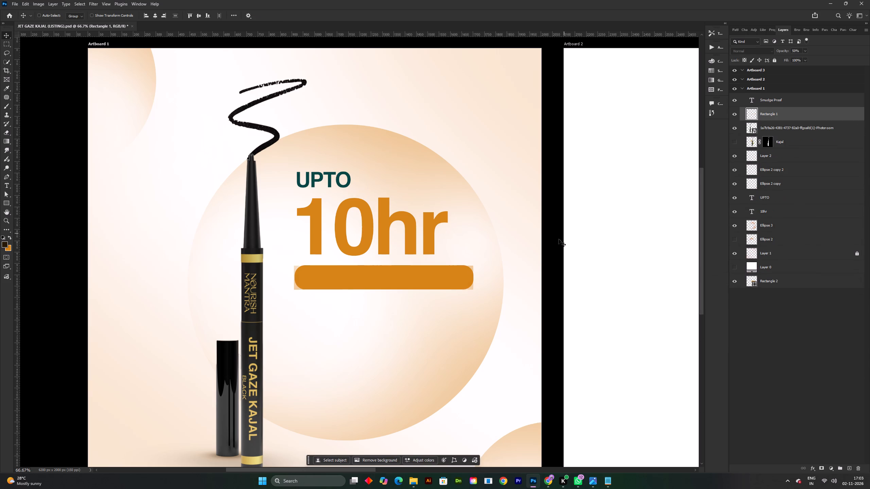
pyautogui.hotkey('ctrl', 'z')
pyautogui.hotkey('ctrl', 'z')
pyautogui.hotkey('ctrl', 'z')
# Delete the extra rectangle copy and the faded gradient rectangle, shifting the rounded orange rectangle clear of them.
pyautogui.click(463, 283)
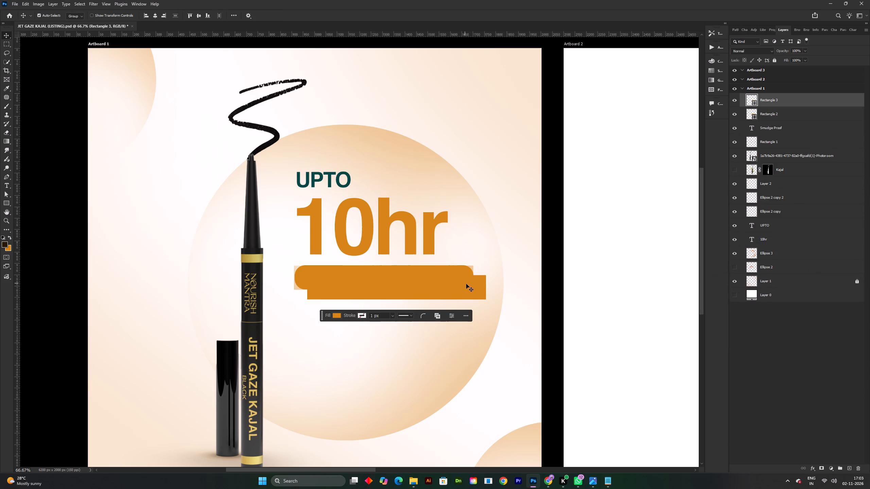
pyautogui.press('Delete')
pyautogui.moveTo(458, 279); pyautogui.dragTo(459, 305)
pyautogui.moveTo(455, 279); pyautogui.dragTo(473, 274)
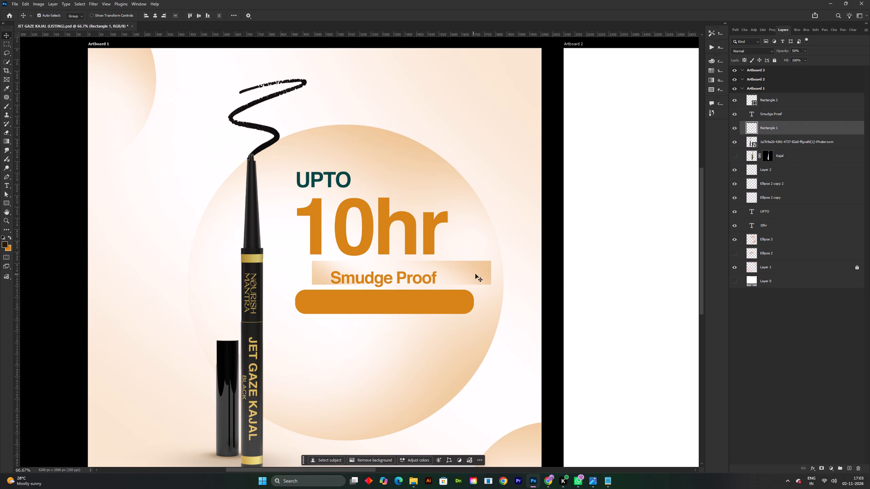
pyautogui.press('Delete')
# Place the rounded orange rectangle directly beneath "10hr" and reduce its corner radii to 0 px.
pyautogui.moveTo(460, 304); pyautogui.dragTo(464, 276)
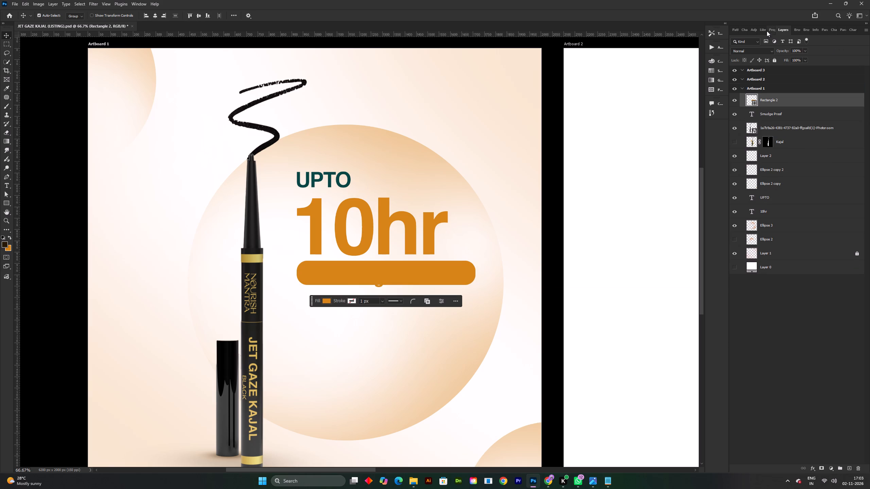
pyautogui.click(768, 28)
pyautogui.keyDown('ctrl'); pyautogui.moveTo(747, 141); pyautogui.dragTo(708, 140); pyautogui.keyUp('ctrl')
# Narrow the orange rectangle to about 666 px wide so it matches the width of "10hr".
pyautogui.hotkey('ctrl', 't')
pyautogui.keyDown('shift'); pyautogui.moveTo(477, 275); pyautogui.dragTo(466, 275); pyautogui.keyUp('shift')
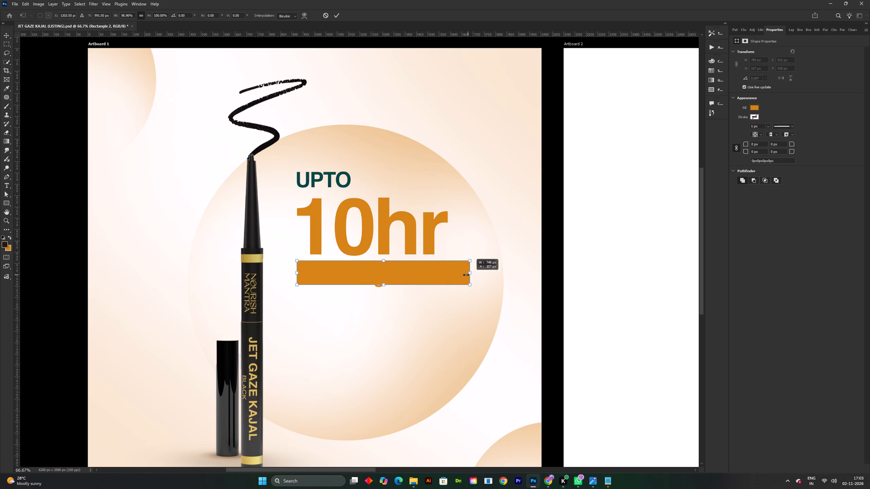
pyautogui.keyDown('shift'); pyautogui.moveTo(466, 275); pyautogui.dragTo(449, 273); pyautogui.keyUp('shift')
pyautogui.click(334, 16)
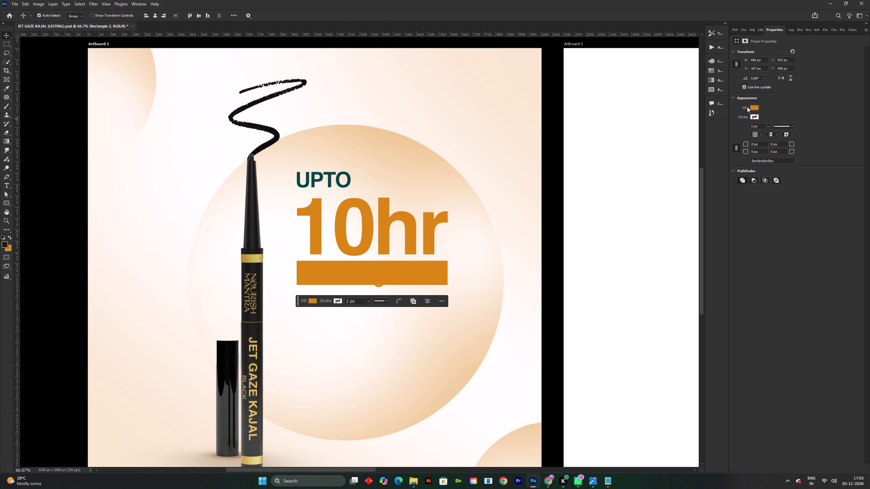
# Bring the "Smudge Proof" text layer to the front, above the orange rectangle.
pyautogui.press('F7')
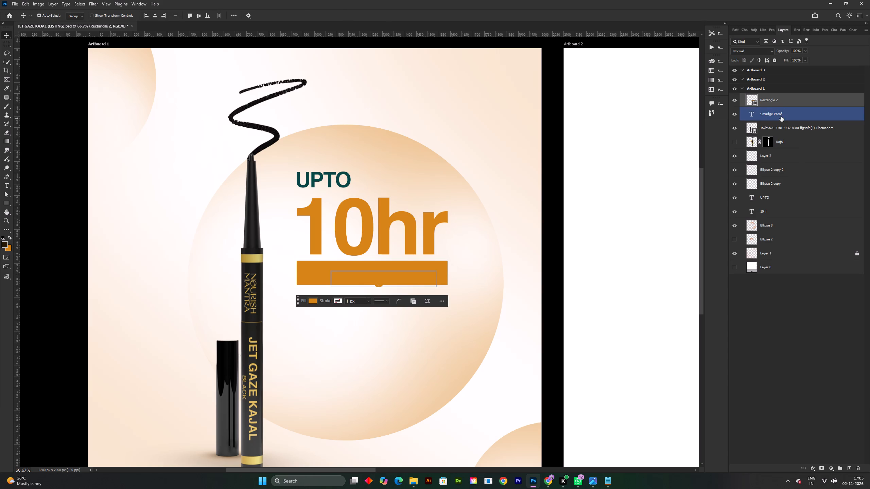
pyautogui.click(781, 116)
pyautogui.hotkey('ctrl', 'shift', ']')
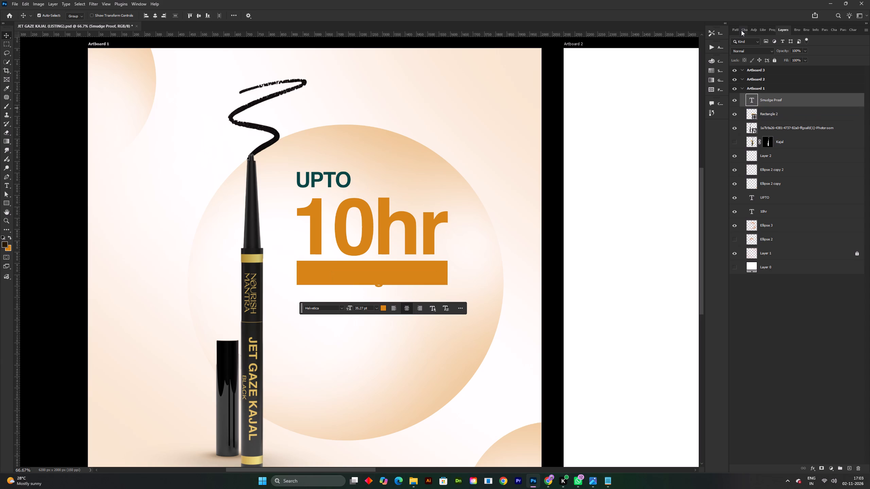
# Change the "Smudge Proof" text color to white.
pyautogui.click(768, 30)
pyautogui.click(783, 105)
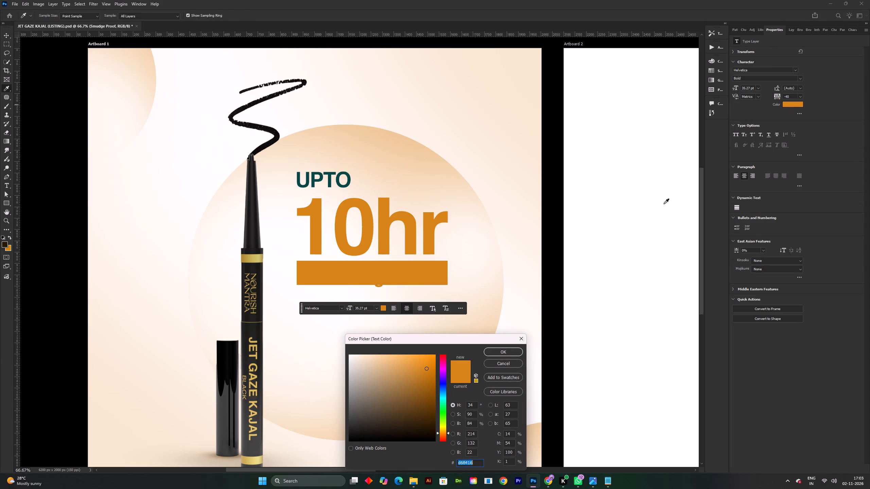
pyautogui.moveTo(410, 381); pyautogui.dragTo(334, 315)
pyautogui.click(506, 355)
# Move the "Smudge Proof" text up and left into the orange band, then nudge it slightly down and right.
pyautogui.keyDown('shift'); pyautogui.scroll(2, 424, 319); pyautogui.keyUp('shift')
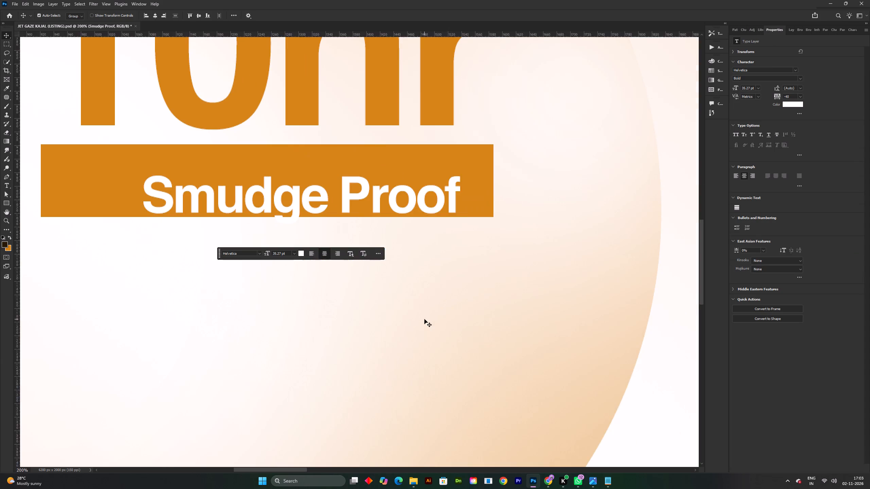
pyautogui.press('space')
pyautogui.moveTo(426, 324); pyautogui.dragTo(558, 419)
pyautogui.keyDown('shift'); pyautogui.scroll(-1, 498, 351); pyautogui.keyUp('shift')
pyautogui.press('space')
pyautogui.moveTo(487, 332); pyautogui.dragTo(505, 376)
pyautogui.hotkey('ctrl', 't')
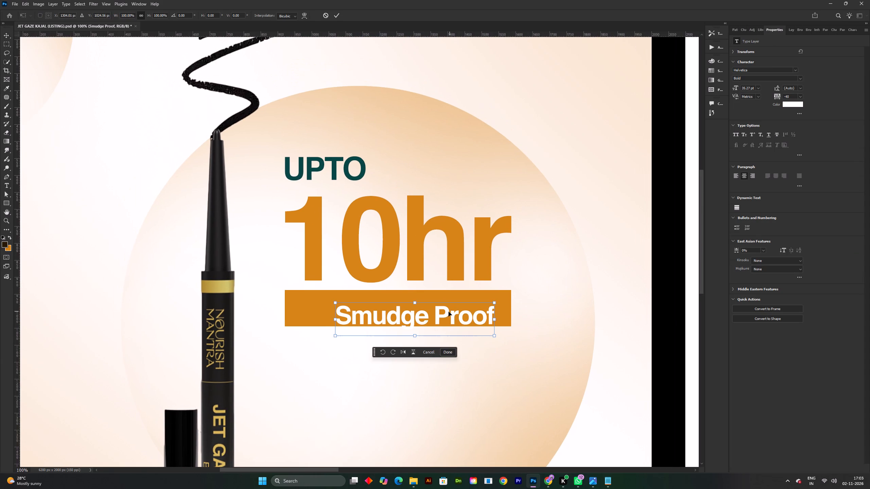
pyautogui.click(438, 313)
pyautogui.moveTo(425, 304); pyautogui.dragTo(419, 303)
pyautogui.moveTo(427, 315); pyautogui.dragTo(404, 305)
pyautogui.click(404, 304)
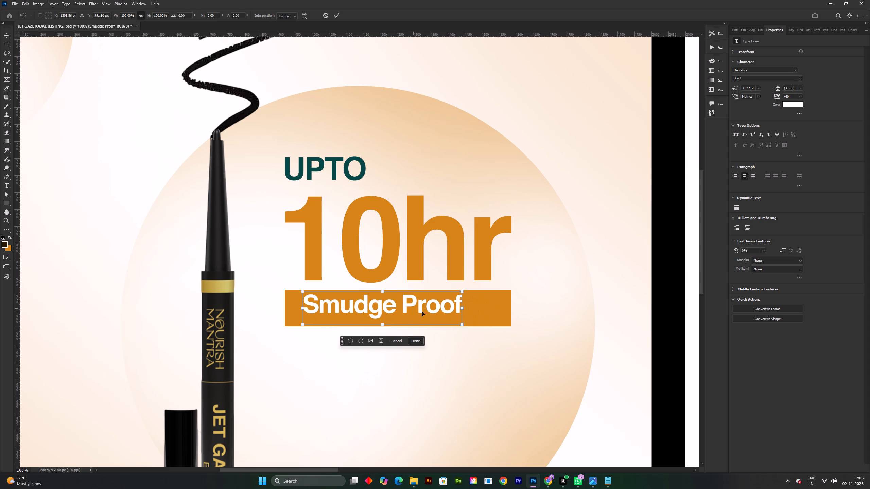
pyautogui.press('Down')
pyautogui.press('Down')
pyautogui.press('Down')
pyautogui.press('Down')
pyautogui.press('Down')
pyautogui.press('Down')
pyautogui.press('Down')
pyautogui.press('Down')
pyautogui.press('Down')
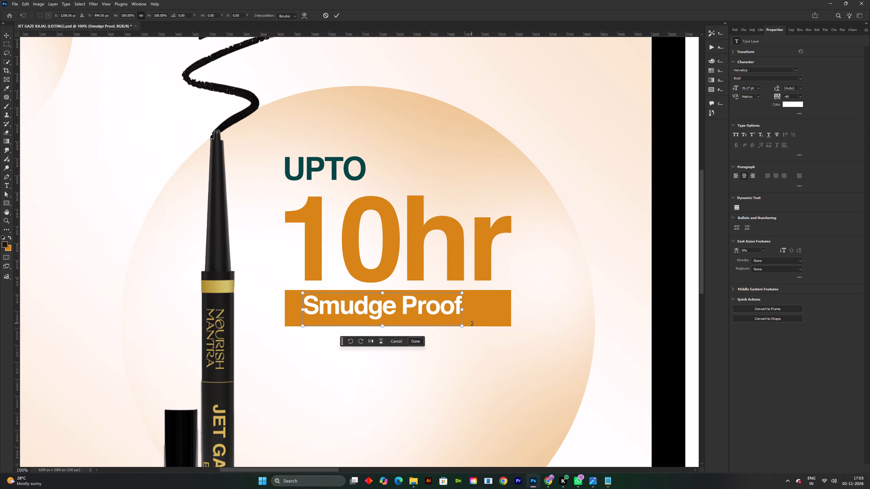
pyautogui.press('Down')
pyautogui.press('Down')
pyautogui.press('Down')
pyautogui.press('Down')
pyautogui.press('Down')
pyautogui.press('Right')
pyautogui.press('Right')
pyautogui.press('Right')
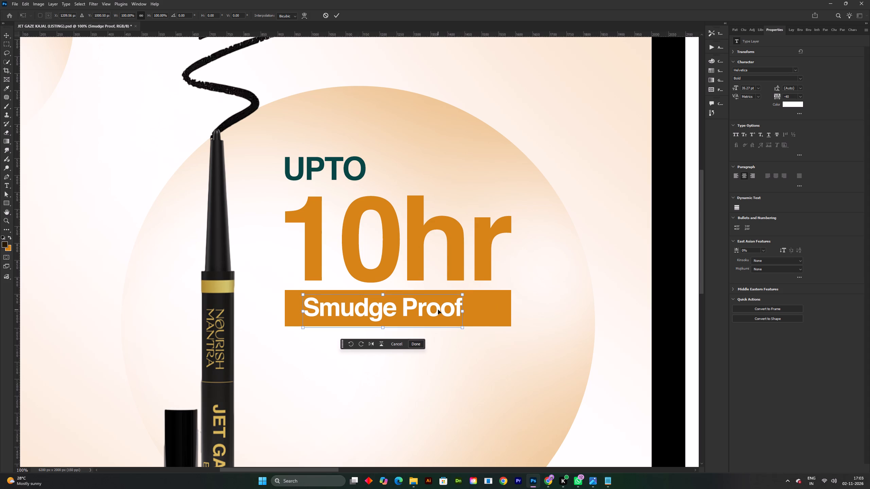
pyautogui.press('Right')
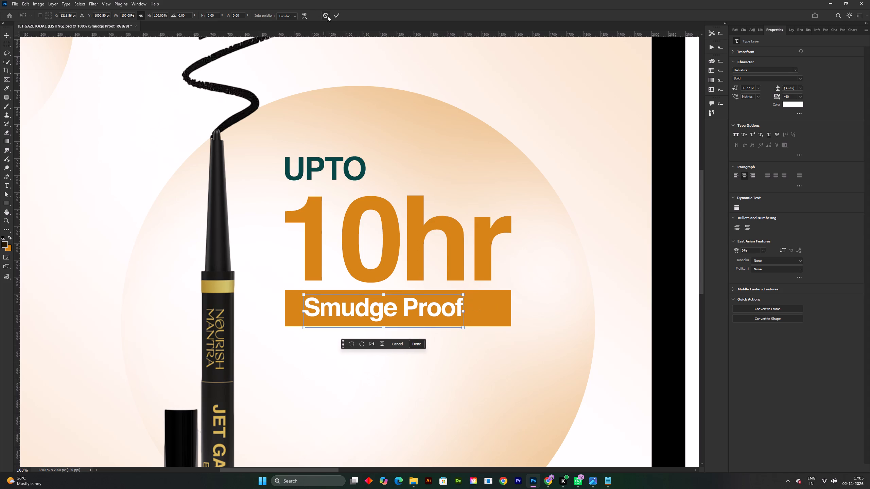
pyautogui.click(344, 17)
pyautogui.click(335, 11)
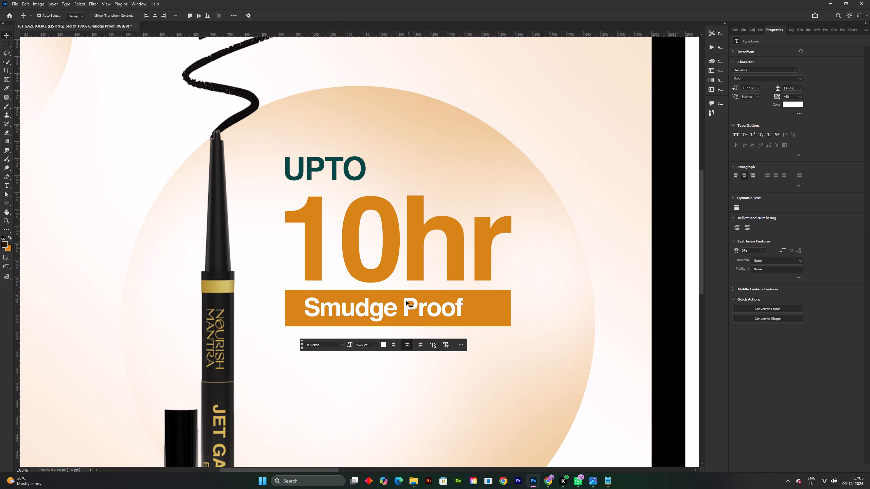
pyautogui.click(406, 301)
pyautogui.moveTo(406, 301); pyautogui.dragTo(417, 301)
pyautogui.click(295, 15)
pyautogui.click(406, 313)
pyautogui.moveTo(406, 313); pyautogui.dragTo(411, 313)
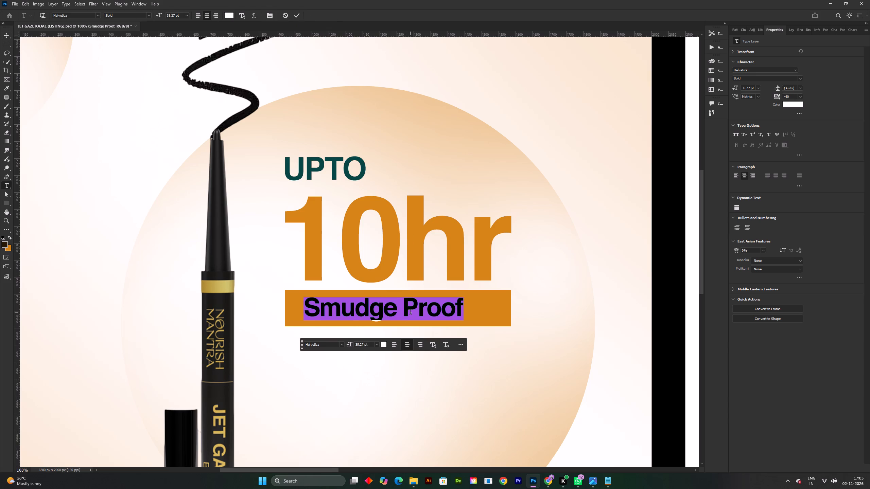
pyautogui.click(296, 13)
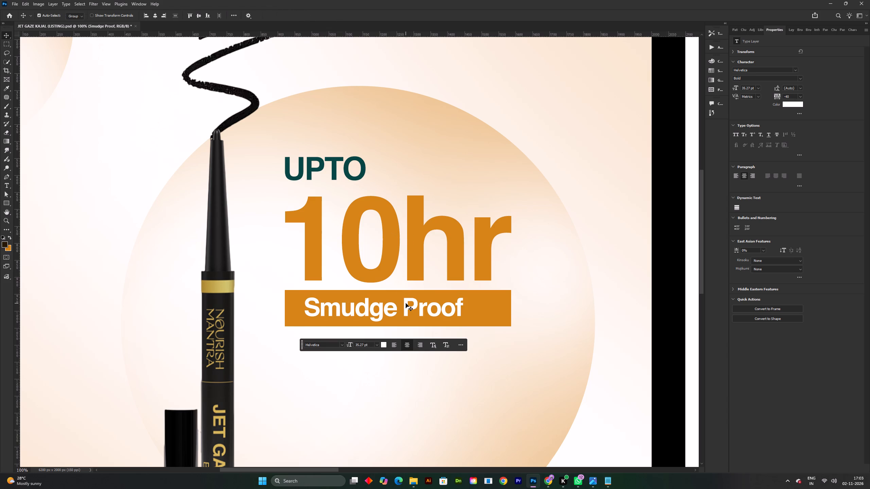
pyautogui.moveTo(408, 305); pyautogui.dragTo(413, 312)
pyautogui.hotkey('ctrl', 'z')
# Shift the "Smudge Proof" text right and align it with the orange band on both vertical and horizontal centers.
pyautogui.moveTo(406, 313); pyautogui.dragTo(416, 314)
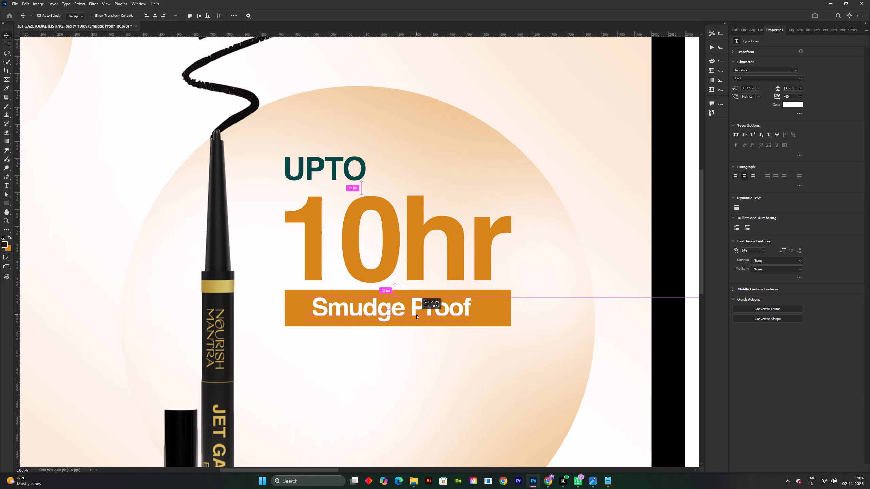
pyautogui.moveTo(416, 314); pyautogui.dragTo(416, 314)
pyautogui.keyDown('shift'); pyautogui.click(500, 314); pyautogui.keyUp('shift')
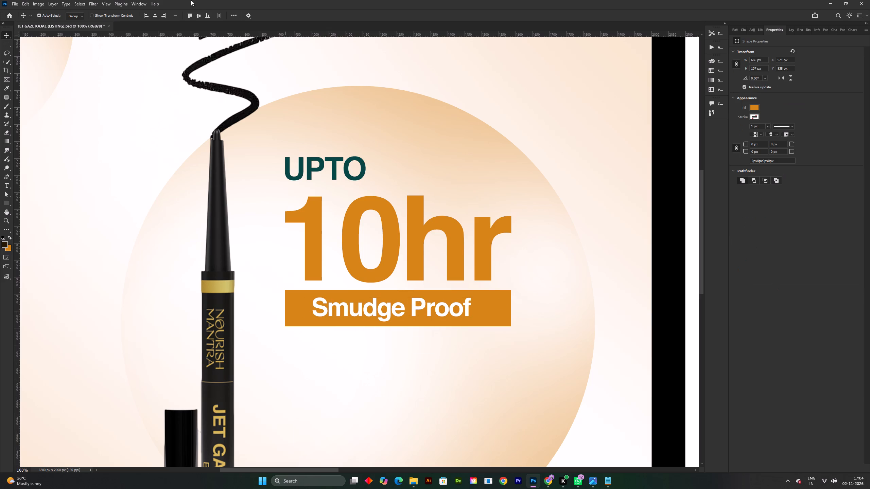
pyautogui.click(201, 16)
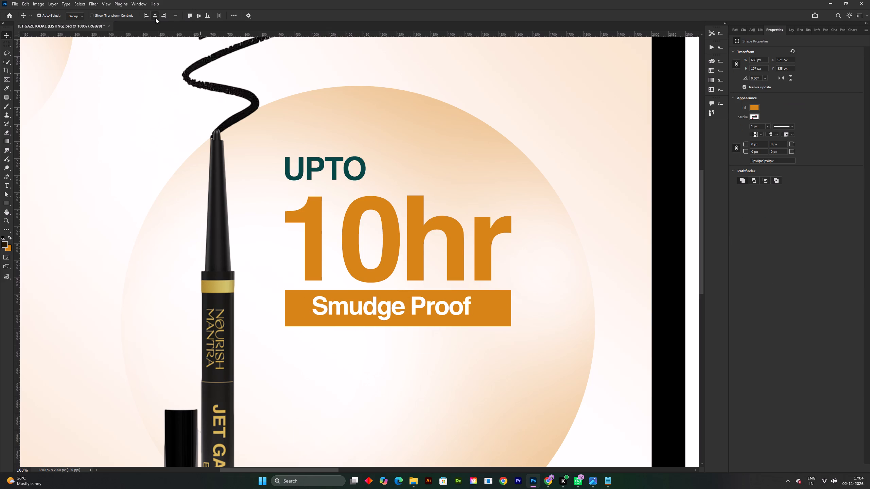
pyautogui.click(155, 18)
# Nudge the "Smudge Proof" text slightly down and left within the orange band.
pyautogui.keyDown('shift'); pyautogui.scroll(-2, 426, 265); pyautogui.keyUp('shift')
pyautogui.press('space')
pyautogui.moveTo(438, 270); pyautogui.dragTo(442, 257)
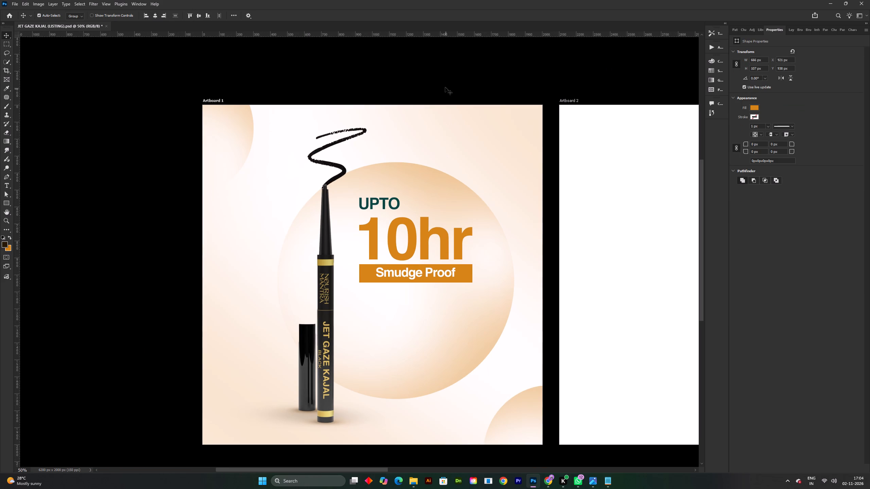
pyautogui.click(445, 84)
pyautogui.click(431, 272)
pyautogui.press('Down')
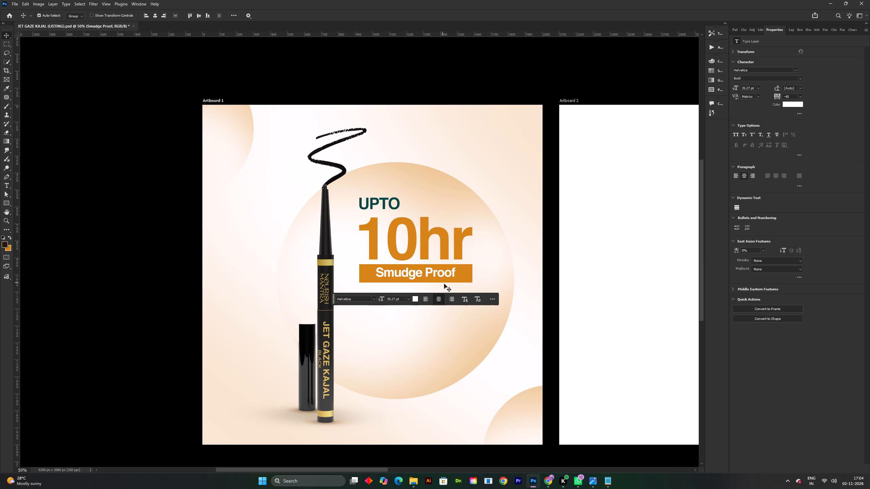
pyautogui.press('Down')
pyautogui.press('Left')
pyautogui.press('Up')
pyautogui.press('Down')
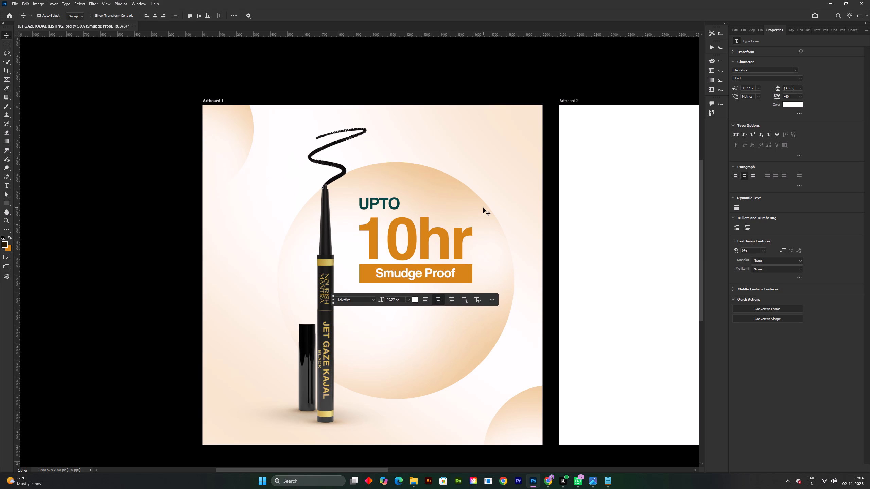
# Deselect the text and save the JET GAZE KAJAL listing document.
pyautogui.click(441, 65)
pyautogui.hotkey('ctrl', 's')
# Examine the pencil and headline composition on Artboard 1 at closer and wider views, re-saving the document.
pyautogui.keyDown('shift'); pyautogui.scroll(1, 422, 234); pyautogui.keyUp('shift')
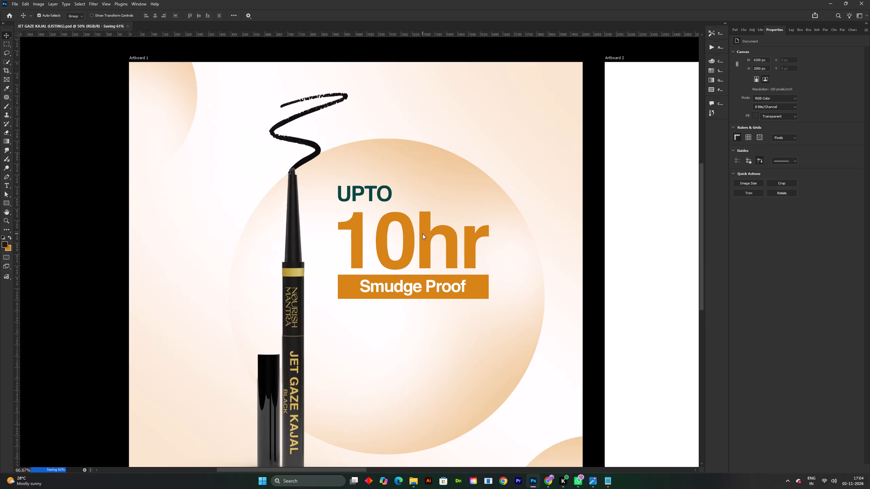
pyautogui.keyDown('shift'); pyautogui.scroll(-1, 422, 234); pyautogui.keyUp('shift')
pyautogui.press('space')
pyautogui.press('space')
pyautogui.press('space')
pyautogui.moveTo(422, 230); pyautogui.dragTo(427, 255)
pyautogui.hotkey('ctrl', 's')
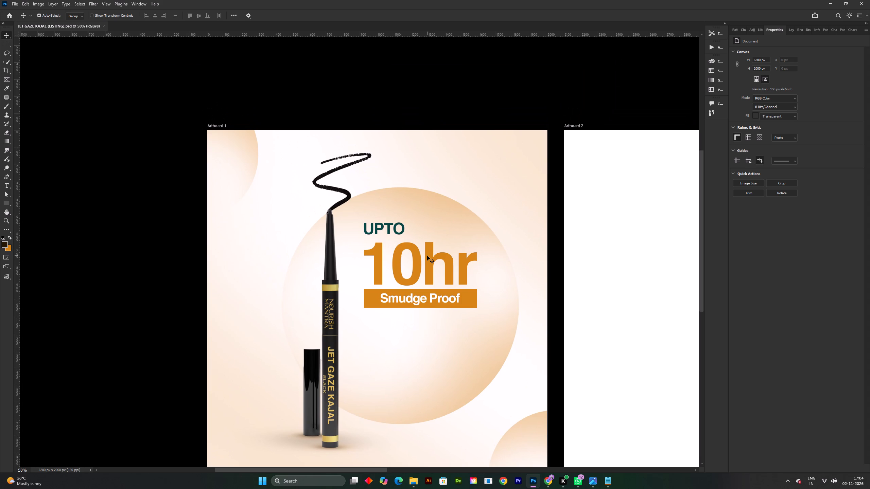
pyautogui.press('space')
pyautogui.click(427, 258)
pyautogui.click(431, 253)
pyautogui.click(432, 250)
pyautogui.keyDown('shift'); pyautogui.scroll(1, 434, 317); pyautogui.keyUp('shift')
pyautogui.press('space')
pyautogui.moveTo(436, 328); pyautogui.dragTo(438, 334)
pyautogui.hotkey('ctrl', 's')
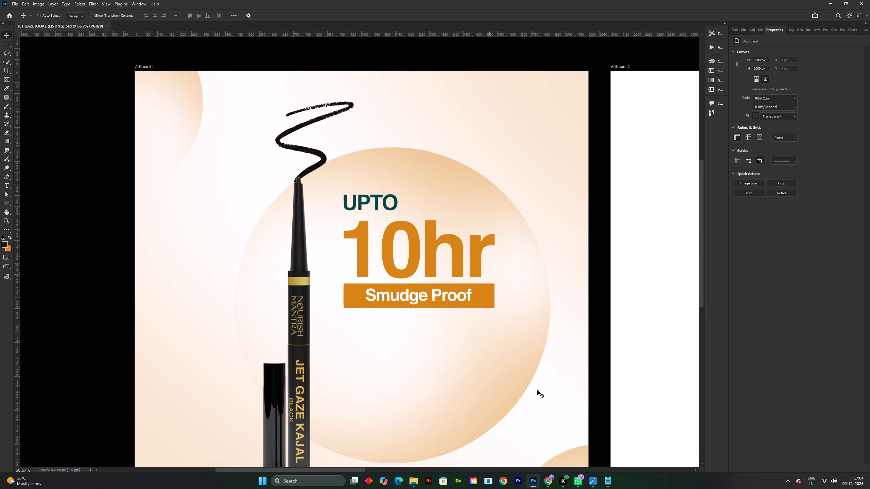
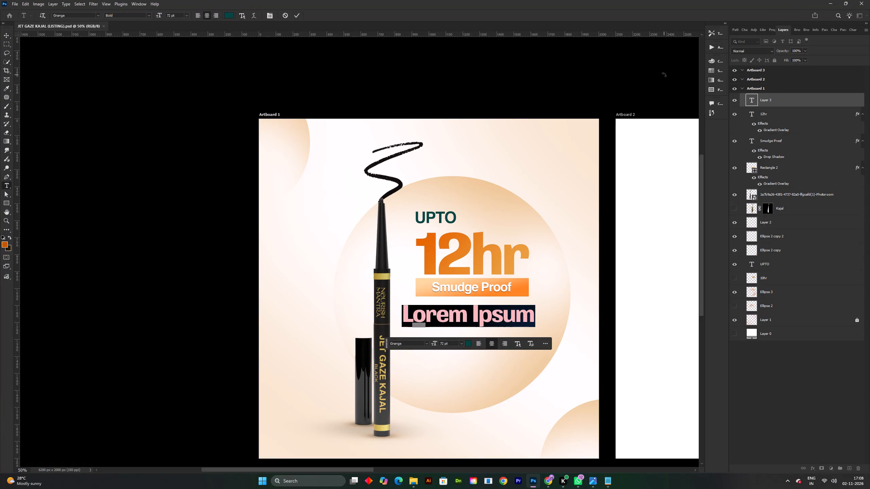
# Replace the placeholder text with "Ophthalmologically Tested & Non-Irritant Formula" and shift it left so both lines fit on Artboard 1.
pyautogui.hotkey('ctrl', 'v')
pyautogui.click(299, 17)
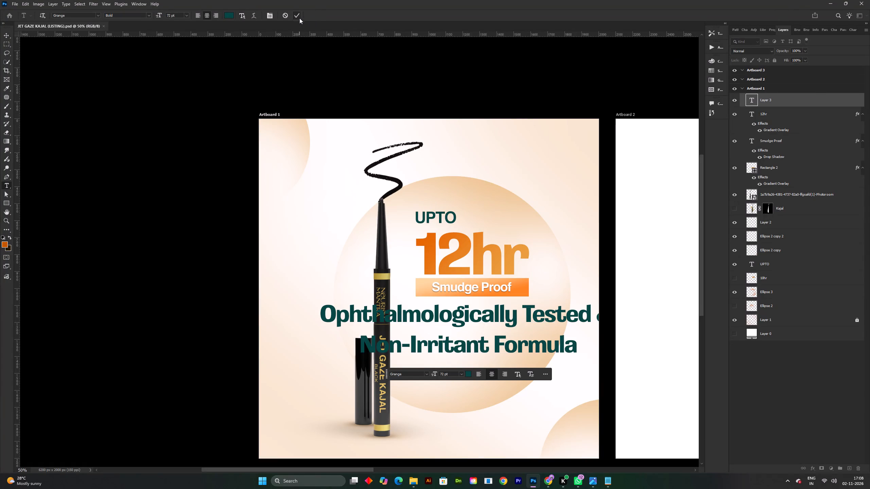
pyautogui.hotkey('ctrl', 't')
pyautogui.moveTo(609, 328); pyautogui.dragTo(565, 328)
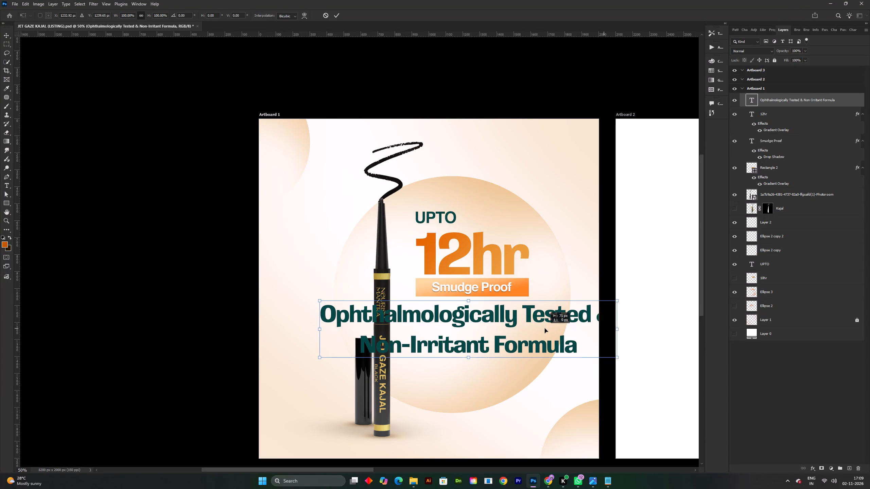
pyautogui.click(545, 328)
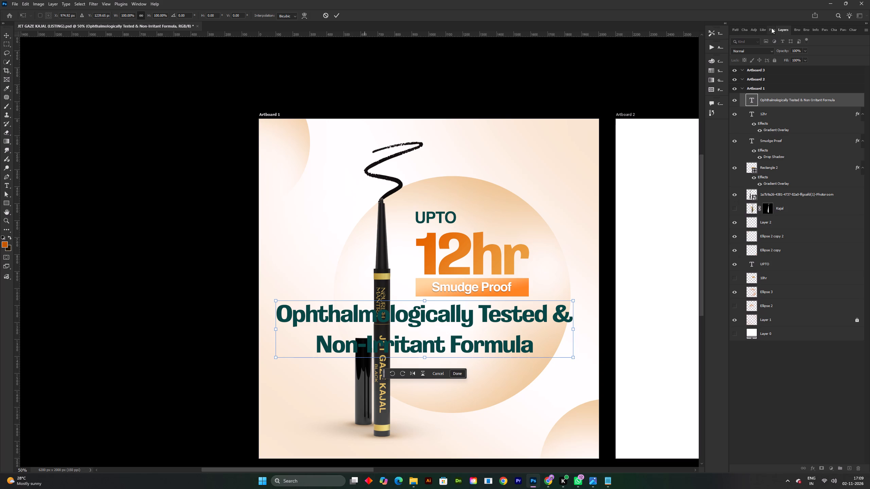
# Change the font of the "Ophthalmologically Tested & Non-Irritant Formula" text to Helvetica.
pyautogui.click(771, 28)
pyautogui.click(768, 65)
pyautogui.click(767, 71)
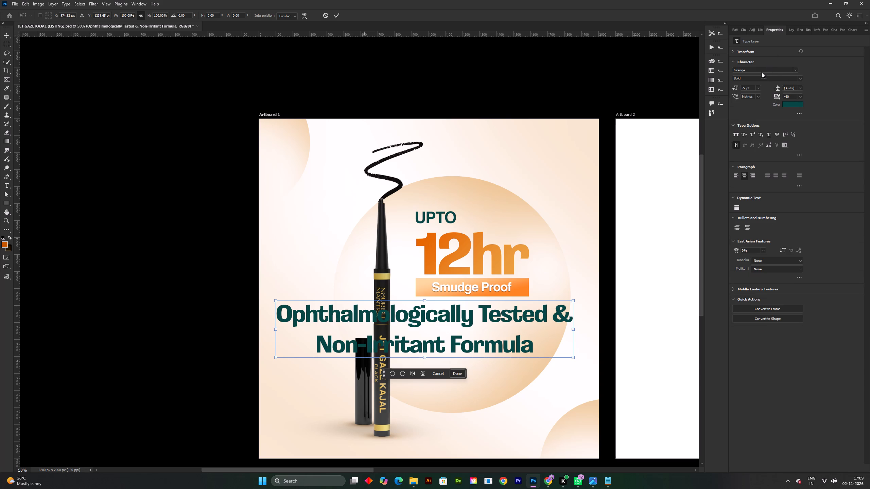
pyautogui.press('BackSpace')
pyautogui.press('BackSpace')
pyautogui.press('BackSpace')
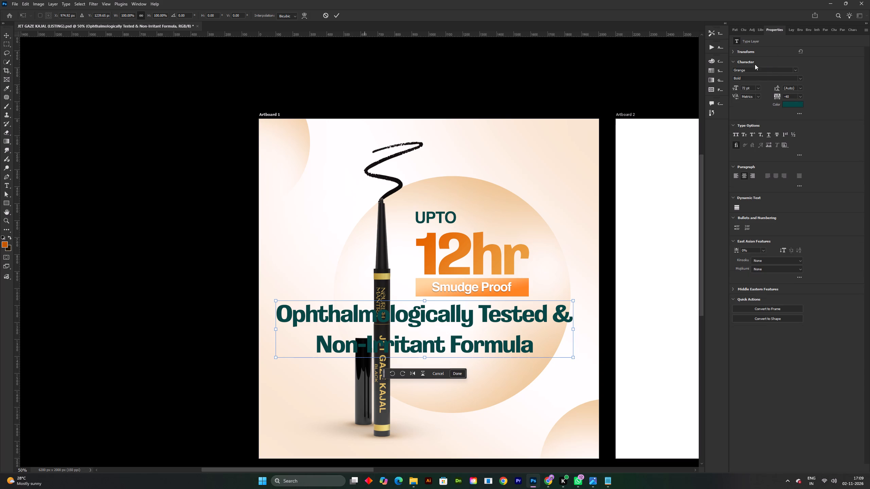
pyautogui.click(754, 69)
pyautogui.press('BackSpace')
pyautogui.press('BackSpace')
pyautogui.press('BackSpace')
pyautogui.press('BackSpace')
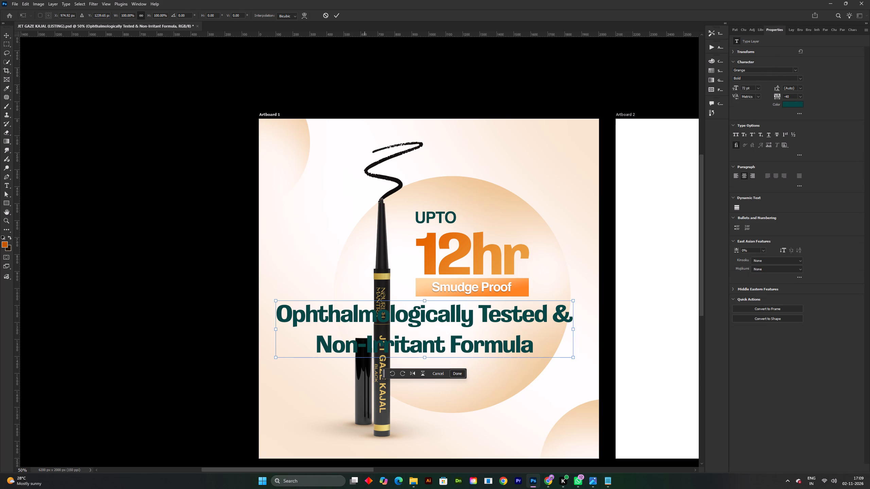
pyautogui.doubleClick(754, 69)
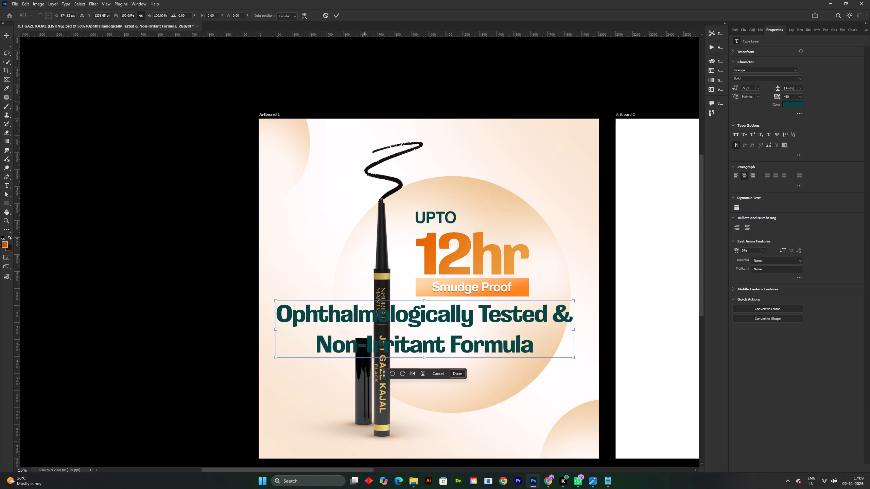
pyautogui.click(754, 69)
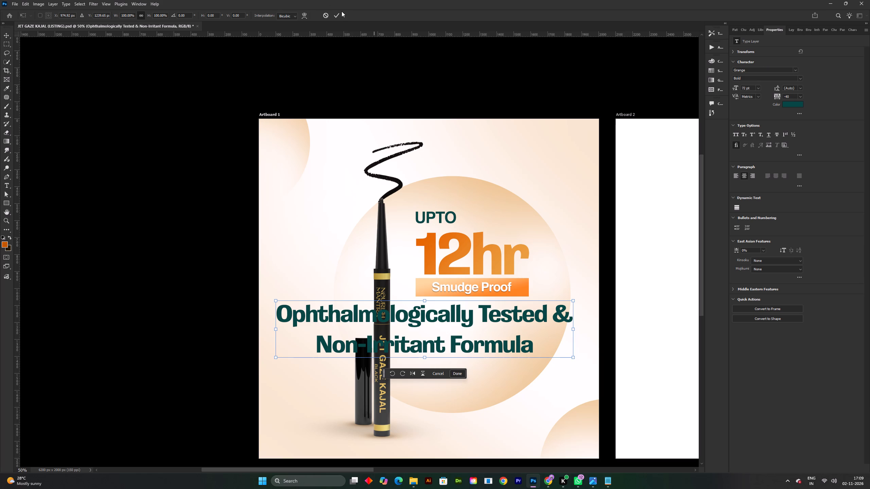
pyautogui.click(337, 15)
pyautogui.click(779, 69)
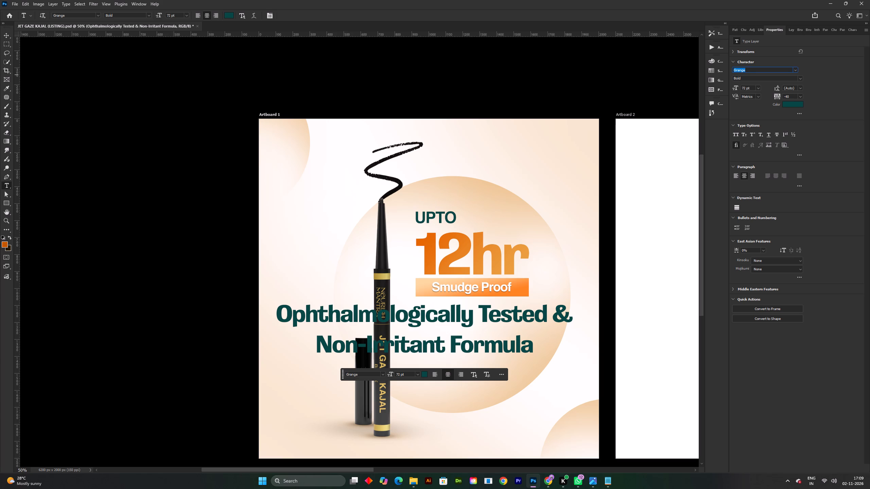
pyautogui.press('BackSpace')
pyautogui.write('helvetica')
pyautogui.click(761, 127)
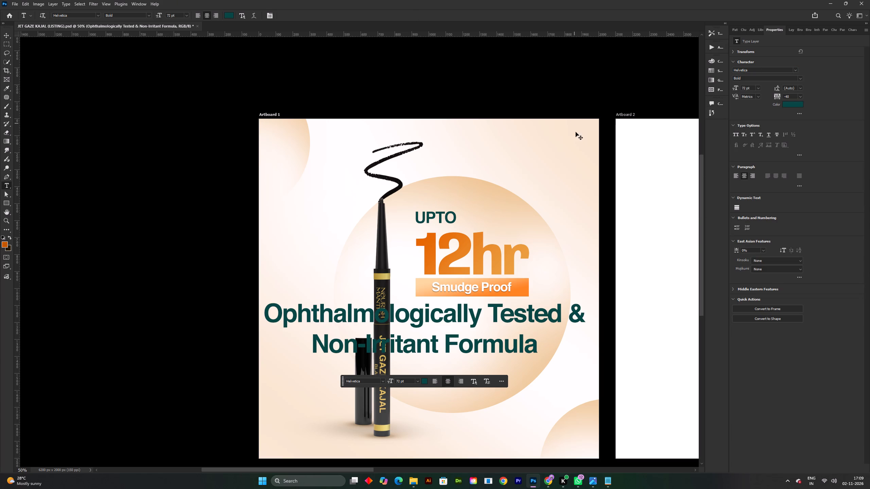
# Scale the "Ophthalmologically Tested & Non-Irritant Formula" text down to about 27 pt.
pyautogui.hotkey('ctrl', 't')
pyautogui.click(422, 302)
pyautogui.moveTo(424, 306); pyautogui.dragTo(425, 315)
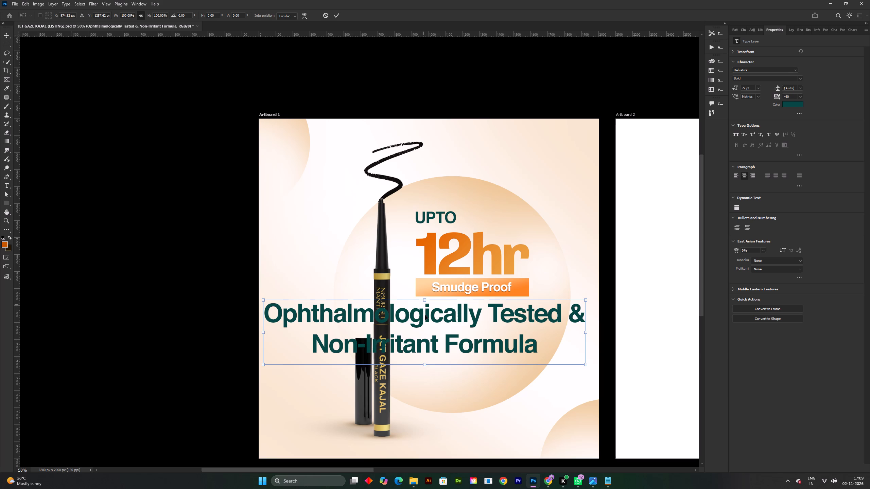
pyautogui.moveTo(425, 315); pyautogui.dragTo(425, 316)
pyautogui.click(425, 316)
pyautogui.moveTo(427, 309); pyautogui.dragTo(427, 326)
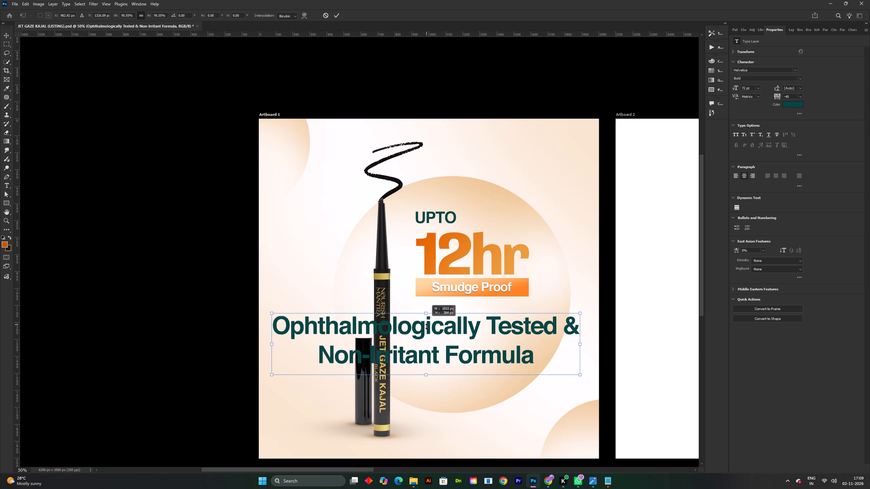
pyautogui.moveTo(427, 326); pyautogui.dragTo(428, 350)
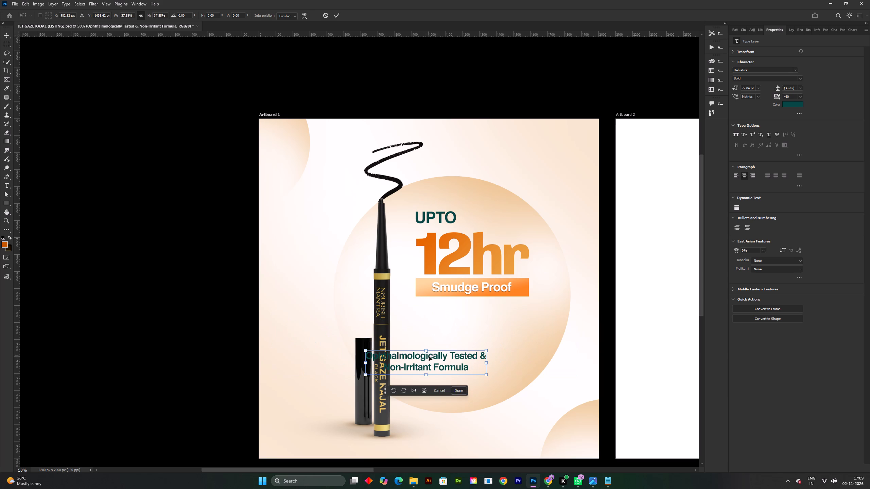
pyautogui.click(429, 358)
pyautogui.click(471, 322)
pyautogui.click(464, 387)
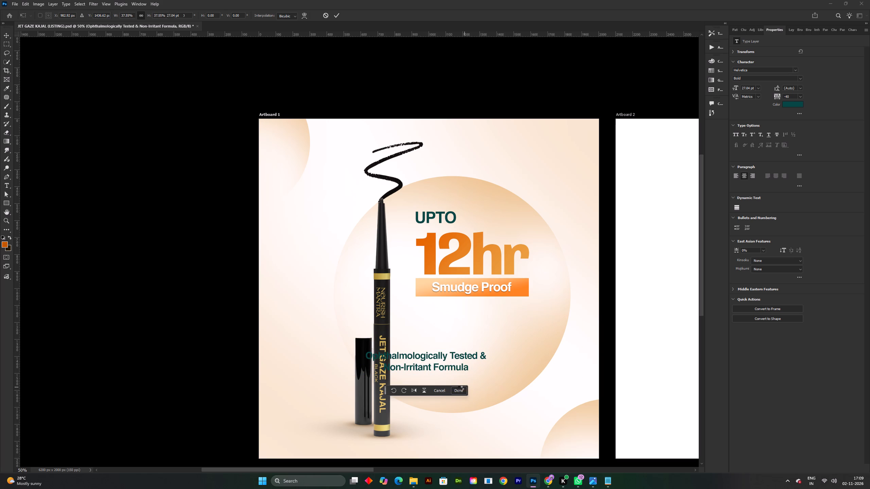
# Move the "Ophthalmologically Tested & Non-Irritant Formula" text clear of the pencil and centre it just beneath the orange band.
pyautogui.press('v')
pyautogui.click(453, 366)
pyautogui.moveTo(453, 368); pyautogui.dragTo(463, 370)
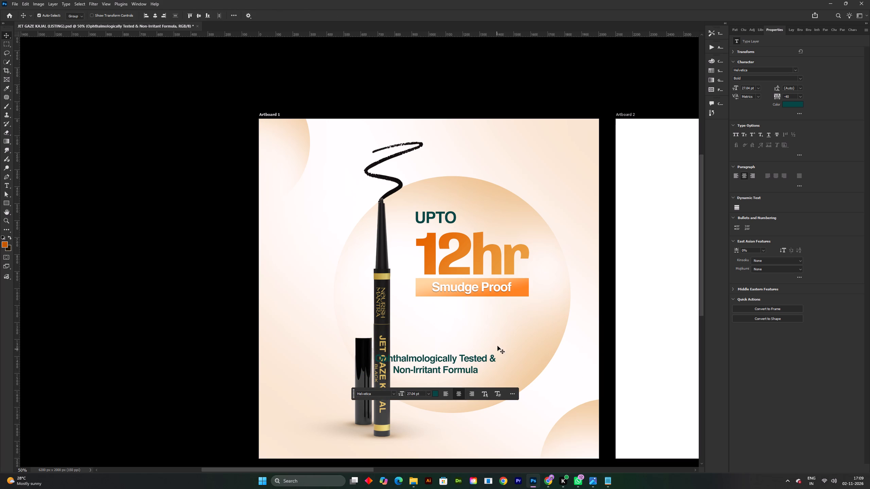
pyautogui.moveTo(498, 342); pyautogui.dragTo(499, 339)
pyautogui.hotkey('ctrl', 'z')
pyautogui.click(474, 358)
pyautogui.moveTo(467, 367); pyautogui.dragTo(501, 352)
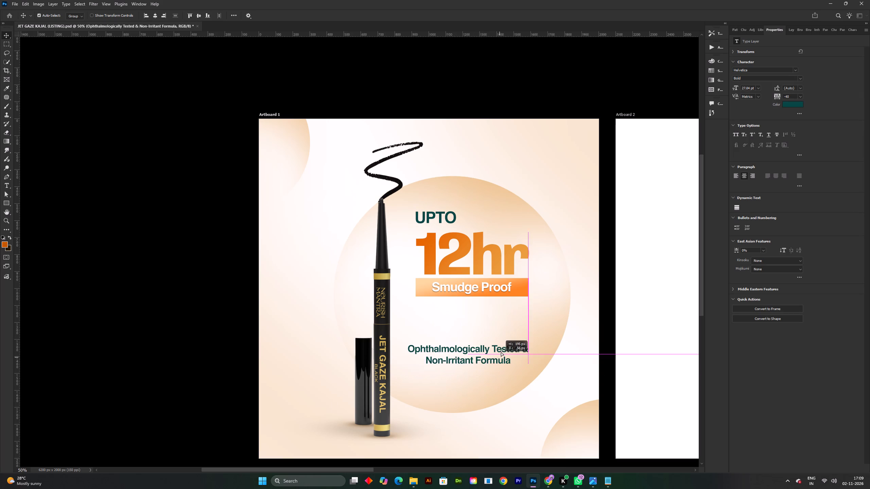
pyautogui.moveTo(501, 352); pyautogui.dragTo(502, 336)
pyautogui.moveTo(502, 326); pyautogui.dragTo(502, 322)
pyautogui.moveTo(507, 309); pyautogui.dragTo(514, 298)
pyautogui.hotkey('ctrl', 'z')
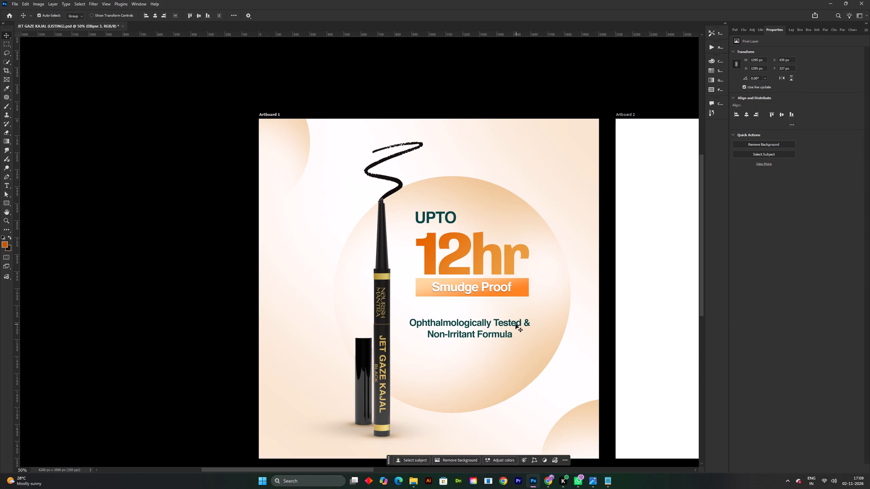
pyautogui.click(516, 324)
pyautogui.moveTo(515, 329); pyautogui.dragTo(515, 342)
pyautogui.click(514, 347)
pyautogui.moveTo(497, 327); pyautogui.dragTo(494, 352)
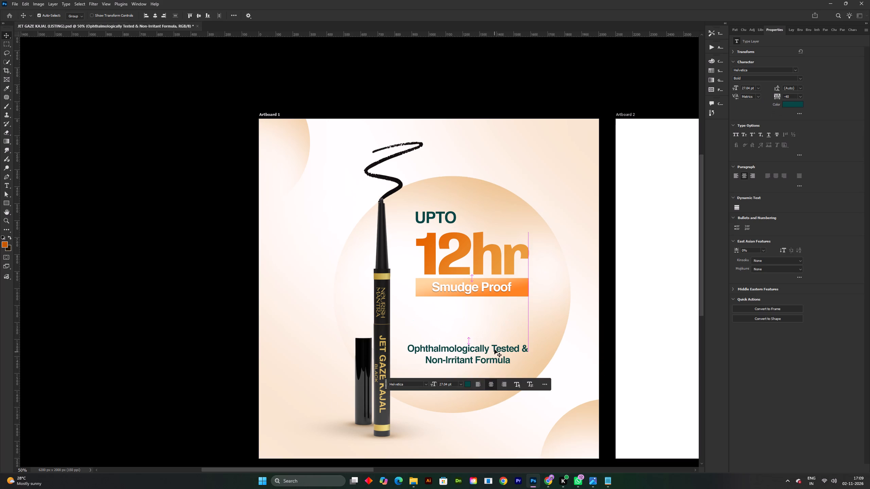
pyautogui.moveTo(494, 349); pyautogui.dragTo(500, 302)
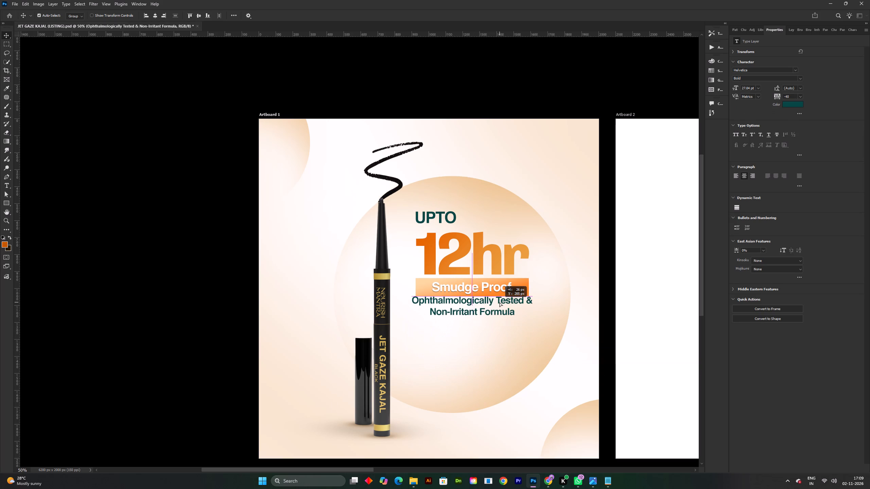
pyautogui.moveTo(500, 302); pyautogui.dragTo(500, 309)
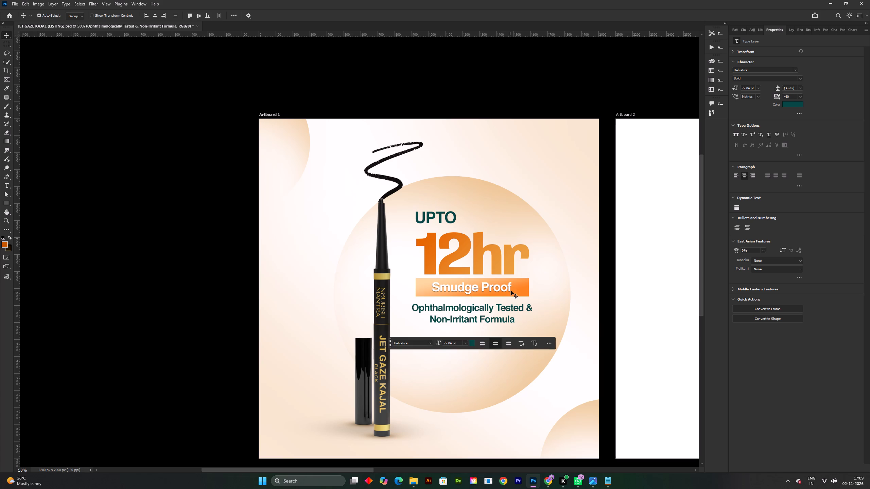
# Nudge the orange band and its "Smudge Proof" text down together until the band's Y position is 952 px, and deselect them.
pyautogui.click(515, 287)
pyautogui.keyDown('shift'); pyautogui.click(509, 285); pyautogui.keyUp('shift')
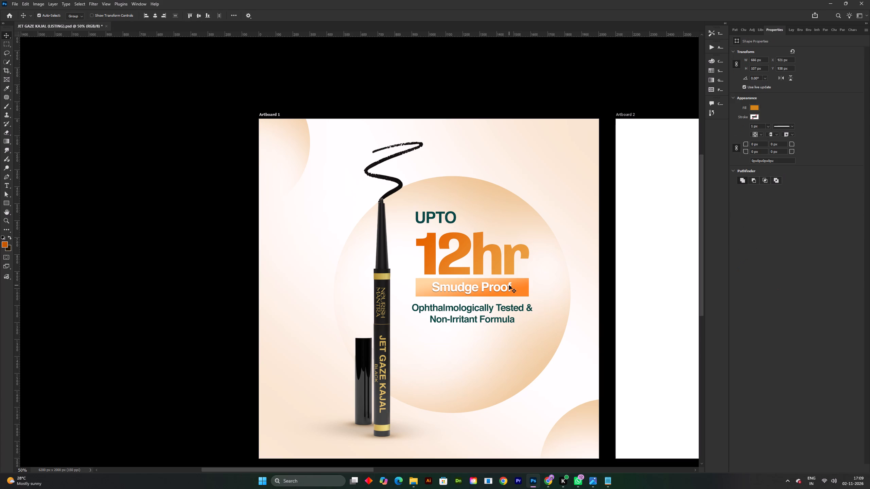
pyautogui.press('Down')
pyautogui.press('Down')
pyautogui.press('Down')
pyautogui.press('Down')
pyautogui.press('Down')
pyautogui.press('Down')
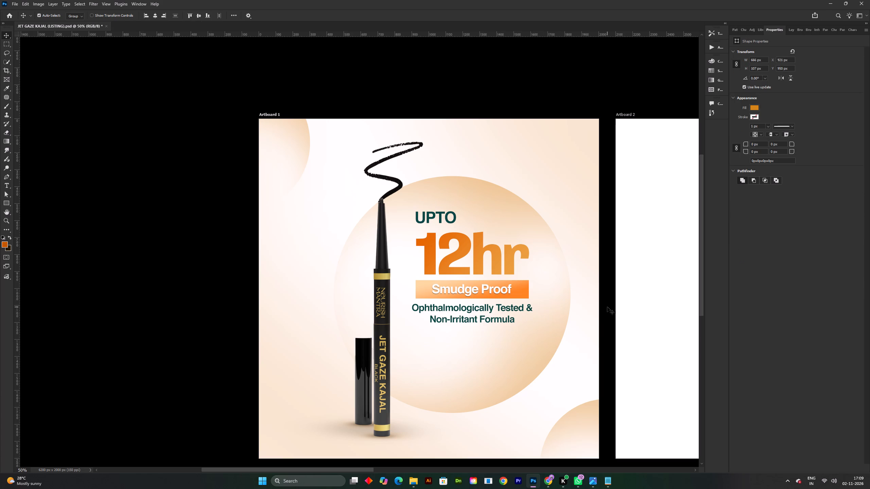
pyautogui.press('Down')
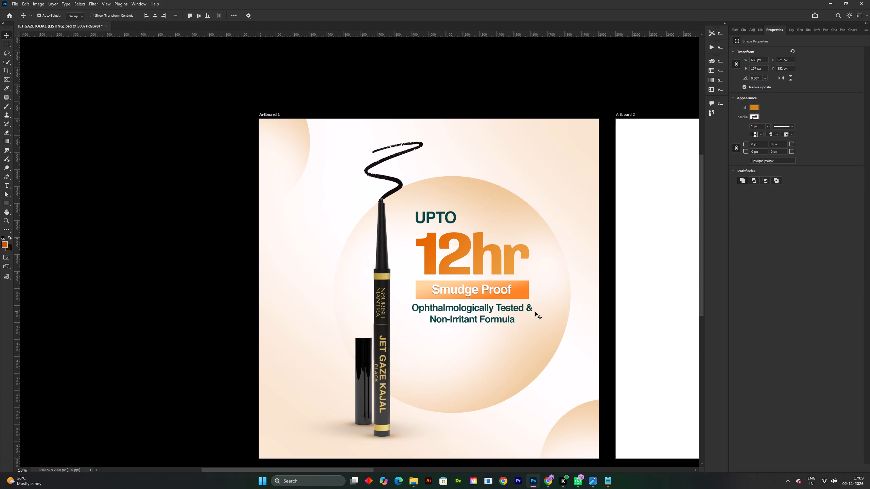
pyautogui.click(519, 87)
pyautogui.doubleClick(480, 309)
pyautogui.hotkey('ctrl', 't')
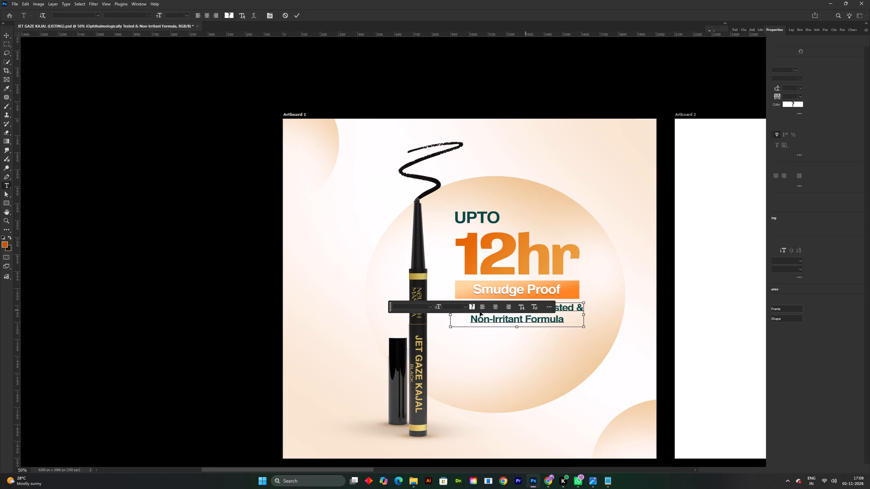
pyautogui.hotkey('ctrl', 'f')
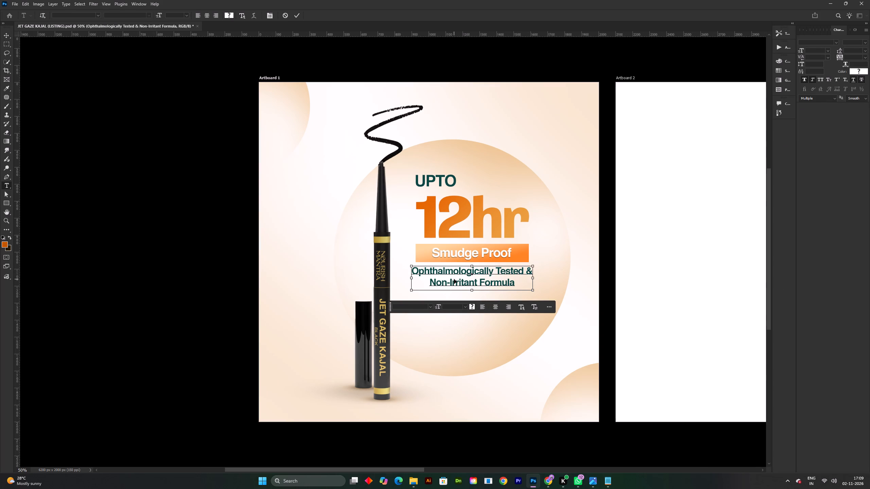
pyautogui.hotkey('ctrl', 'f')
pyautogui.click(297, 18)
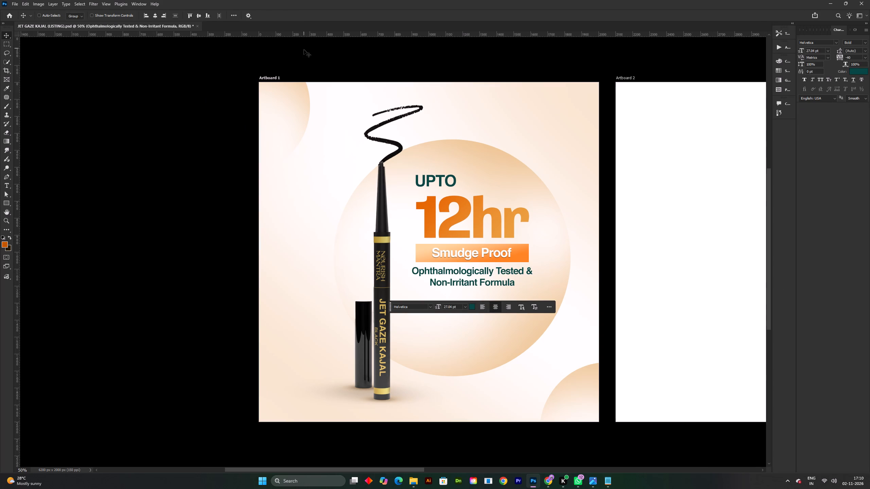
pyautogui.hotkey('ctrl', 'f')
# Align the "Ophthalmologically Tested" text with the orange band's left edge and scale it to 25.23 pt to match the band's width.
pyautogui.press('v')
pyautogui.moveTo(481, 272); pyautogui.dragTo(481, 272)
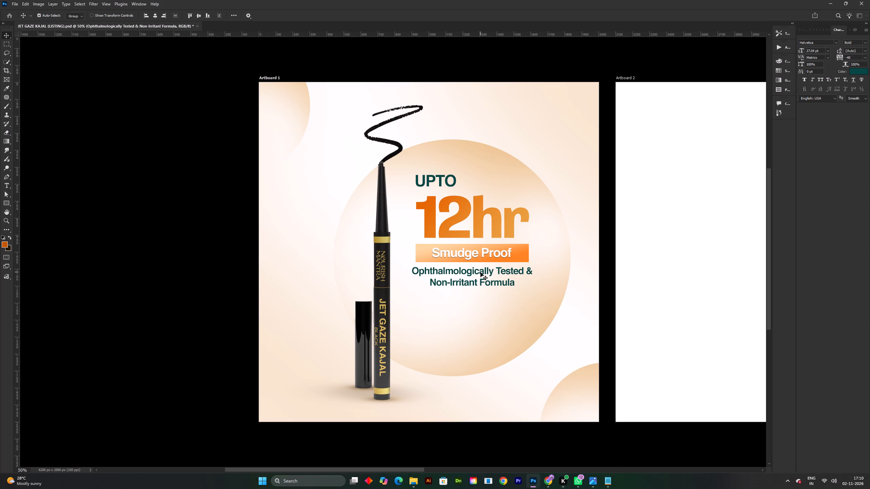
pyautogui.moveTo(481, 272); pyautogui.dragTo(484, 274)
pyautogui.hotkey('ctrl', 't')
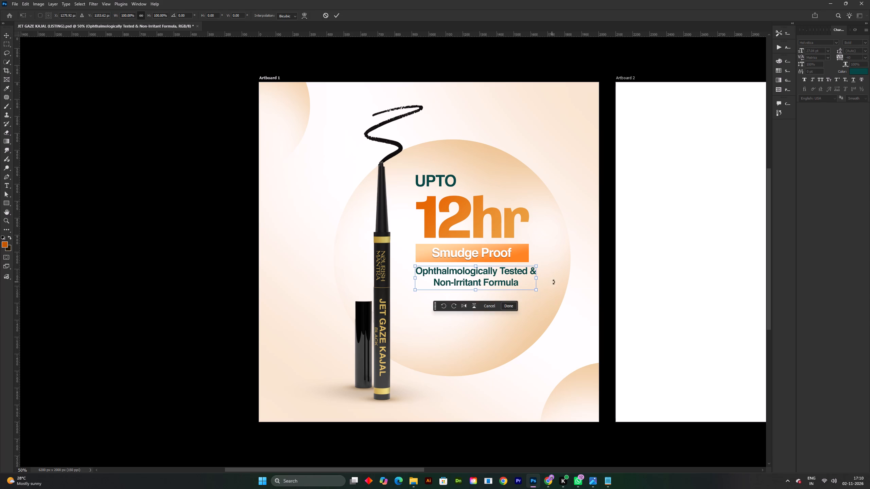
pyautogui.moveTo(538, 280); pyautogui.dragTo(527, 280)
pyautogui.doubleClick(527, 280)
pyautogui.click(530, 280)
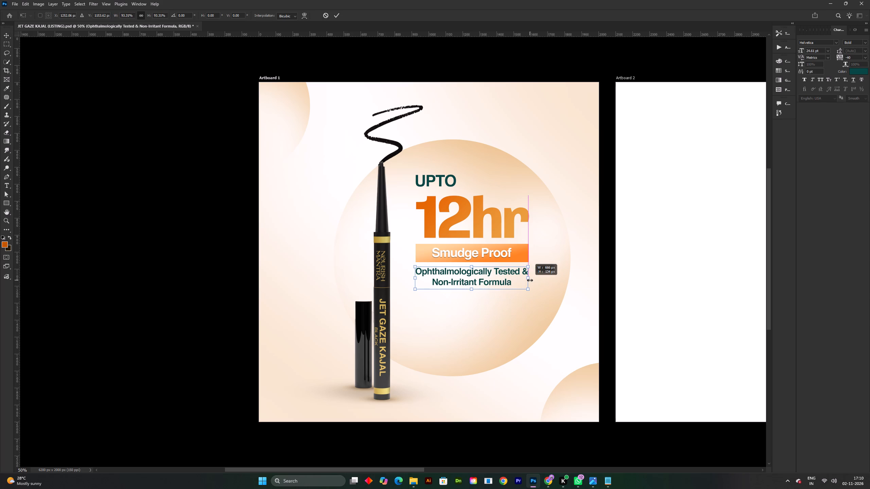
pyautogui.doubleClick(530, 280)
pyautogui.click(335, 14)
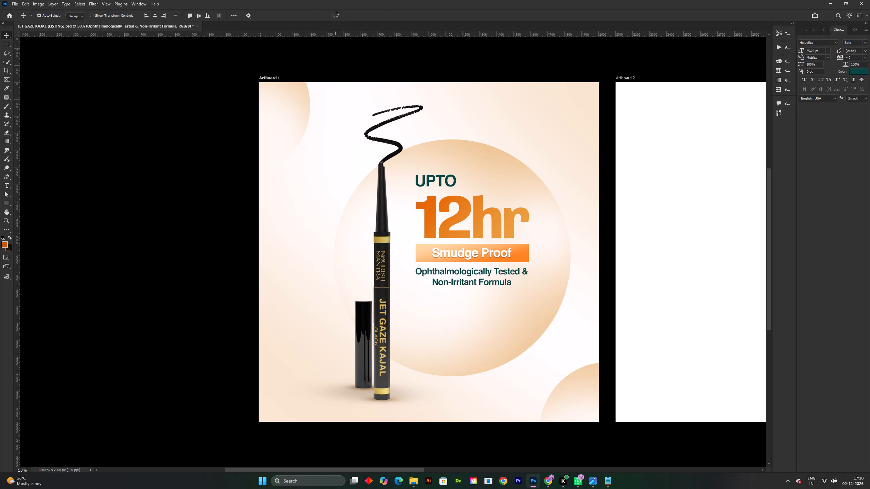
# Save the JET GAZE KAJAL listing document.
pyautogui.hotkey('ctrl', 's')
pyautogui.hotkey('ctrl', '0')
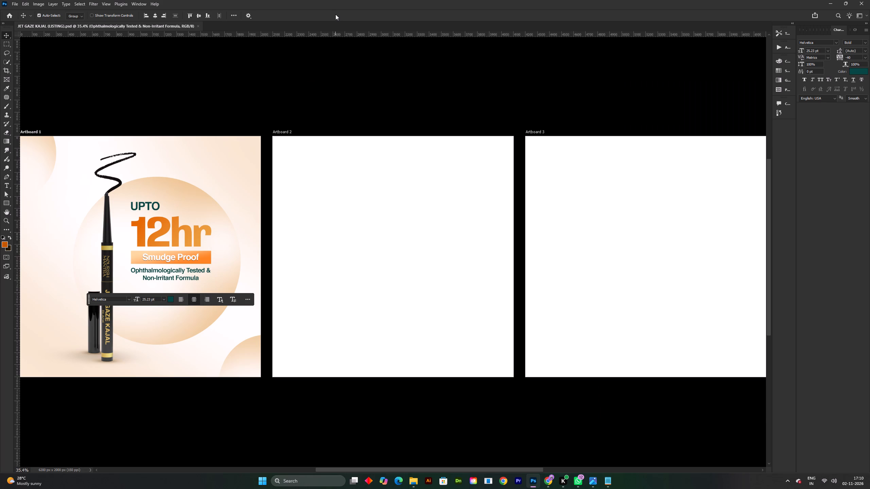
pyautogui.hotkey('ctrl', 's')
# Examine the Artboard 1 composition with the added claim text, at full view and closer up.
pyautogui.hotkey('ctrl', '0')
pyautogui.press('space')
pyautogui.press('space')
pyautogui.press('space')
pyautogui.press('space')
pyautogui.press('space')
pyautogui.press('space')
pyautogui.press('space')
pyautogui.press('space')
pyautogui.press('space')
pyautogui.press('space')
pyautogui.press('space')
pyautogui.press('space')
pyautogui.press('space')
pyautogui.press('space')
pyautogui.press('space')
pyautogui.moveTo(295, 250); pyautogui.dragTo(506, 239)
pyautogui.keyDown('shift'); pyautogui.scroll(1, 424, 253); pyautogui.keyUp('shift')
pyautogui.press('space')
pyautogui.moveTo(451, 259); pyautogui.dragTo(473, 265)
# Softly erase the large peach circle around the pencil tip, and toggle the Ellipse 3 layer's visibility to compare.
pyautogui.click(419, 175)
pyautogui.press('e')
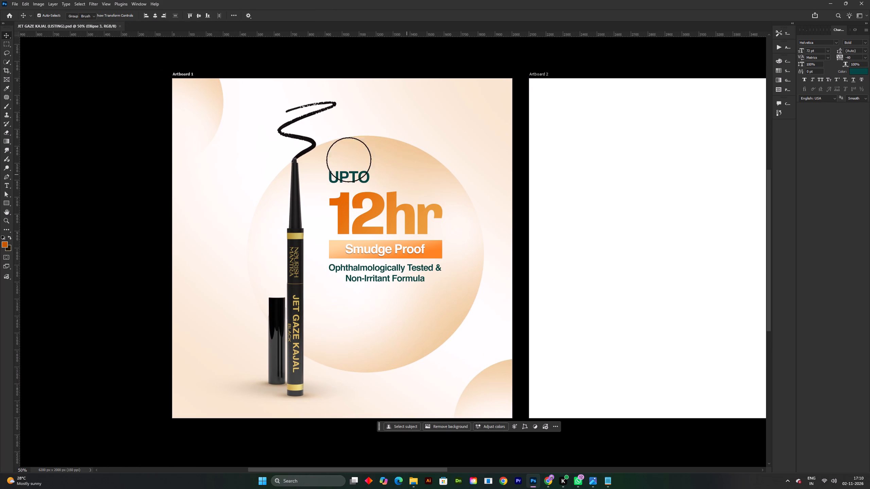
pyautogui.moveTo(311, 199); pyautogui.dragTo(310, 184)
pyautogui.moveTo(287, 109); pyautogui.dragTo(291, 128)
pyautogui.moveTo(301, 190); pyautogui.dragTo(305, 205)
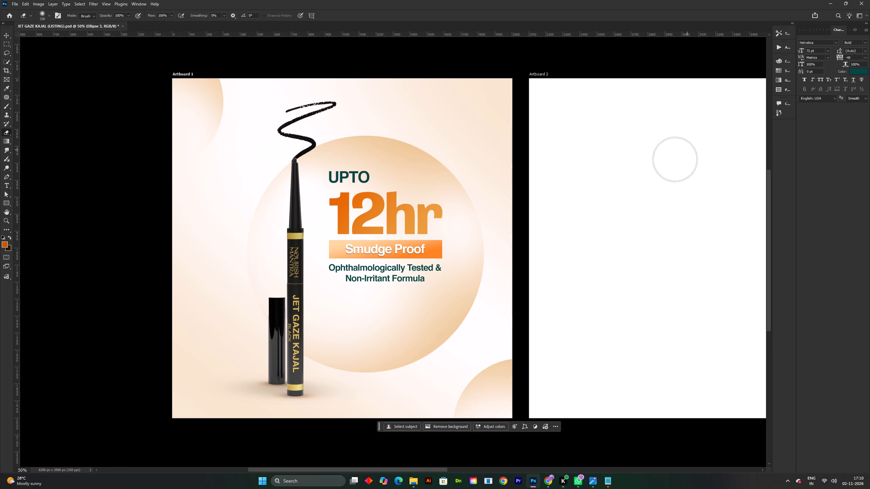
pyautogui.press('F7')
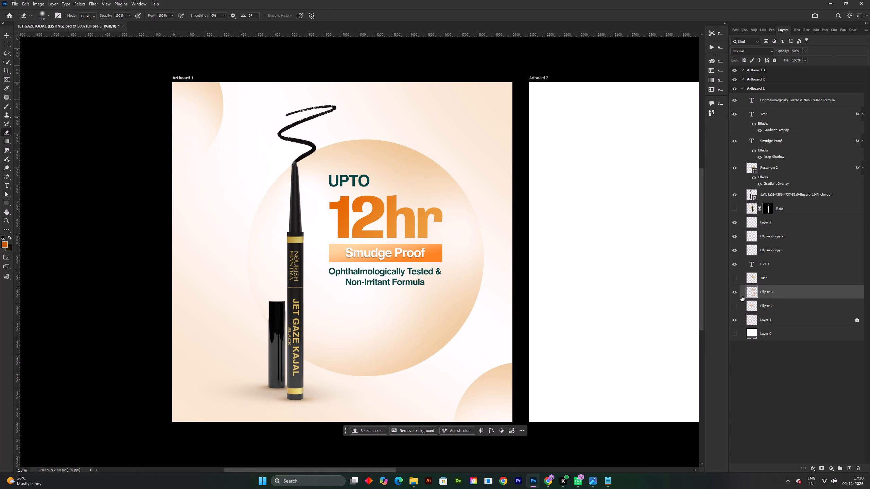
pyautogui.click(735, 295)
pyautogui.click(735, 295)
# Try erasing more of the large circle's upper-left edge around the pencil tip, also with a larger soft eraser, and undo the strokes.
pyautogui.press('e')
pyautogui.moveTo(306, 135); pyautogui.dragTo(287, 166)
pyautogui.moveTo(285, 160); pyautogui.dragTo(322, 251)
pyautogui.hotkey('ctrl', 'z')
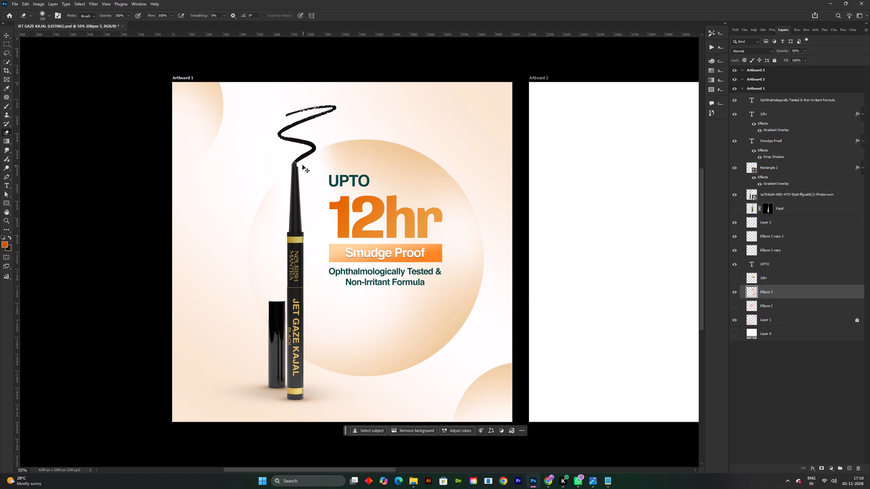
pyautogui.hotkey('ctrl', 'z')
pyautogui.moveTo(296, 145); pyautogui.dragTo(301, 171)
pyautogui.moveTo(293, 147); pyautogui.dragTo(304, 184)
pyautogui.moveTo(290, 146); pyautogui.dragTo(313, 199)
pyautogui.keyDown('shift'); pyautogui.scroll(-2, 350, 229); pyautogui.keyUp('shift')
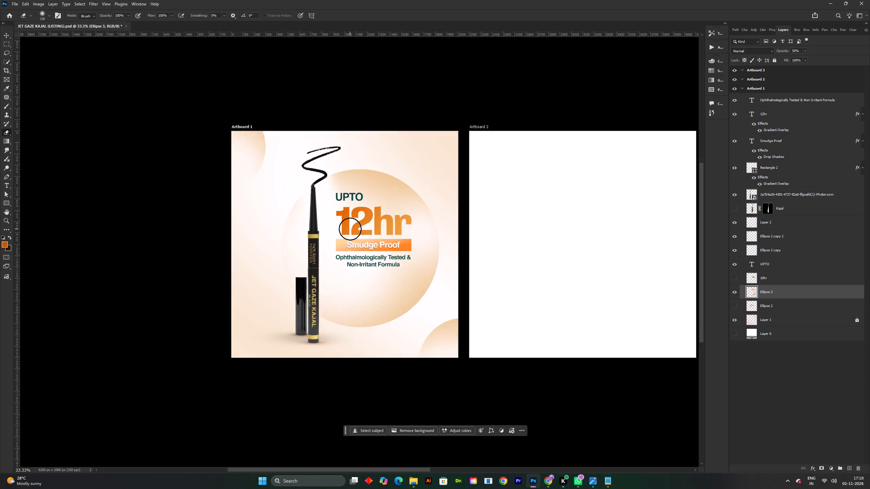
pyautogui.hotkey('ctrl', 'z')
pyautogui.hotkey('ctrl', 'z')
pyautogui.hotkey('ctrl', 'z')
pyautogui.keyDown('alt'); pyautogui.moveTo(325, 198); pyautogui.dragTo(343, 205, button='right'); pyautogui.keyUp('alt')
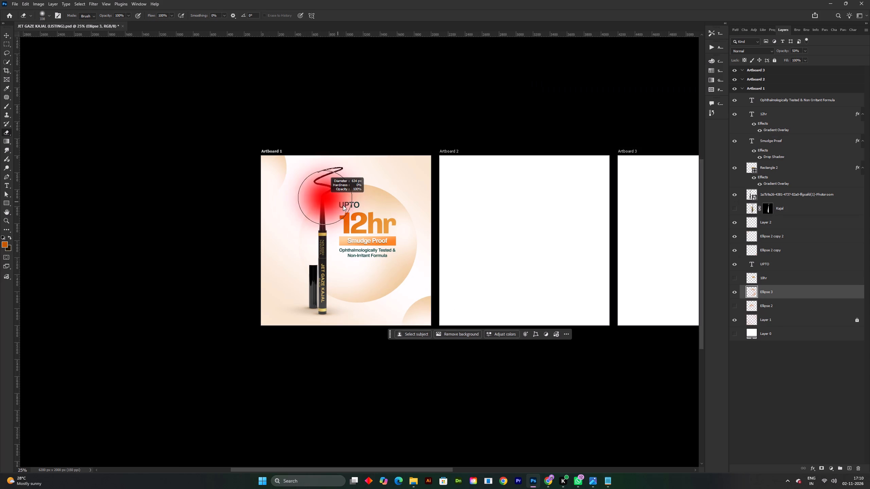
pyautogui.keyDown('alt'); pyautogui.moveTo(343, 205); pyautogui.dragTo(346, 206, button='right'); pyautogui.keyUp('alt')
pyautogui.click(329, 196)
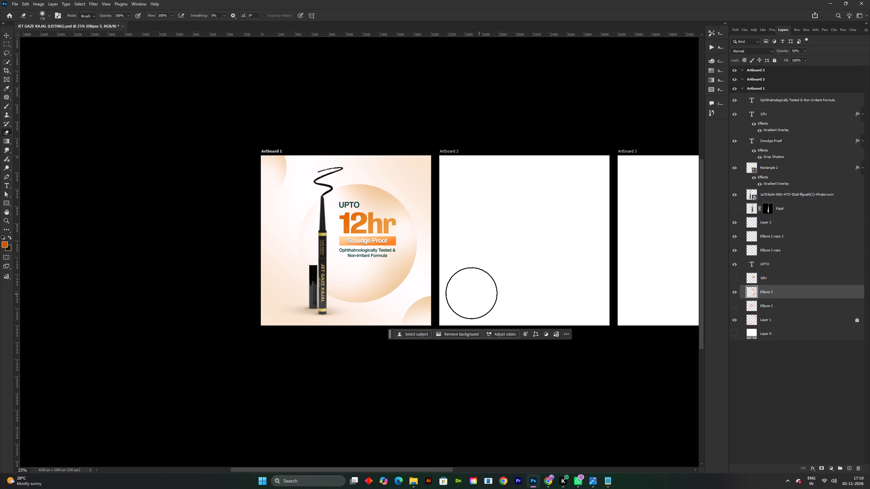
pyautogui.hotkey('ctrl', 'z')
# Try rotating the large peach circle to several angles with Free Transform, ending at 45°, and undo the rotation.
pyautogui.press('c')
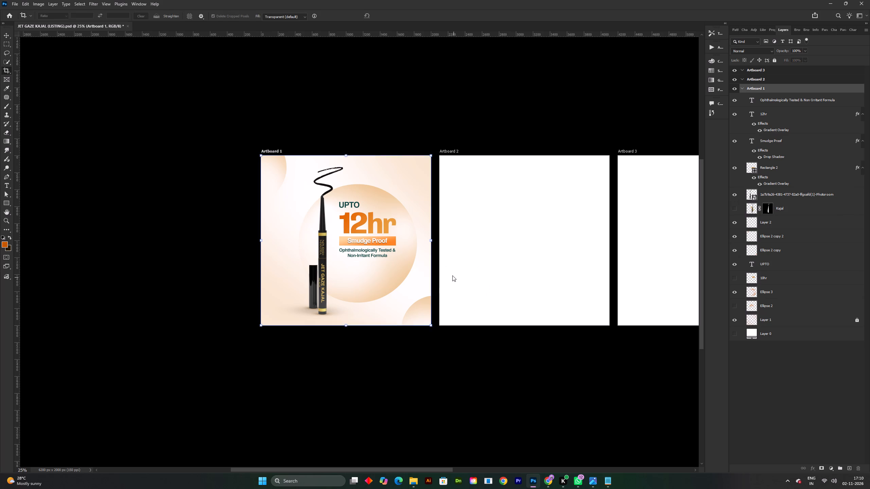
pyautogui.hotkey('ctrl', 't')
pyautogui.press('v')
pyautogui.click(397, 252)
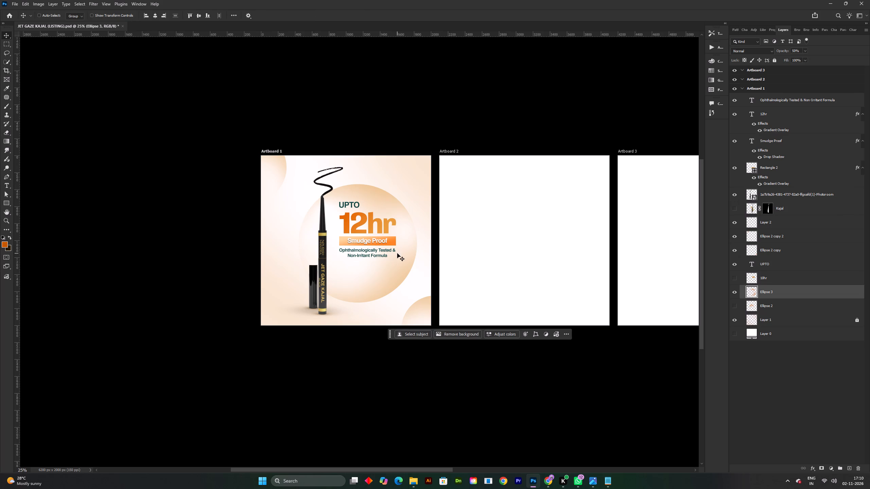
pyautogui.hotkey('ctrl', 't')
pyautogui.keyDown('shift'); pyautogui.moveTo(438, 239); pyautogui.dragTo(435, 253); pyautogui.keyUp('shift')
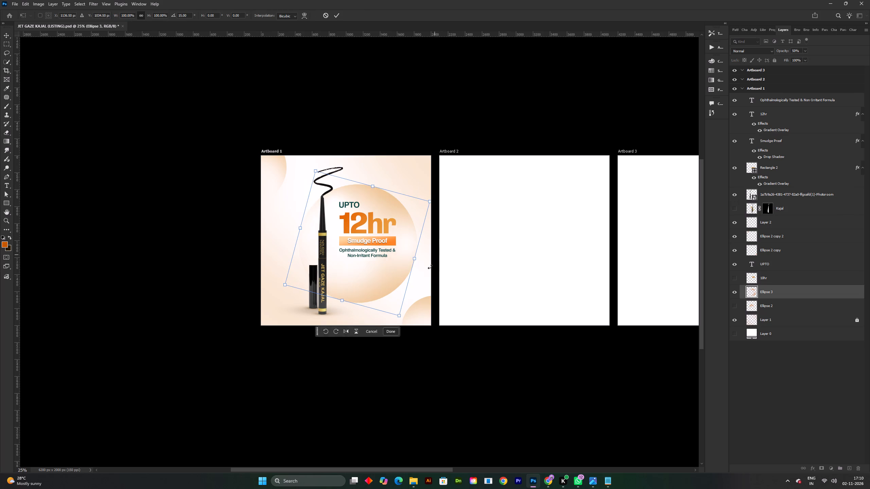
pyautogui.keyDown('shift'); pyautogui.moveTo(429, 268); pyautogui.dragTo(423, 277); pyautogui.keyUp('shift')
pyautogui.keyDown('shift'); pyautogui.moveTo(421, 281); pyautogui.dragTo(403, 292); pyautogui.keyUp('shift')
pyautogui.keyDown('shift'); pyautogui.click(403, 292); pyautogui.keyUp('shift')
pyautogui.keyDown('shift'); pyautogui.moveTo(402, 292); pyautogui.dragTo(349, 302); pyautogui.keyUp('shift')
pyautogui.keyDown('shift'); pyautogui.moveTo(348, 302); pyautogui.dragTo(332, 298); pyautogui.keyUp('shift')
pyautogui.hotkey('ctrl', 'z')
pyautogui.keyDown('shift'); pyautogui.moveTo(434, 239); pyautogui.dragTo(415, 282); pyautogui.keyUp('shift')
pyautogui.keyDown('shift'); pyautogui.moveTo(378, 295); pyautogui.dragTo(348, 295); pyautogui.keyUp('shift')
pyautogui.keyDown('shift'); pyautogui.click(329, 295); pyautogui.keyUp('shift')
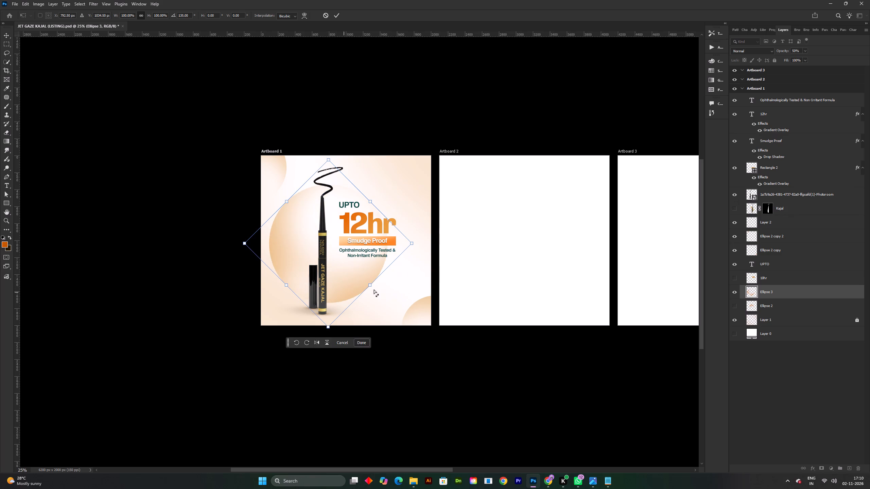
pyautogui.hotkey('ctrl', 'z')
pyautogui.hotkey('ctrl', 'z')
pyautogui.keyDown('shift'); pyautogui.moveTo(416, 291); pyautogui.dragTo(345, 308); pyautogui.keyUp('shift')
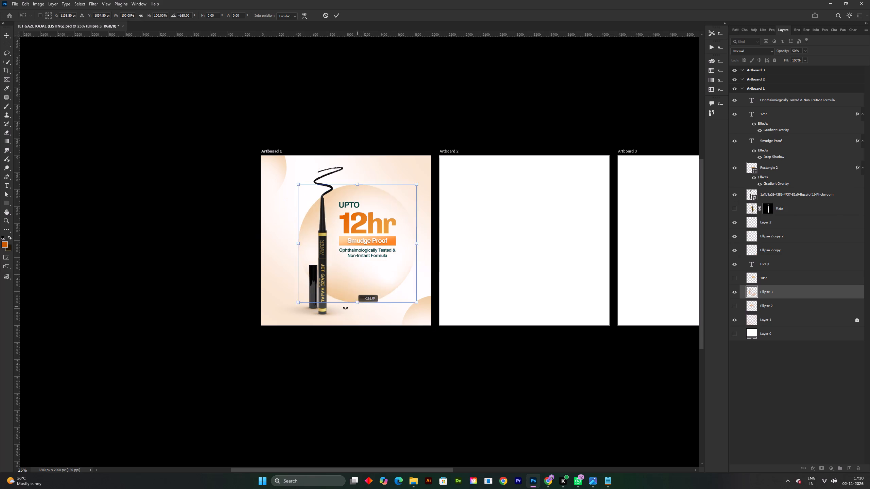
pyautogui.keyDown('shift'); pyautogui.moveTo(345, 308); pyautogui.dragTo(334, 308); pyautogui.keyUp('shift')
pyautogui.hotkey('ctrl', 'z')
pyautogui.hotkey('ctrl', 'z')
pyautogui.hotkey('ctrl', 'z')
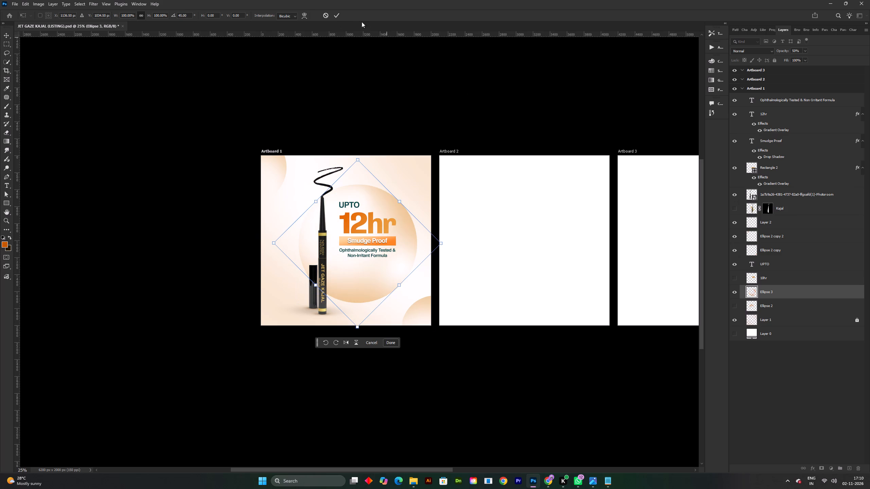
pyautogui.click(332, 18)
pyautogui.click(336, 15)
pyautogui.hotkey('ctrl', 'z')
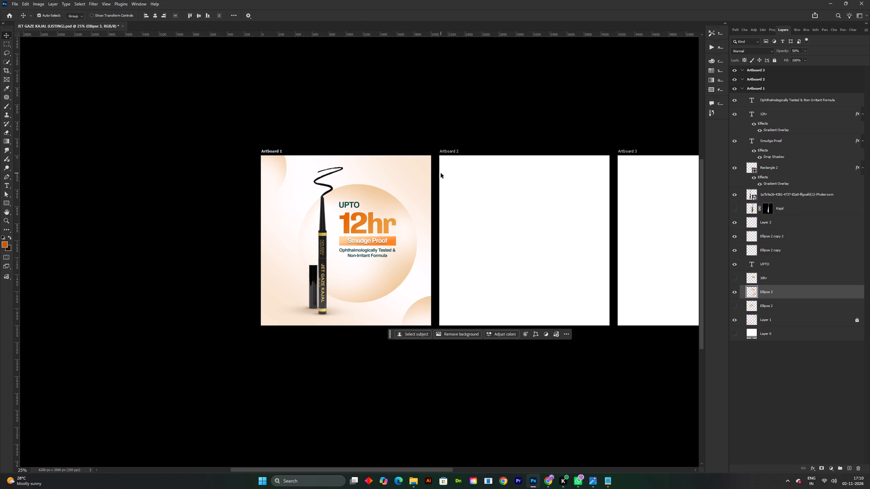
# Save the JET GAZE KAJAL listing document.
pyautogui.hotkey('ctrl', 's')
# Examine the Artboard 1 composition as a whole and its claim text close up, saving the document again along the way.
pyautogui.hotkey('ctrl', '0')
pyautogui.press('space')
pyautogui.press('space')
pyautogui.press('space')
pyautogui.press('space')
pyautogui.press('space')
pyautogui.press('space')
pyautogui.press('space')
pyautogui.press('space')
pyautogui.press('space')
pyautogui.press('space')
pyautogui.press('space')
pyautogui.press('space')
pyautogui.press('space')
pyautogui.press('space')
pyautogui.press('space')
pyautogui.press('space')
pyautogui.press('space')
pyautogui.press('space')
pyautogui.press('space')
pyautogui.press('space')
pyautogui.moveTo(363, 246); pyautogui.dragTo(380, 242)
pyautogui.click(493, 203)
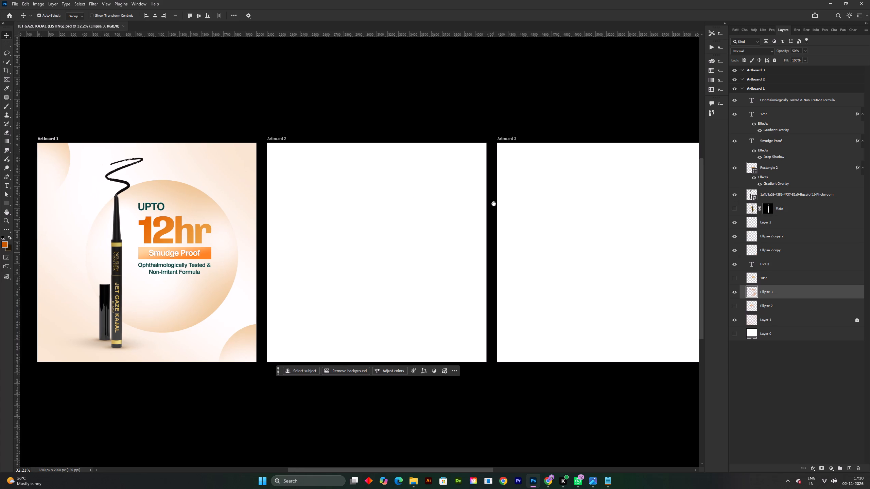
pyautogui.moveTo(324, 266); pyautogui.dragTo(350, 268)
pyautogui.moveTo(447, 259); pyautogui.dragTo(498, 254)
pyautogui.click(324, 270)
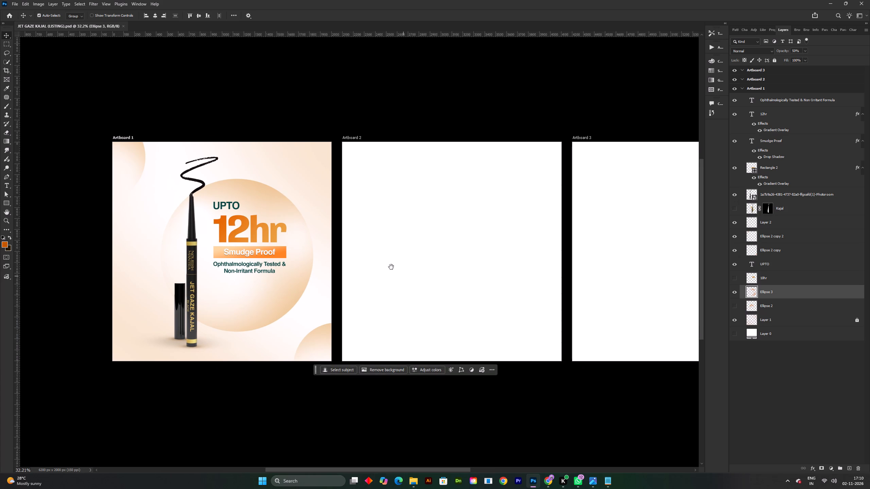
pyautogui.moveTo(229, 276); pyautogui.dragTo(385, 258)
pyautogui.moveTo(271, 267); pyautogui.dragTo(258, 310)
pyautogui.moveTo(353, 287); pyautogui.dragTo(293, 304)
pyautogui.hotkey('ctrl', 's')
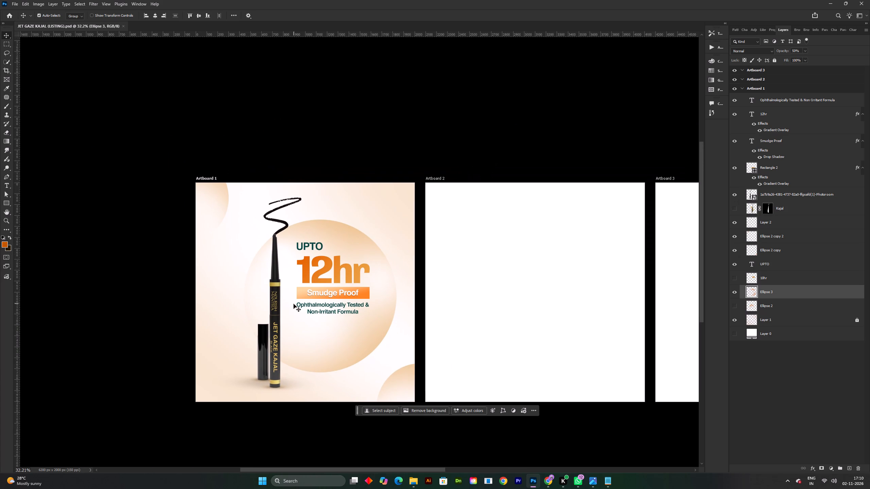
pyautogui.press('space')
pyautogui.press('space')
pyautogui.press('space')
pyautogui.press('space')
pyautogui.press('space')
pyautogui.moveTo(298, 296); pyautogui.dragTo(323, 335)
pyautogui.keyDown('shift'); pyautogui.scroll(2, 321, 301); pyautogui.keyUp('shift')
pyautogui.press('space')
pyautogui.moveTo(359, 370); pyautogui.dragTo(359, 325)
pyautogui.keyDown('shift'); pyautogui.scroll(2, 358, 337); pyautogui.keyUp('shift')
pyautogui.press('space')
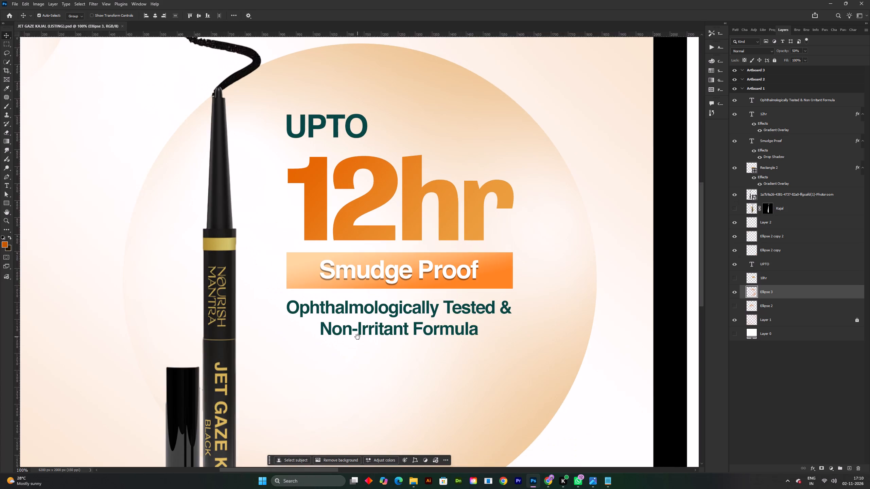
pyautogui.scroll(-2, 358, 337)
pyautogui.keyDown('shift'); pyautogui.scroll(-1, 358, 337); pyautogui.keyUp('shift')
pyautogui.hotkey('ctrl', 's')
pyautogui.keyDown('shift'); pyautogui.scroll(-1, 385, 331); pyautogui.keyUp('shift')
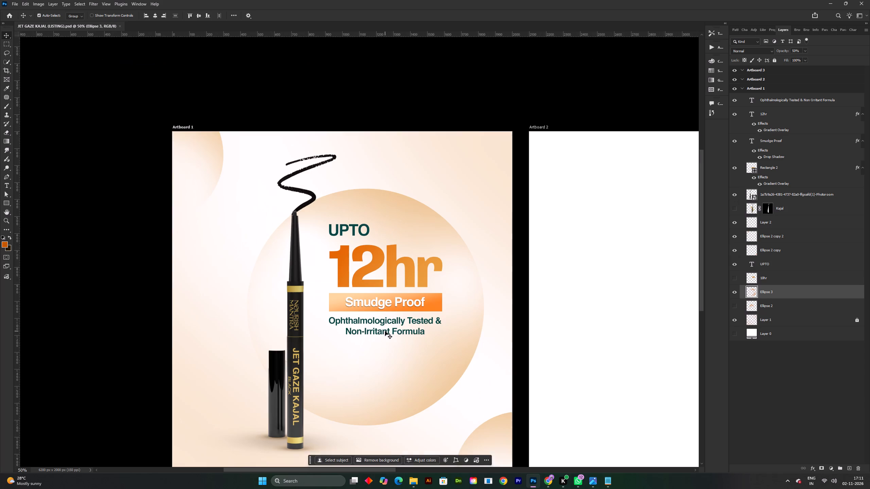
pyautogui.press('space')
pyautogui.press('space')
pyautogui.press('space')
pyautogui.press('space')
pyautogui.press('space')
pyautogui.press('space')
pyautogui.press('space')
pyautogui.press('space')
pyautogui.moveTo(341, 303); pyautogui.dragTo(354, 312)
# Left-align the "Ophthalmologically Tested & Non-Irritant Formula" text, move it back to the orange band's left edge, and deselect it.
pyautogui.click(380, 331)
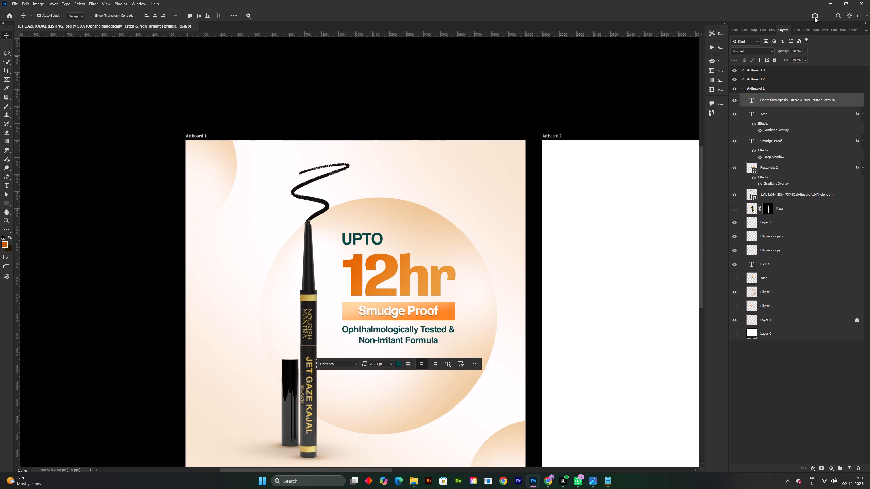
pyautogui.click(772, 31)
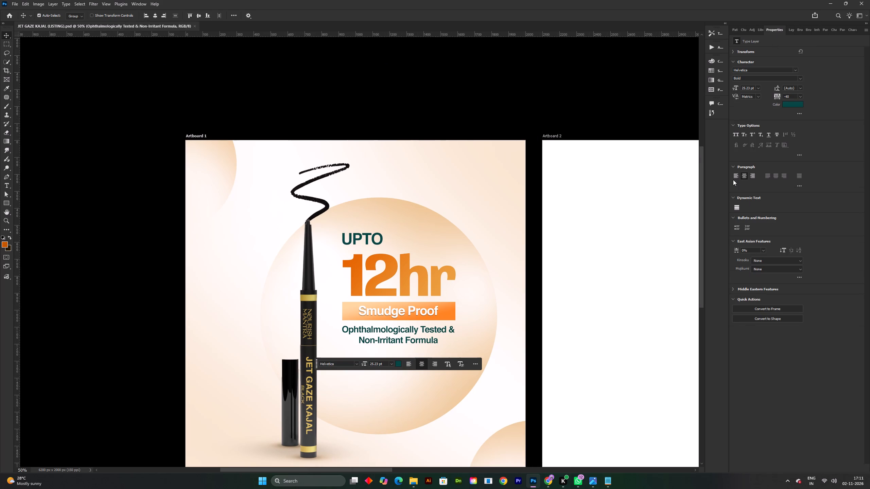
pyautogui.click(733, 180)
pyautogui.click(736, 176)
pyautogui.moveTo(493, 331); pyautogui.dragTo(438, 328)
pyautogui.keyDown('shift'); pyautogui.click(438, 328); pyautogui.keyUp('shift')
pyautogui.click(491, 69)
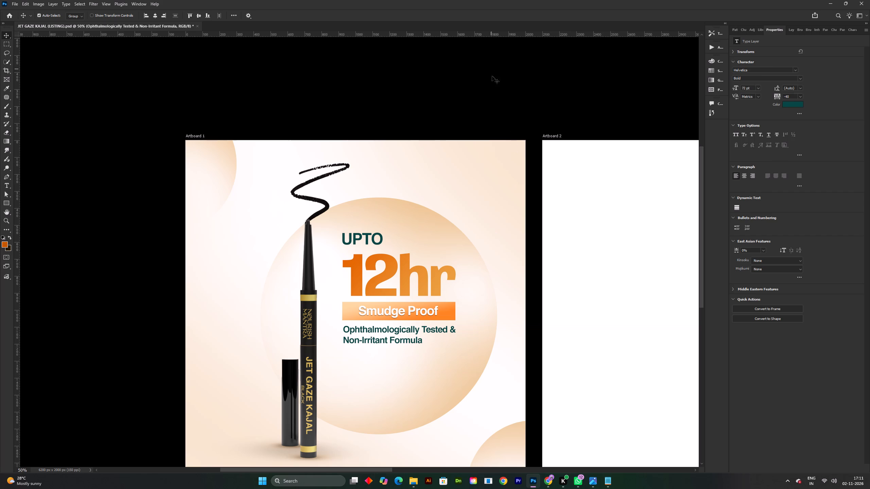
# Save the document with the left-aligned claim text.
pyautogui.hotkey('ctrl', 's')
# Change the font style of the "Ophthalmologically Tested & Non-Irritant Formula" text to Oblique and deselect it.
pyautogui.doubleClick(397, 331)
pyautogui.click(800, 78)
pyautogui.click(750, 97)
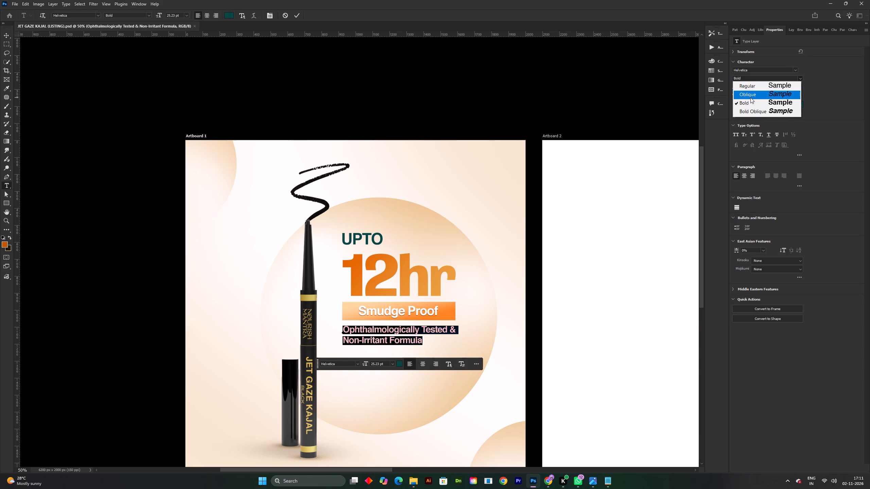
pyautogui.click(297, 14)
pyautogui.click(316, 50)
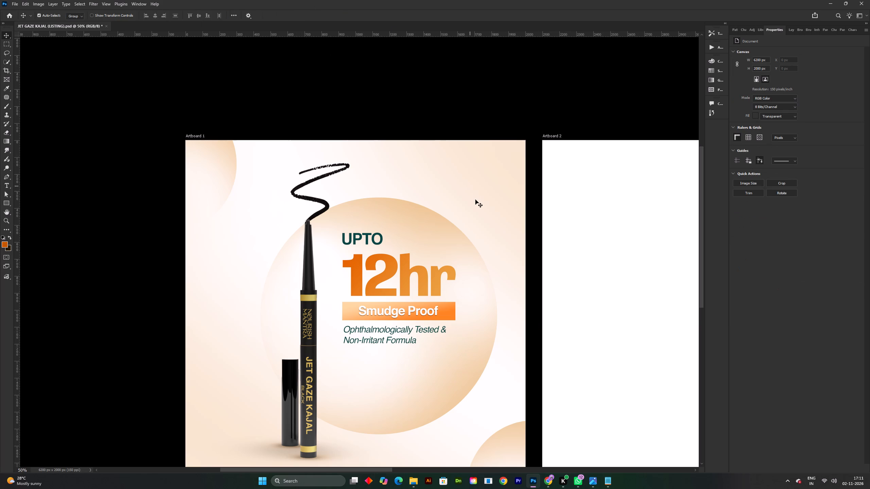
# Save the document and examine Artboard 1 with the oblique claim text, at full view and closer up.
pyautogui.hotkey('ctrl', 's')
pyautogui.keyDown('shift'); pyautogui.scroll(-3, 429, 231); pyautogui.keyUp('shift')
pyautogui.press('space')
pyautogui.moveTo(418, 262); pyautogui.dragTo(419, 238)
pyautogui.keyDown('shift'); pyautogui.scroll(3, 420, 244); pyautogui.keyUp('shift')
pyautogui.press('space')
pyautogui.moveTo(421, 256); pyautogui.dragTo(436, 294)
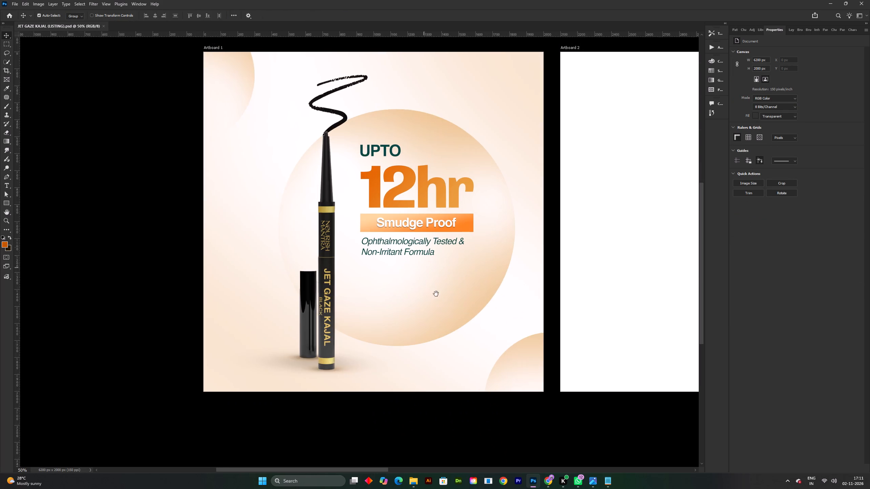
pyautogui.moveTo(436, 294); pyautogui.dragTo(440, 304)
pyautogui.keyDown('shift'); pyautogui.scroll(-1, 439, 304); pyautogui.keyUp('shift')
pyautogui.press('space')
pyautogui.moveTo(436, 307); pyautogui.dragTo(430, 323)
pyautogui.hotkey('ctrl', 's')
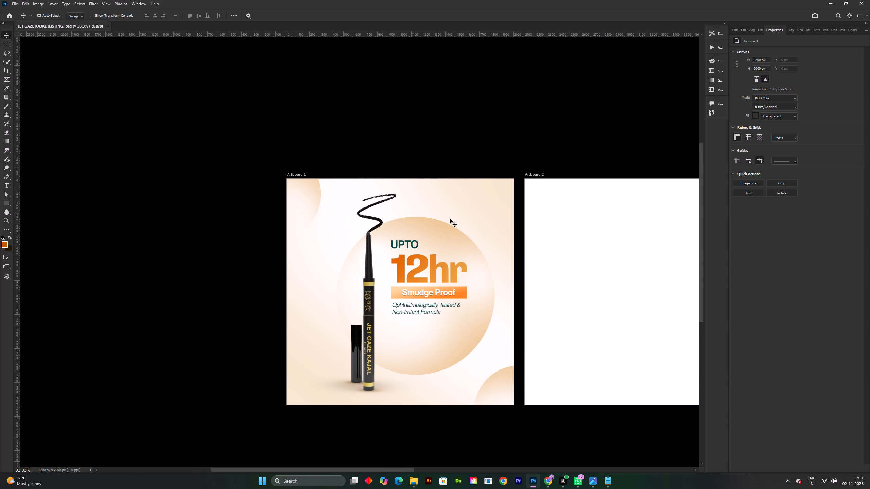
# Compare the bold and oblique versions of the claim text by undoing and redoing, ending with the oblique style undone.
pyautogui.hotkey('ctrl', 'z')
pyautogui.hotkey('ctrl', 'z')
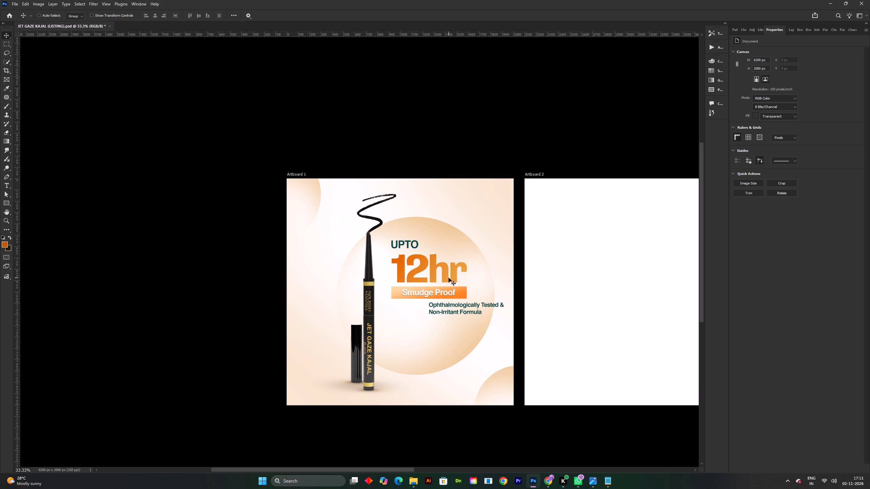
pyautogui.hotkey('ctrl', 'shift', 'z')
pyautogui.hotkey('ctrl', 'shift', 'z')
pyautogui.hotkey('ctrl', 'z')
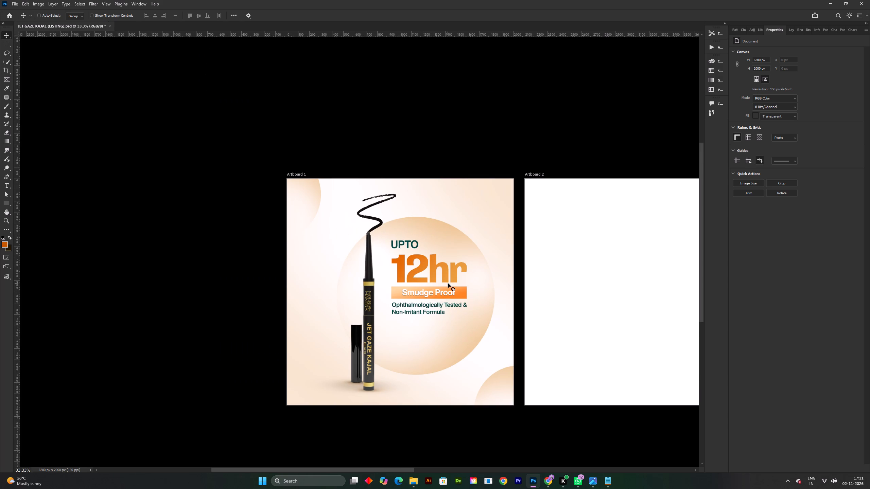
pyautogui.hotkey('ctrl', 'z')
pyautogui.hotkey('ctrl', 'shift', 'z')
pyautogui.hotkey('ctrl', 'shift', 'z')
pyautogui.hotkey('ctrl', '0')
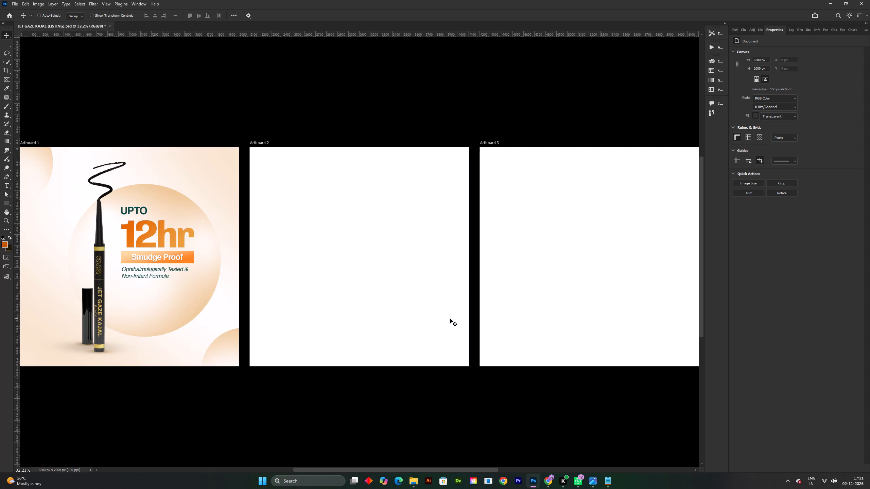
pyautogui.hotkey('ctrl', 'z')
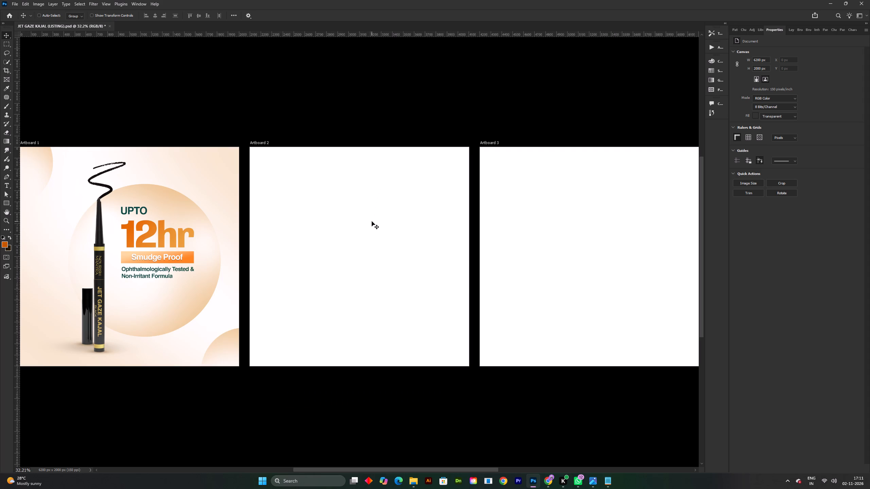
# Save the document with the claim text back in its bold, non-oblique style.
pyautogui.hotkey('ctrl', 's')
pyautogui.press('v')
# Examine the Artboard 1 layout beside the blank artboards, then closer up, checking the kajal pencil and claim text.
pyautogui.press('space')
pyautogui.press('space')
pyautogui.press('space')
pyautogui.moveTo(276, 271); pyautogui.dragTo(328, 278)
pyautogui.moveTo(328, 278); pyautogui.dragTo(336, 279)
pyautogui.press('space')
pyautogui.press('space')
pyautogui.press('space')
pyautogui.press('space')
pyautogui.press('space')
pyautogui.press('space')
pyautogui.moveTo(379, 280); pyautogui.dragTo(366, 283)
pyautogui.press('space')
pyautogui.moveTo(293, 294); pyautogui.dragTo(294, 294)
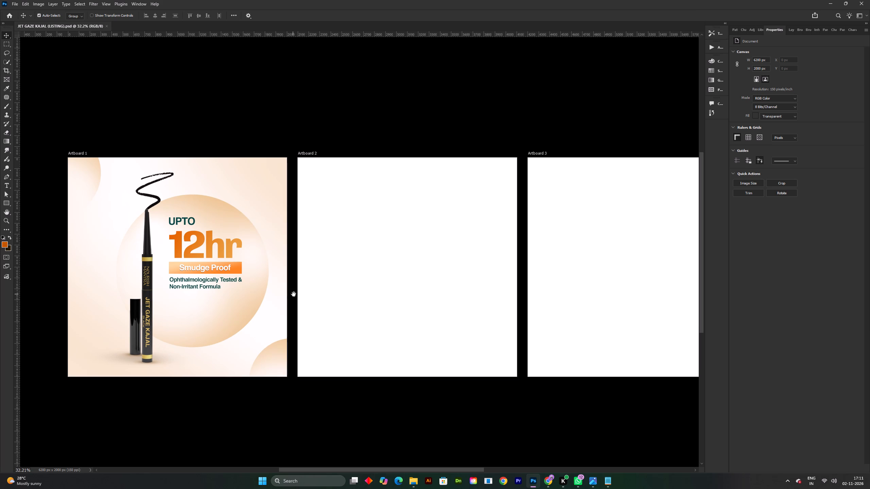
pyautogui.moveTo(294, 294); pyautogui.dragTo(331, 288)
pyautogui.click(342, 286)
pyautogui.keyDown('shift'); pyautogui.scroll(2, 269, 283); pyautogui.keyUp('shift')
pyautogui.press('space')
pyautogui.press('space')
pyautogui.press('space')
pyautogui.moveTo(231, 292); pyautogui.dragTo(237, 293)
pyautogui.moveTo(243, 295); pyautogui.dragTo(252, 297)
# Save the document again after reviewing Artboard 1.
pyautogui.hotkey('ctrl', 's')
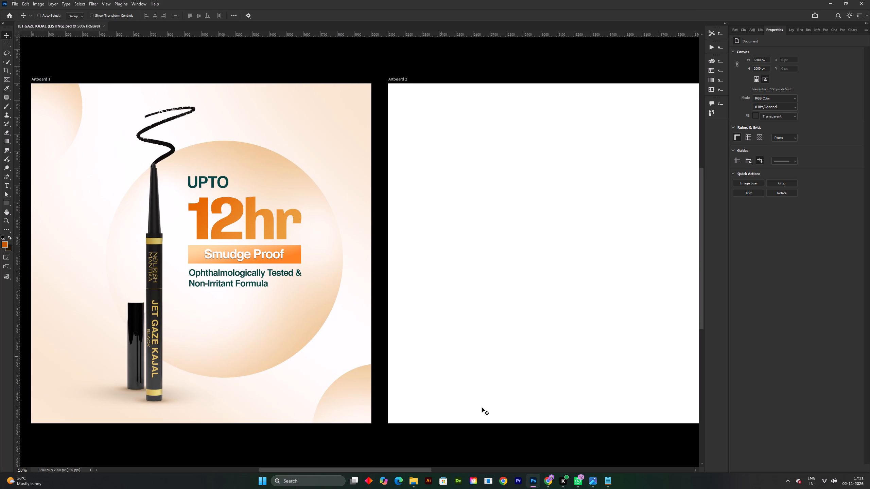
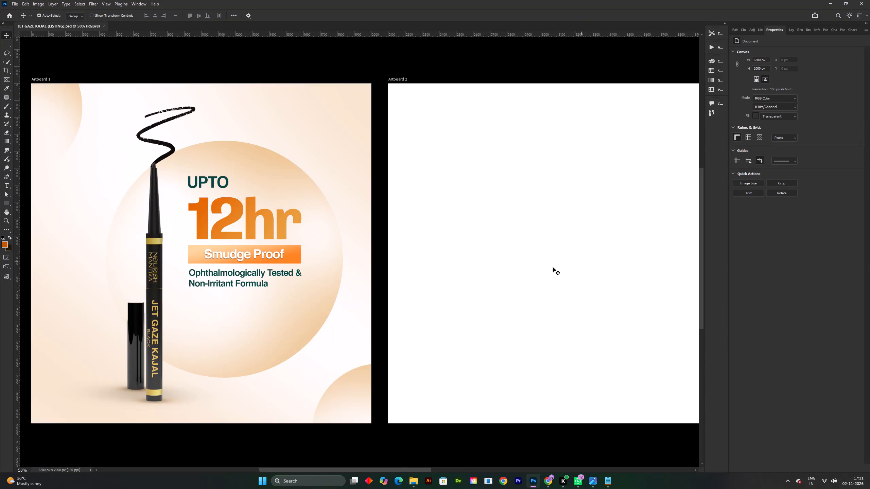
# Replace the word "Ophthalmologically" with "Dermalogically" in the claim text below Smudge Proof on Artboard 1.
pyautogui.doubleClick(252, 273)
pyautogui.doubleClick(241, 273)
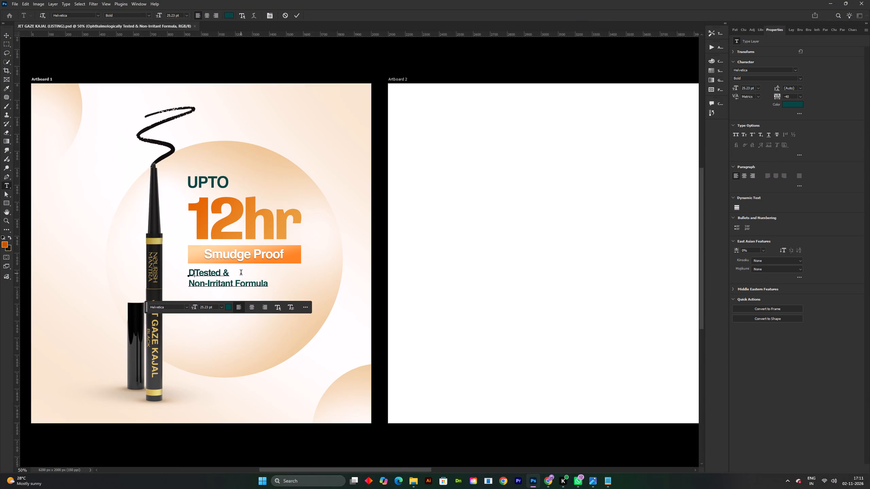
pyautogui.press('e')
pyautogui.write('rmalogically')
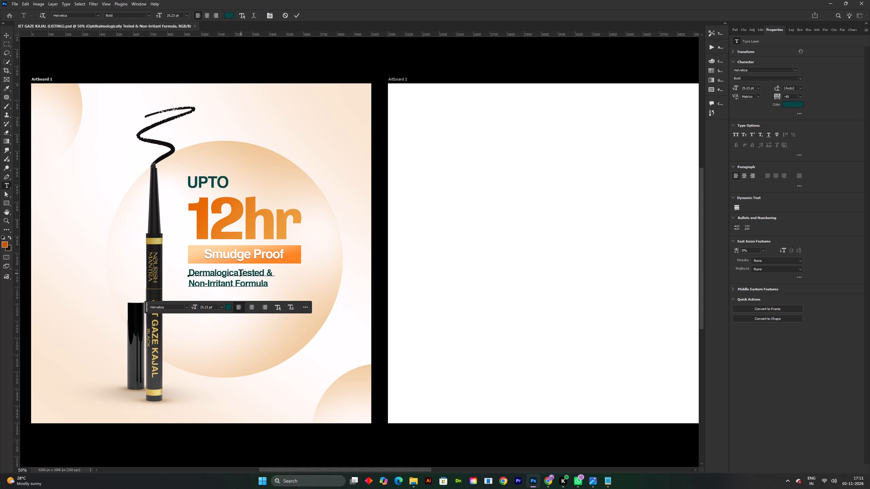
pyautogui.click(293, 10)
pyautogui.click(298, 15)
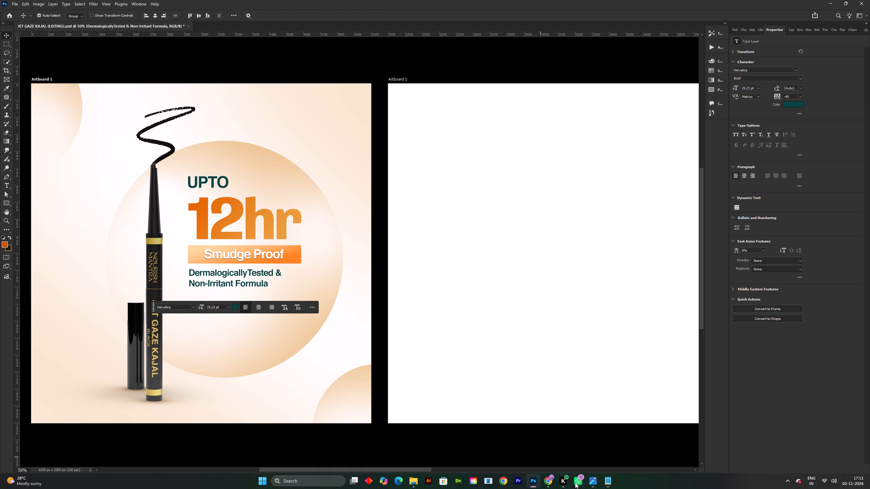
# Switch to Chrome and search Google for "dermatologically tested" in place of the argan oil query.
pyautogui.click(554, 479)
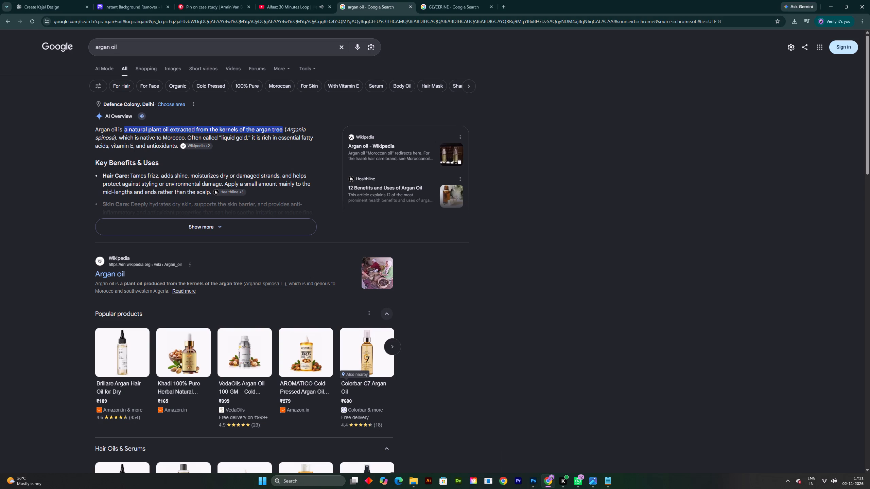
pyautogui.click(311, 48)
pyautogui.press('BackSpace')
pyautogui.press('BackSpace')
pyautogui.press('BackSpace')
pyautogui.press('BackSpace')
pyautogui.press('BackSpace')
pyautogui.press('BackSpace')
pyautogui.press('BackSpace')
pyautogui.press('BackSpace')
pyautogui.press('BackSpace')
pyautogui.press('BackSpace')
pyautogui.press('BackSpace')
pyautogui.press('BackSpace')
pyautogui.press('BackSpace')
pyautogui.press('BackSpace')
pyautogui.press('BackSpace')
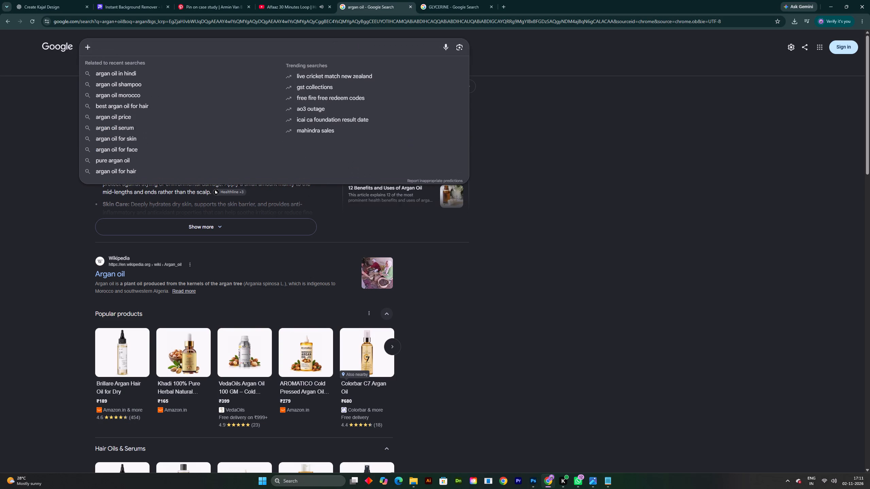
pyautogui.write('derma')
pyautogui.write('tologi')
pyautogui.write('callt teste')
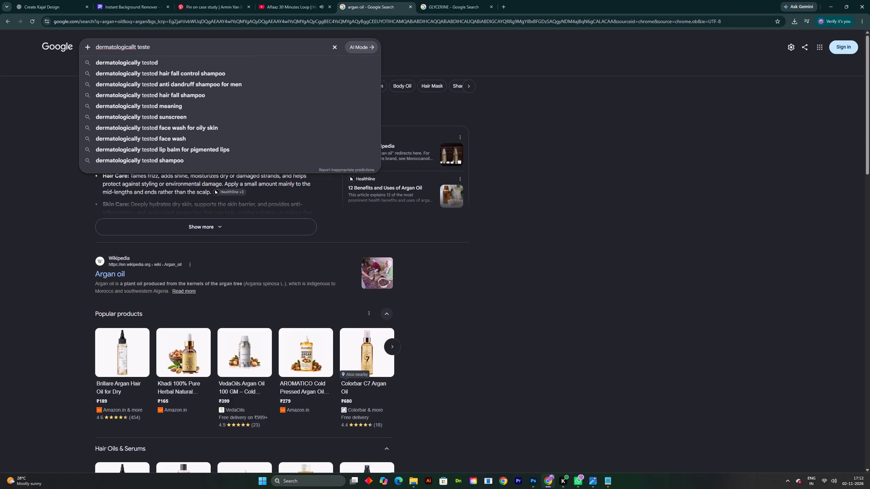
pyautogui.press('Down')
pyautogui.press('Return')
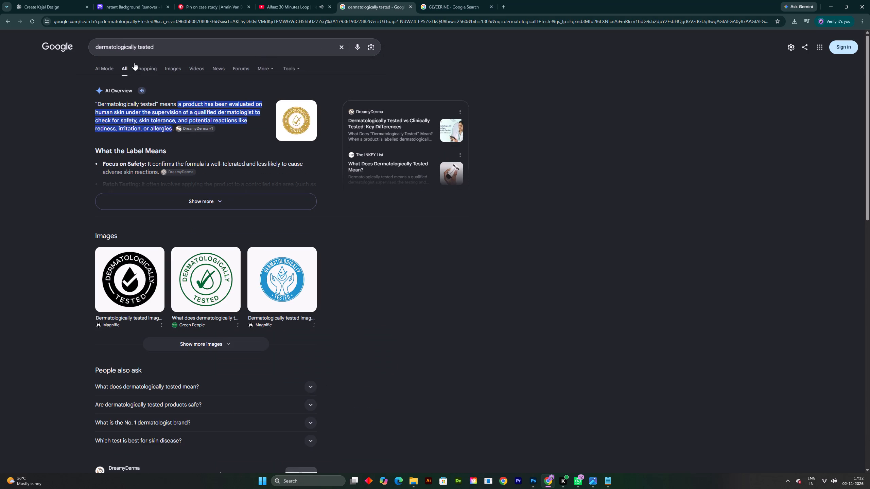
# Copy the phrase "Dermatologically tested" from the opening line of the AI Overview.
pyautogui.click(97, 104)
pyautogui.moveTo(97, 104); pyautogui.dragTo(132, 104)
pyautogui.moveTo(132, 104); pyautogui.dragTo(139, 104)
pyautogui.click(151, 104)
pyautogui.click(156, 102)
pyautogui.moveTo(154, 102); pyautogui.dragTo(101, 101)
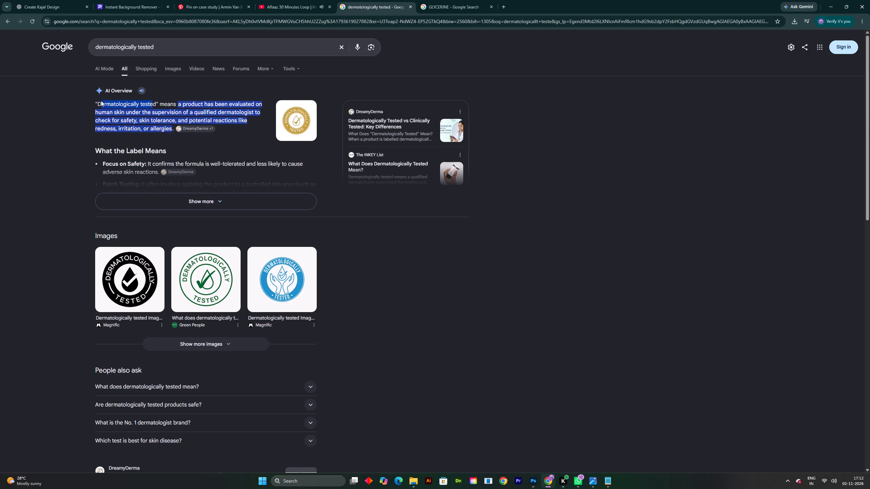
pyautogui.moveTo(101, 101); pyautogui.dragTo(99, 99)
pyautogui.click(153, 103)
pyautogui.click(160, 103)
pyautogui.moveTo(160, 103); pyautogui.dragTo(126, 103)
pyautogui.click(145, 101)
pyautogui.tripleClick(129, 103)
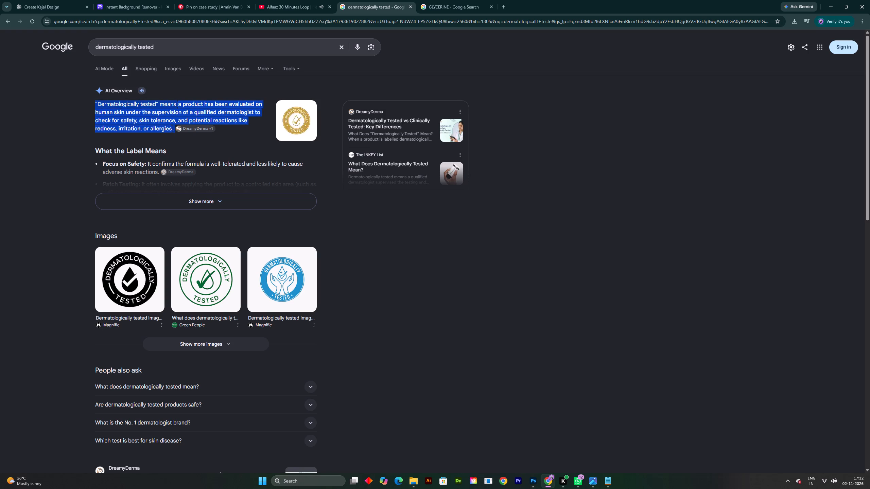
pyautogui.doubleClick(138, 105)
pyautogui.moveTo(97, 102); pyautogui.dragTo(136, 103)
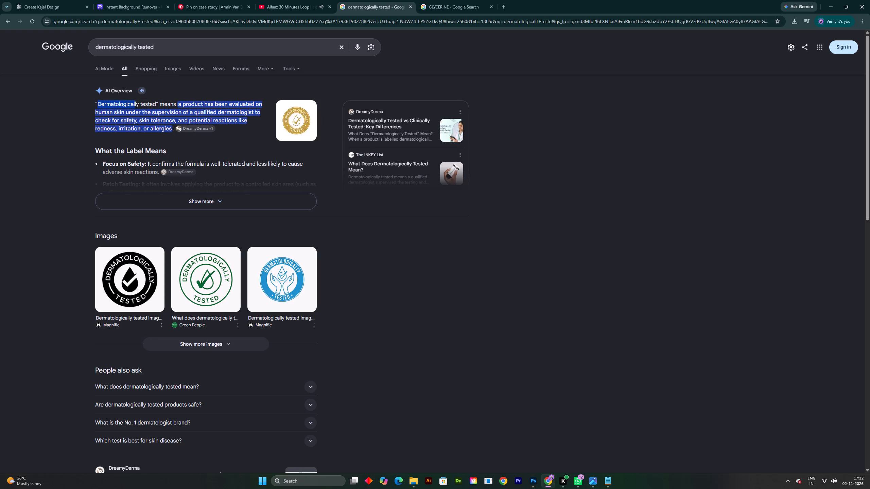
pyautogui.moveTo(136, 103); pyautogui.dragTo(155, 104)
pyautogui.hotkey('ctrl', 'c')
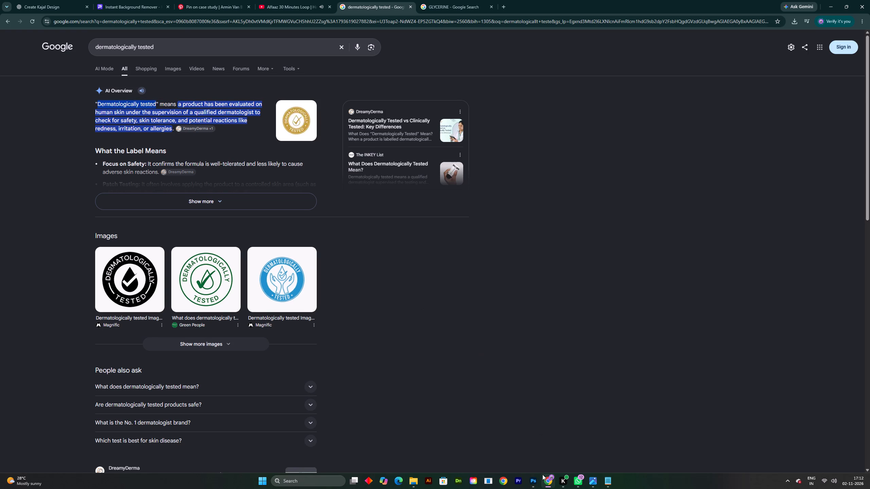
# In Photoshop, replace the claim's first line with the copied phrase, correcting spacing and capitalisation so it reads "Dermatologically Tested &".
pyautogui.click(538, 488)
pyautogui.doubleClick(228, 273)
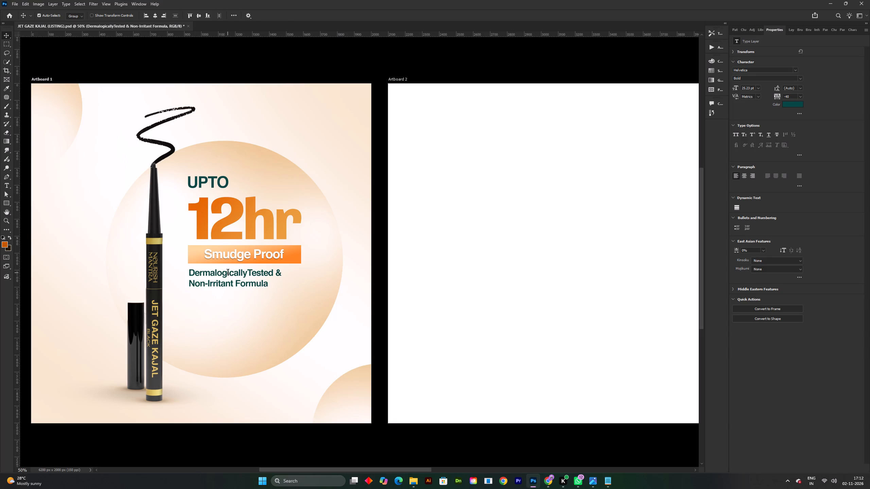
pyautogui.doubleClick(229, 274)
pyautogui.hotkey('ctrl', 'v')
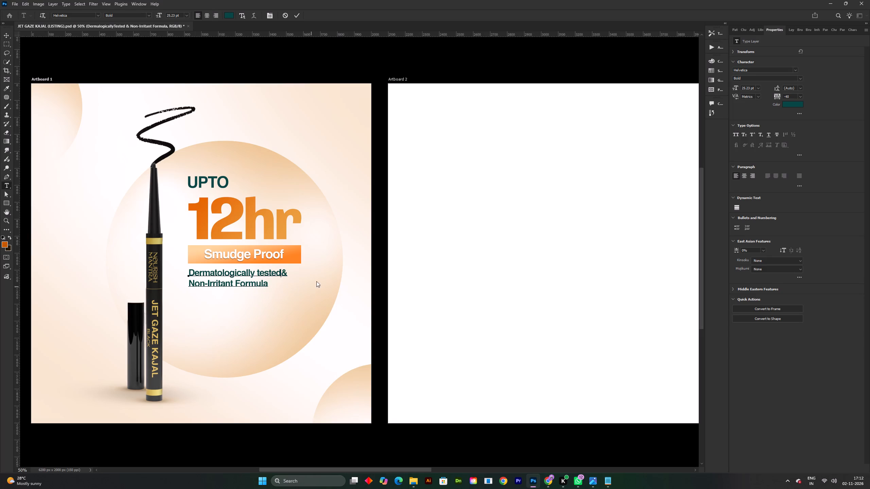
pyautogui.press('space')
pyautogui.click(260, 271)
pyautogui.press('t')
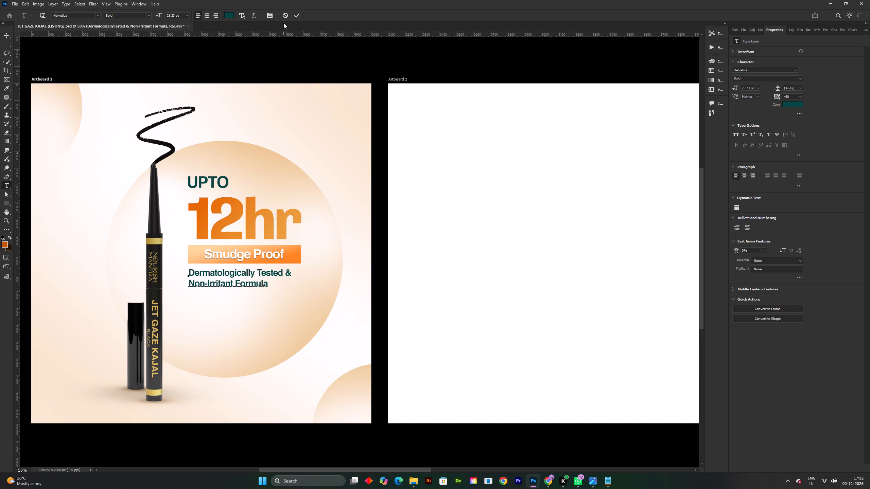
pyautogui.click(297, 16)
# Save the document with the revised claim text.
pyautogui.hotkey('ctrl', 's')
# Examine the Artboard 1 layout with the revised claim text beside the neighbouring blank artboards.
pyautogui.hotkey('ctrl', '0')
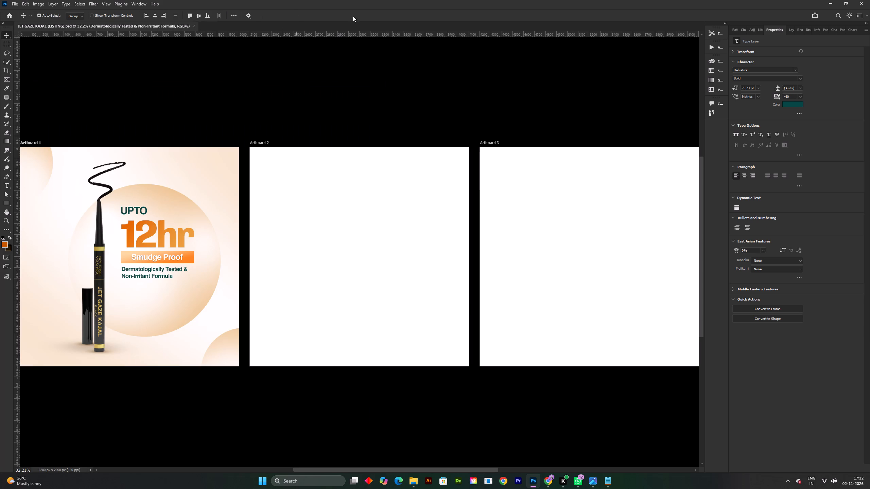
pyautogui.click(306, 94)
pyautogui.press('space')
pyautogui.press('space')
pyautogui.moveTo(262, 175); pyautogui.dragTo(280, 190)
pyautogui.keyDown('shift'); pyautogui.scroll(1, 226, 278); pyautogui.keyUp('shift')
pyautogui.press('space')
pyautogui.moveTo(260, 307); pyautogui.dragTo(276, 303)
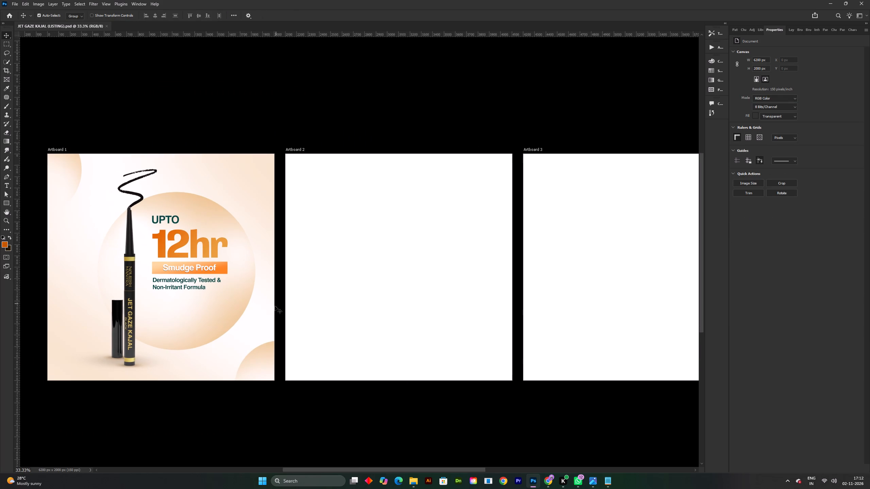
pyautogui.scroll(-1, 278, 308)
pyautogui.press('space')
pyautogui.moveTo(275, 291); pyautogui.dragTo(382, 245)
# Save the document again after checking the revised layout.
pyautogui.hotkey('ctrl', 's')
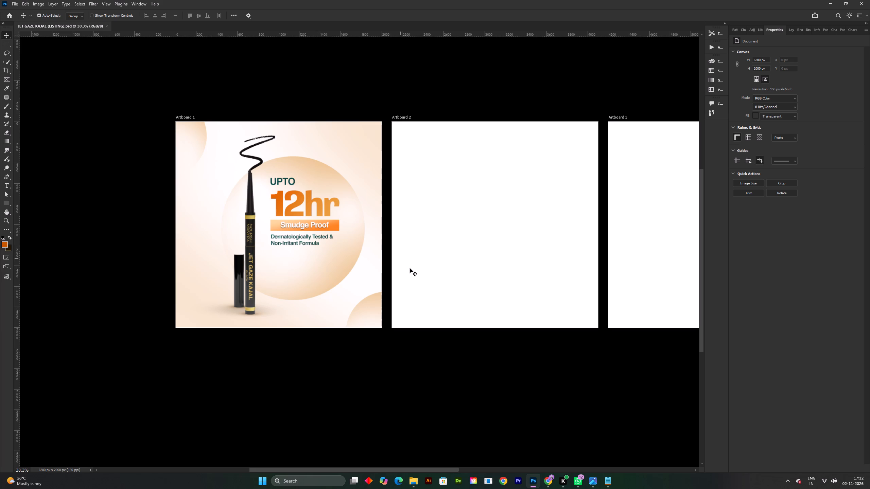
# Look across the artboards, comparing the finished Artboard 1 with the blank ones beside it.
pyautogui.press('space')
pyautogui.press('space')
pyautogui.press('space')
pyautogui.press('space')
pyautogui.press('space')
pyautogui.press('space')
pyautogui.press('space')
pyautogui.press('space')
pyautogui.press('space')
pyautogui.press('space')
pyautogui.press('space')
pyautogui.press('space')
pyautogui.press('space')
pyautogui.press('space')
pyautogui.moveTo(538, 271); pyautogui.dragTo(360, 271)
pyautogui.moveTo(386, 289); pyautogui.dragTo(420, 301)
# Save the document once more after looking across the artboards.
pyautogui.hotkey('ctrl', 's')
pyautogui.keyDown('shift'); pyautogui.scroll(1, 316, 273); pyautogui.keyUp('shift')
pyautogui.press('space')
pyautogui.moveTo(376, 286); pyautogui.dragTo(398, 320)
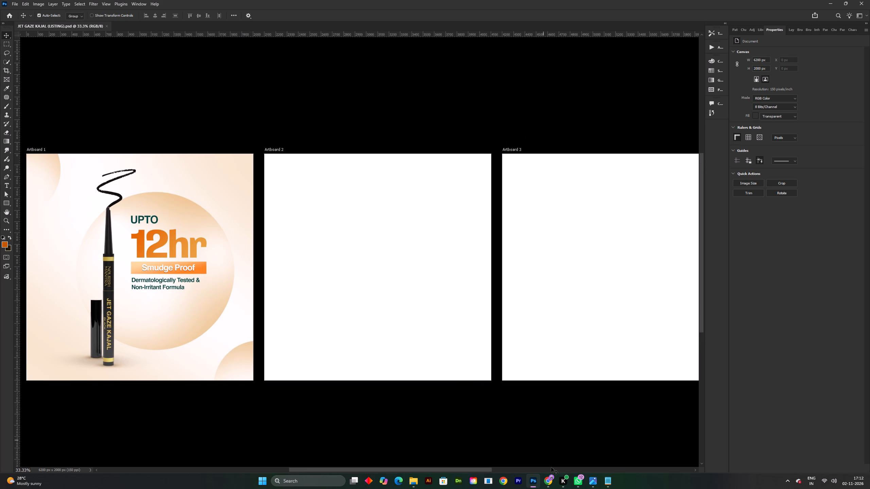
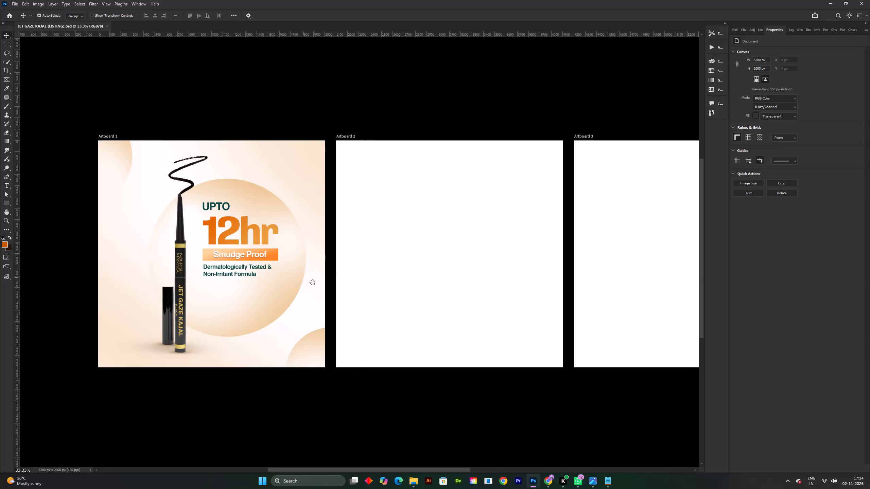
# Check the Artboard 1 claim layout up close and save the document.
pyautogui.moveTo(313, 283); pyautogui.dragTo(326, 292)
pyautogui.hotkey('ctrl', 's')
pyautogui.keyDown('shift'); pyautogui.scroll(1, 304, 211); pyautogui.keyUp('shift')
pyautogui.press('space')
pyautogui.moveTo(345, 267); pyautogui.dragTo(343, 285)
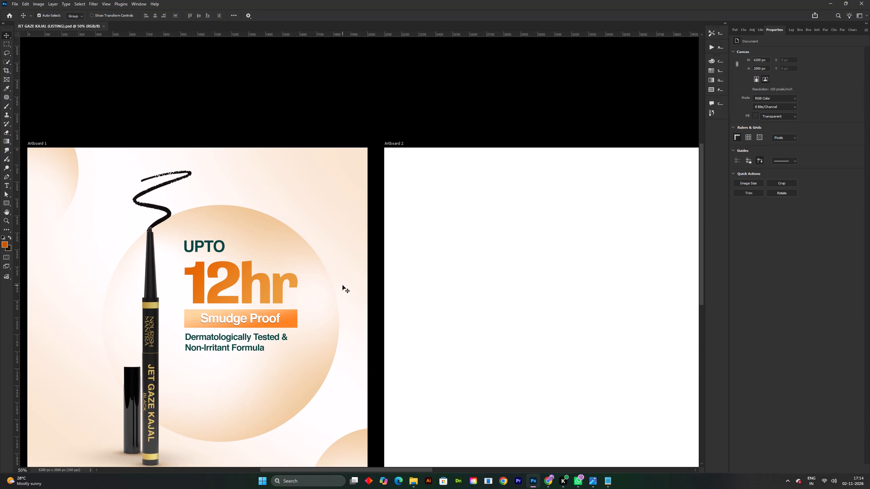
pyautogui.keyDown('shift'); pyautogui.scroll(-1, 343, 285); pyautogui.keyUp('shift')
pyautogui.press('space')
pyautogui.moveTo(341, 299); pyautogui.dragTo(317, 309)
pyautogui.hotkey('ctrl', 's')
# Select the blank Artboard 2 beside the finished kajal design.
pyautogui.doubleClick(439, 271)
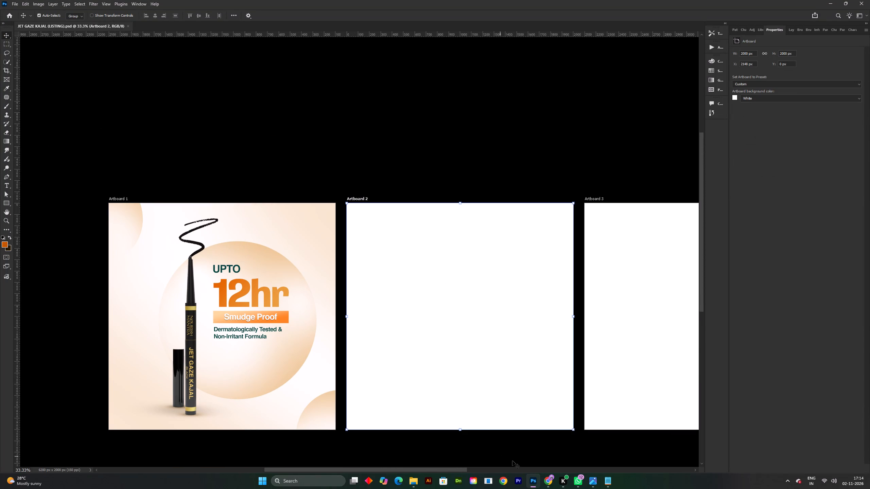
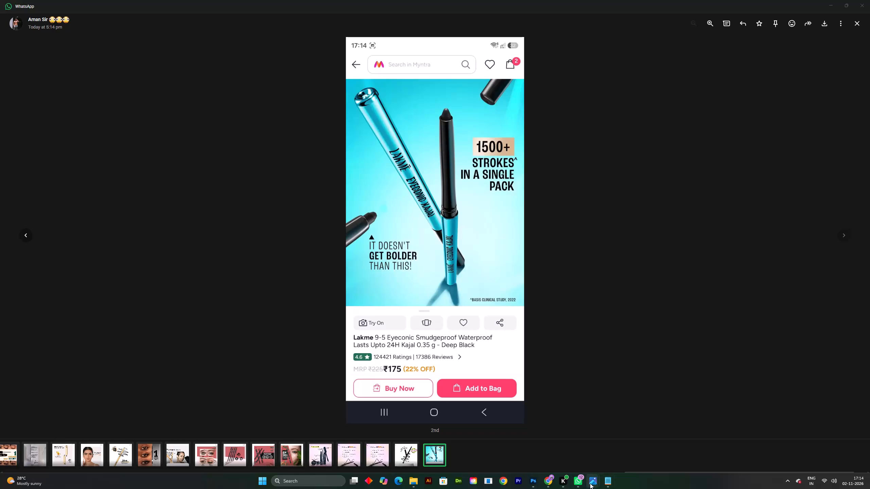
# Close the old snip and take a new screen snip of the Lakme "1500+ strokes in a single pack" reference image.
pyautogui.click(590, 483)
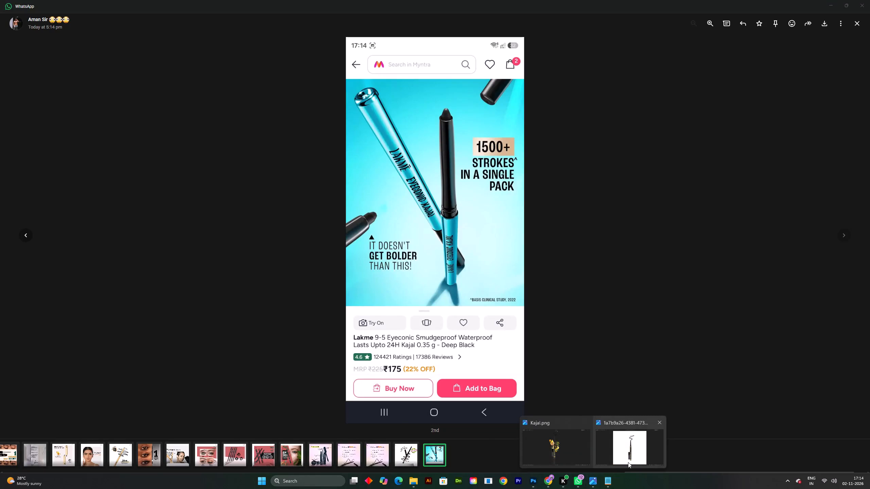
pyautogui.click(615, 482)
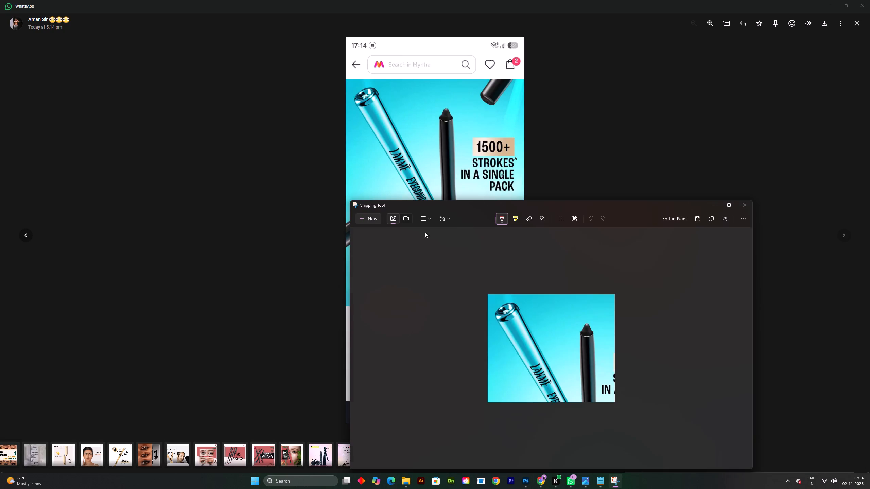
pyautogui.click(743, 209)
pyautogui.press('shift+super+s')
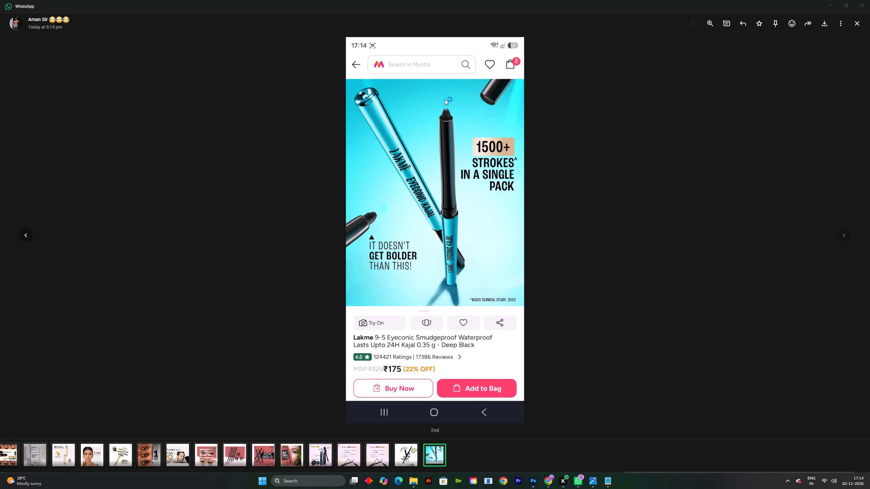
# Capture the full turquoise Lakme kajal banner in the screen snip, leaving out the shopping app's search bar and product details.
pyautogui.moveTo(346, 78); pyautogui.dragTo(361, 88)
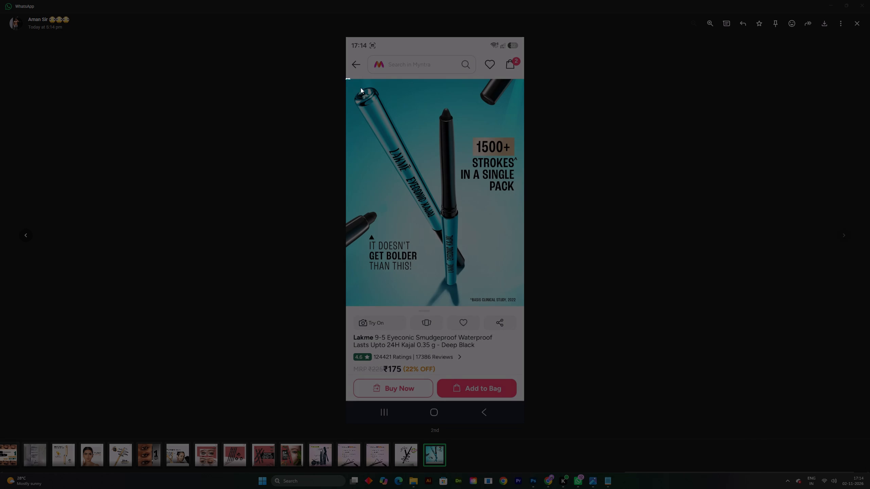
pyautogui.moveTo(361, 88); pyautogui.dragTo(526, 307)
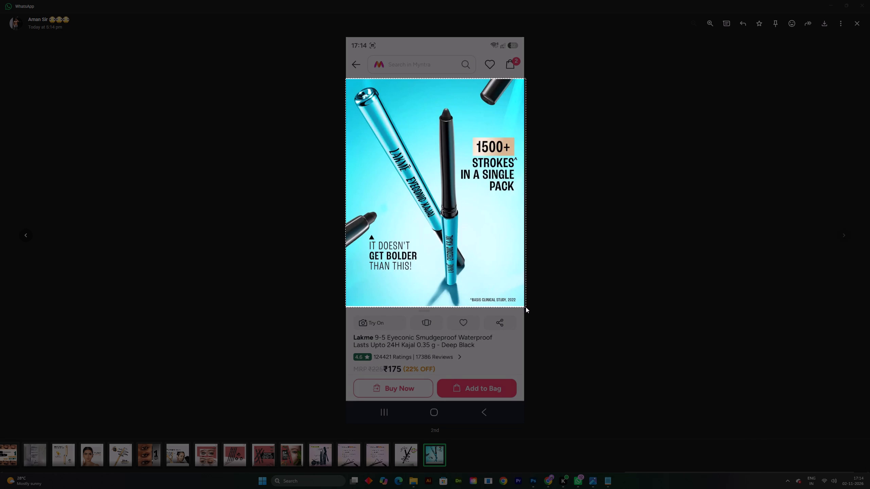
pyautogui.moveTo(526, 307); pyautogui.dragTo(523, 302)
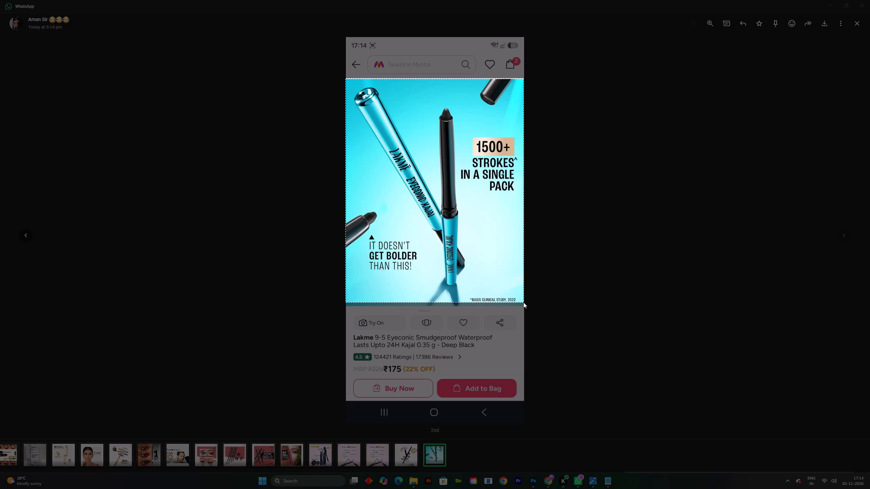
pyautogui.moveTo(523, 302); pyautogui.dragTo(523, 309)
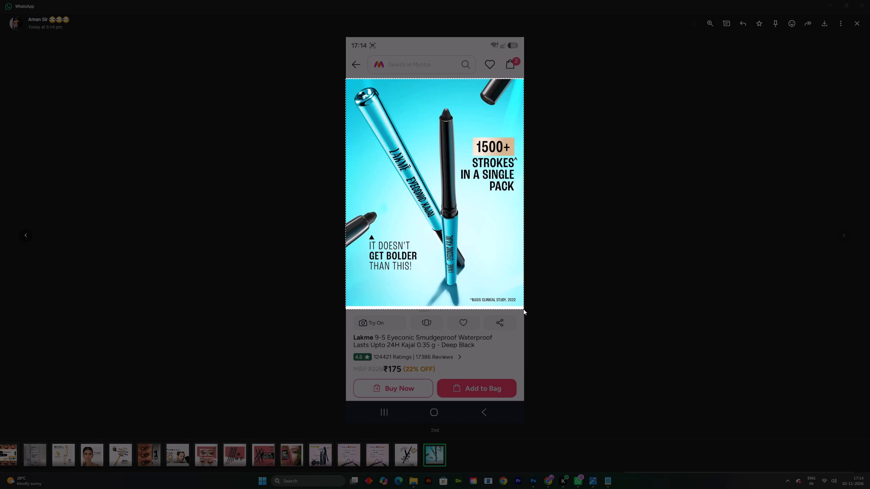
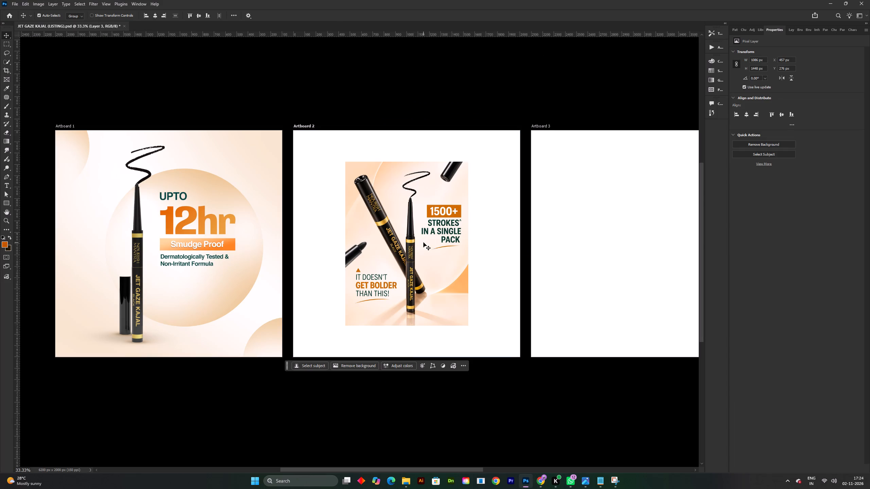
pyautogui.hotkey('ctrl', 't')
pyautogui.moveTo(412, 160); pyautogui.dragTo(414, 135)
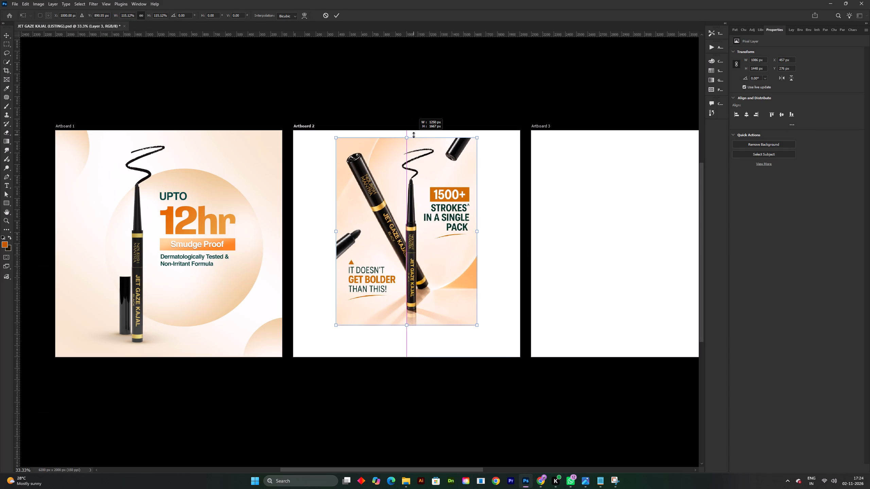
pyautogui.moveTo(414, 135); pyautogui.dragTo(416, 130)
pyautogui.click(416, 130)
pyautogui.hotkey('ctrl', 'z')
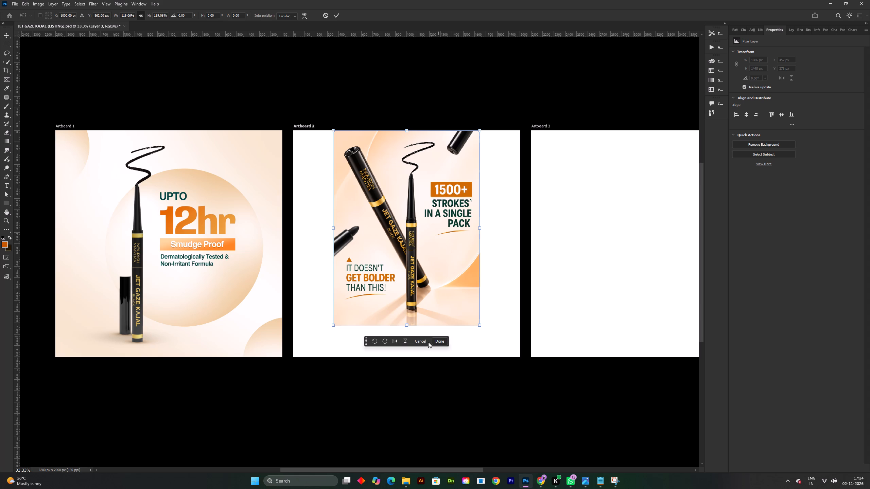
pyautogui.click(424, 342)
# Convert the pasted kajal design layer on Artboard 2 to a smart object.
pyautogui.press('F6')
pyautogui.press('F7')
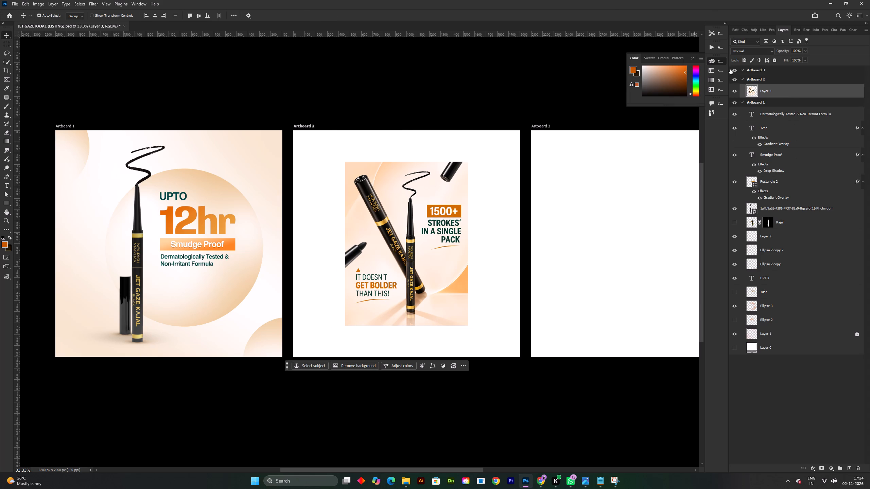
pyautogui.rightClick(787, 91)
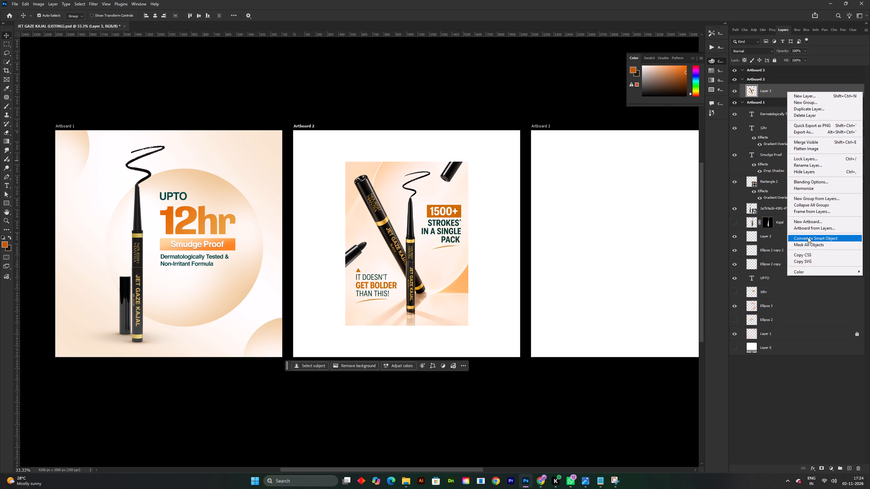
pyautogui.click(808, 237)
# Scale the kajal design to about 138% with Free Transform so it spans Artboard 2's full height.
pyautogui.hotkey('ctrl', 't')
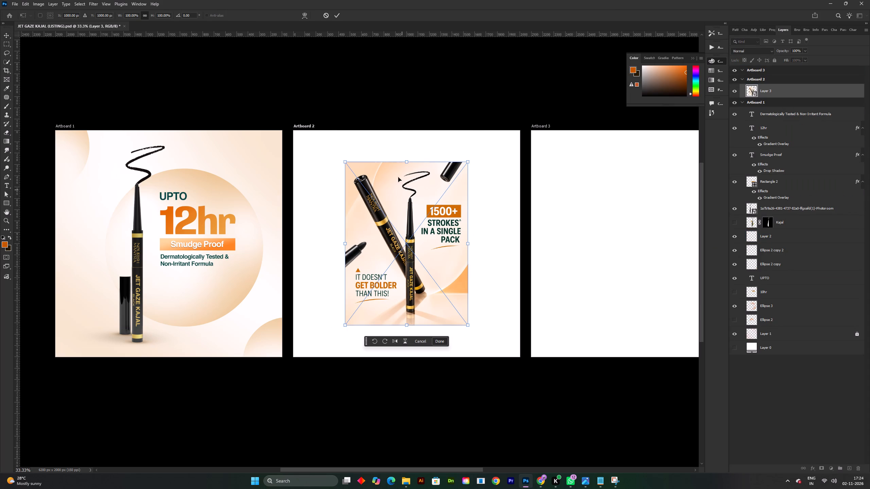
pyautogui.moveTo(402, 160); pyautogui.dragTo(403, 128)
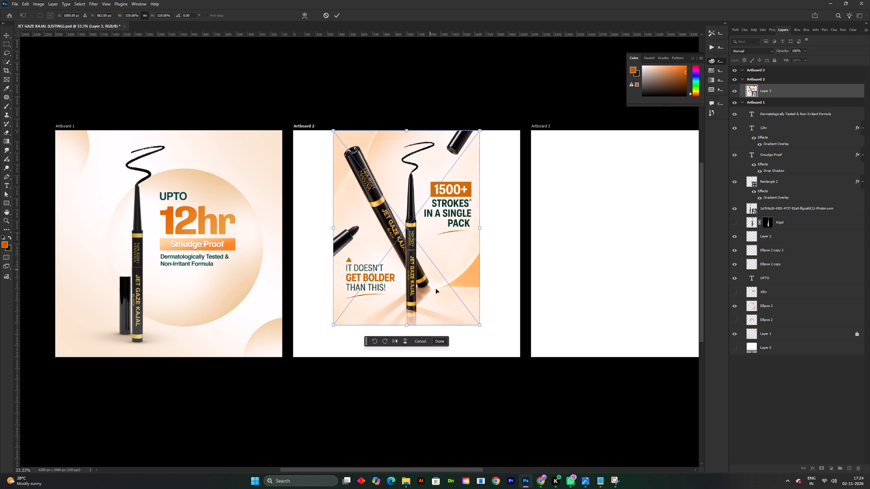
pyautogui.click(410, 323)
pyautogui.moveTo(410, 337); pyautogui.dragTo(412, 350)
pyautogui.moveTo(405, 331); pyautogui.dragTo(405, 344)
pyautogui.moveTo(407, 348); pyautogui.dragTo(407, 356)
pyautogui.click(408, 357)
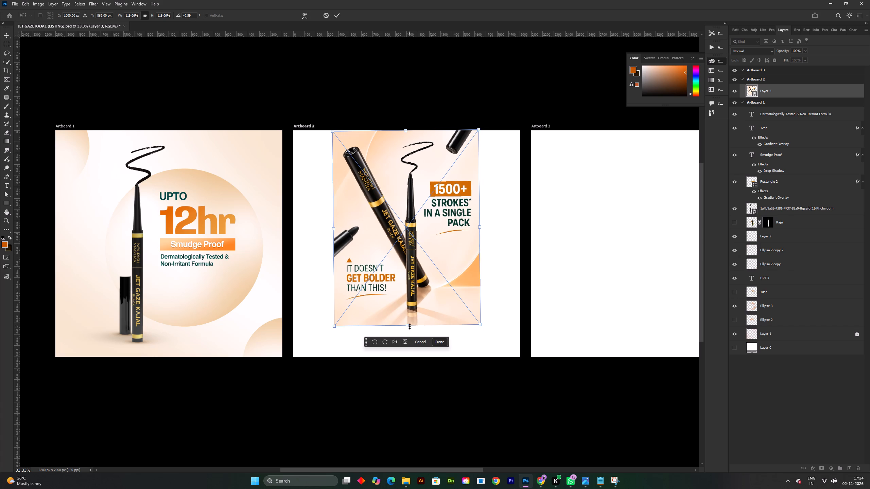
pyautogui.moveTo(410, 326); pyautogui.dragTo(417, 359)
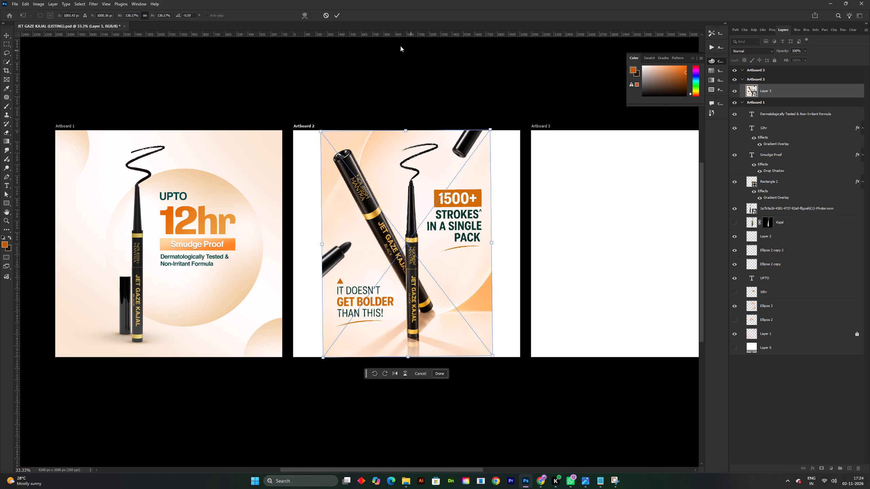
pyautogui.click(340, 18)
# Rasterize the scaled kajal design layer on Artboard 2.
pyautogui.click(481, 161)
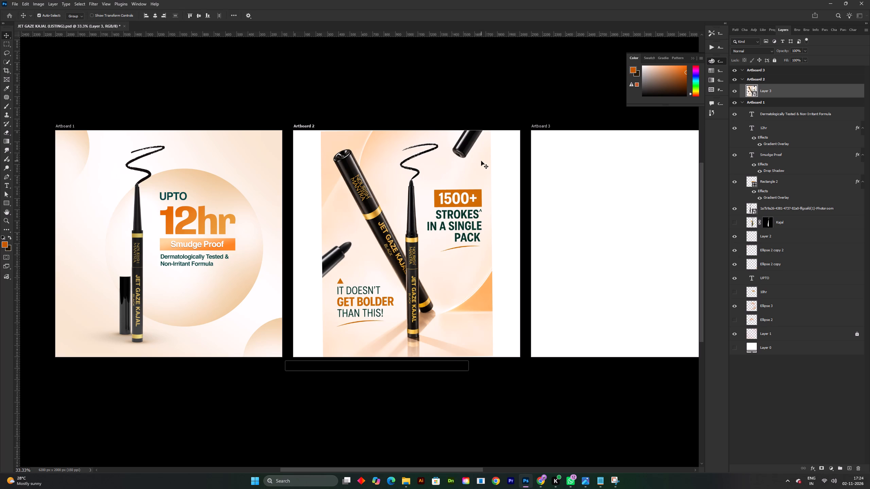
pyautogui.rightClick(481, 161)
pyautogui.rightClick(773, 86)
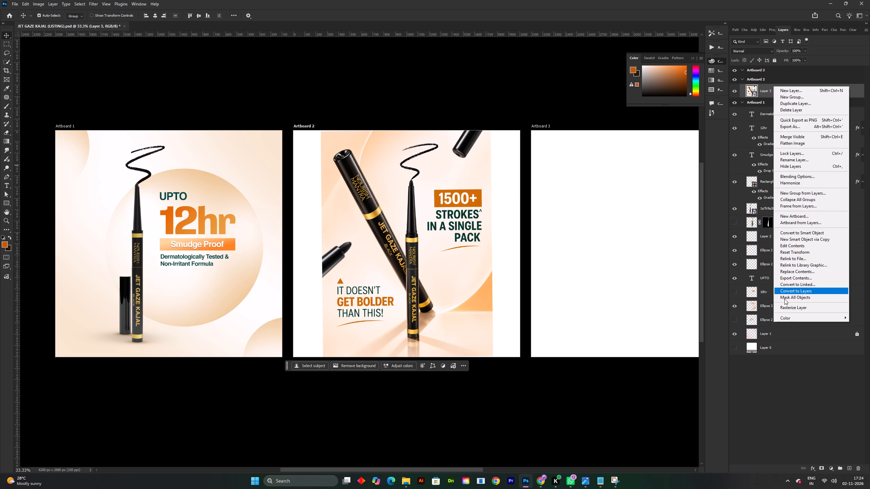
pyautogui.click(785, 306)
# Select the blank strip along Artboard 2's right edge, slightly overlapping the design, and fill it to extend the peach background.
pyautogui.click(4, 41)
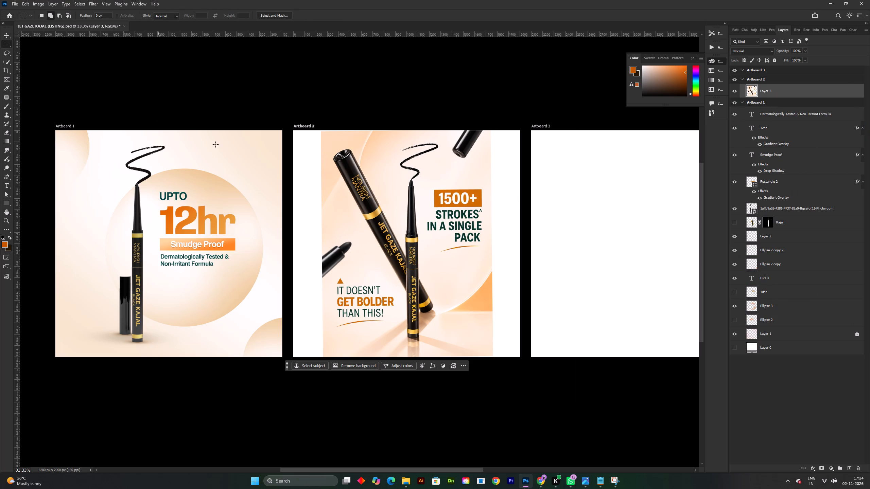
pyautogui.moveTo(488, 126); pyautogui.dragTo(553, 361)
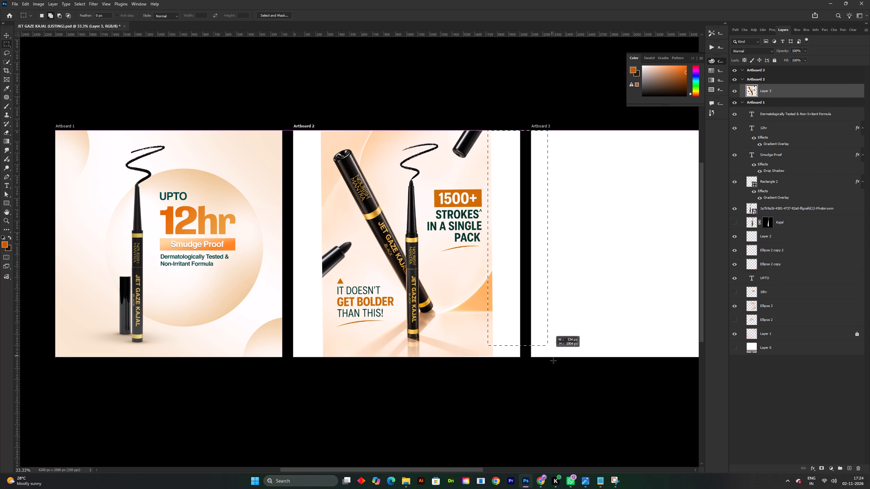
pyautogui.moveTo(553, 361); pyautogui.dragTo(555, 366)
pyautogui.rightClick(495, 325)
pyautogui.click(508, 250)
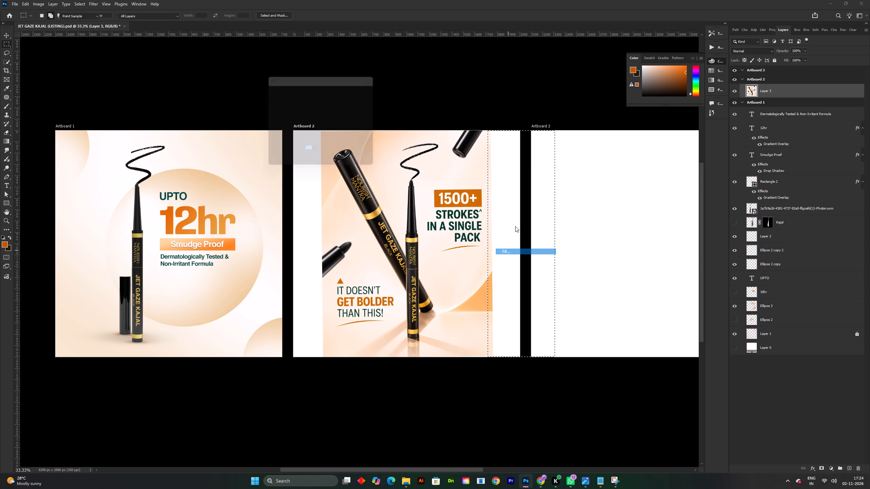
pyautogui.click(359, 91)
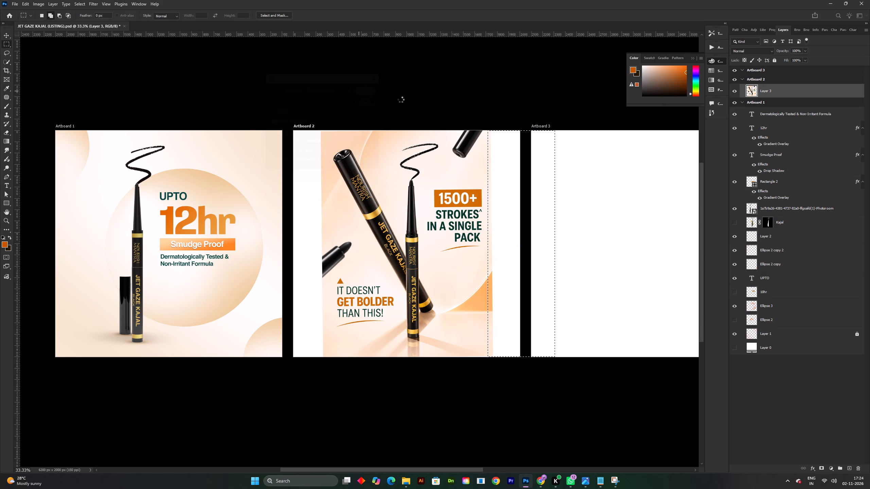
# Save the listing document and clear the strip selection.
pyautogui.hotkey('ctrl', 's')
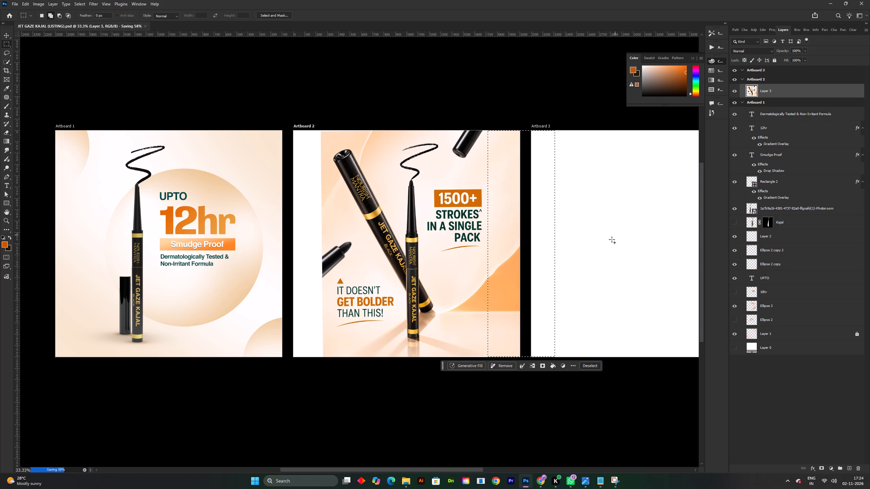
pyautogui.hotkey('ctrl', 'd')
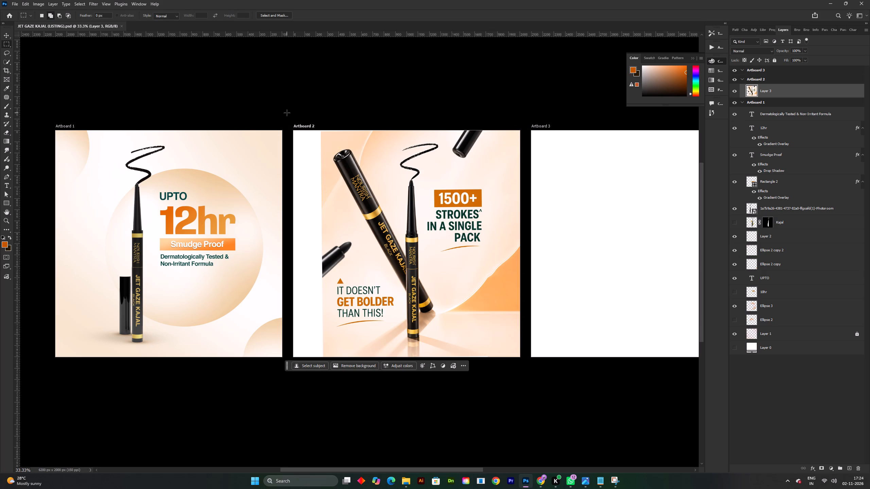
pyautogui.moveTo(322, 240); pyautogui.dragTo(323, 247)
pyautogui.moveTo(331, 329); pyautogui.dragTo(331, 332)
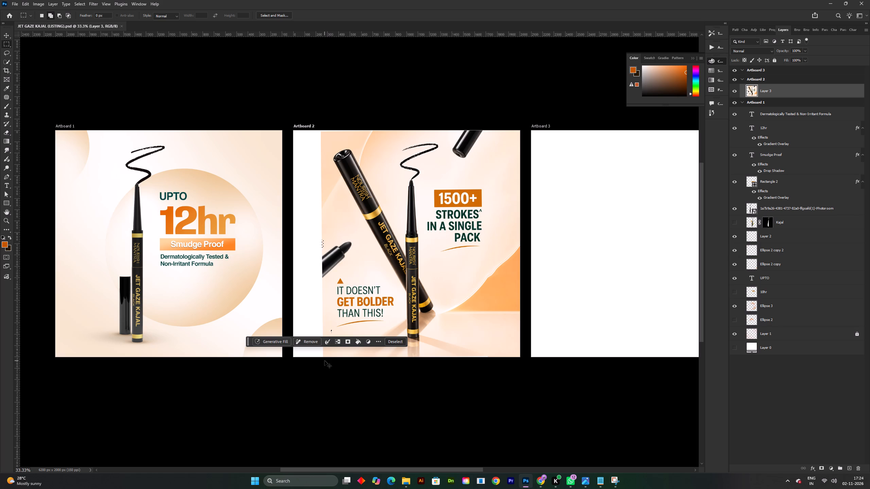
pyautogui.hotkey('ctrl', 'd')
# Select the blank strip along Artboard 2's left edge, slightly overlapping the design, and fill it to extend the background and the cropped pencil.
pyautogui.moveTo(290, 103); pyautogui.dragTo(323, 202)
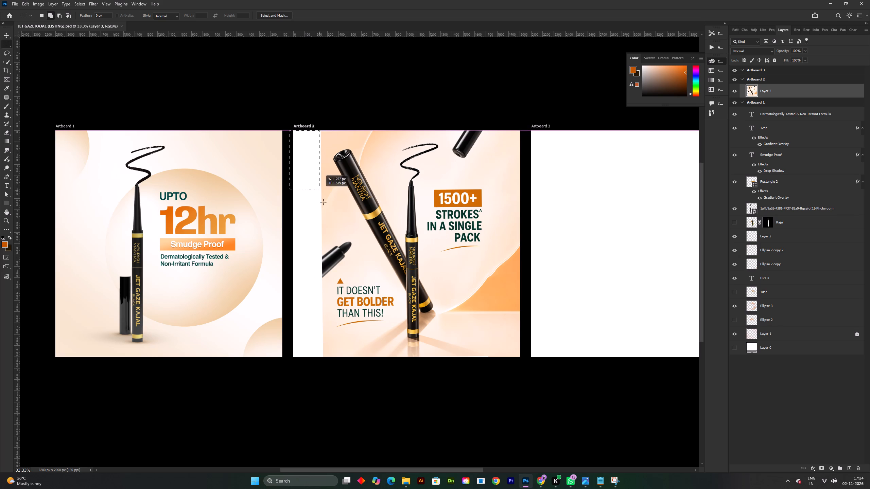
pyautogui.moveTo(323, 202); pyautogui.dragTo(324, 360)
pyautogui.rightClick(333, 230)
pyautogui.click(350, 307)
pyautogui.click(350, 309)
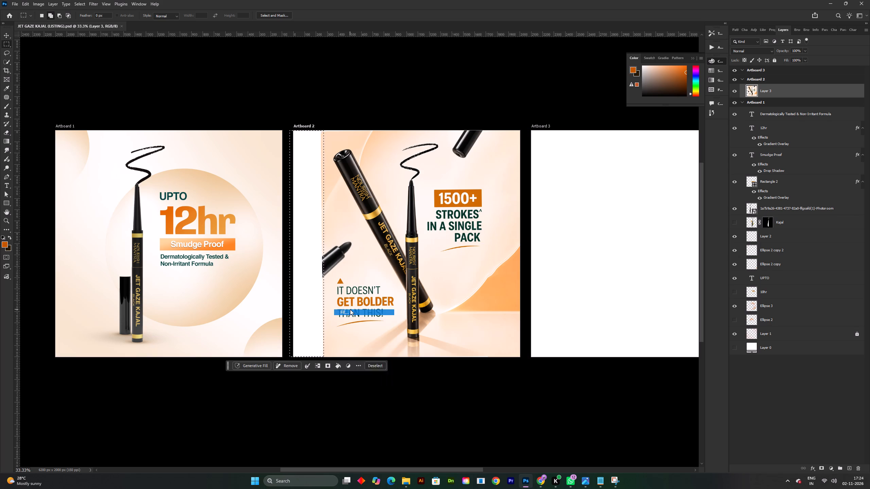
pyautogui.click(373, 86)
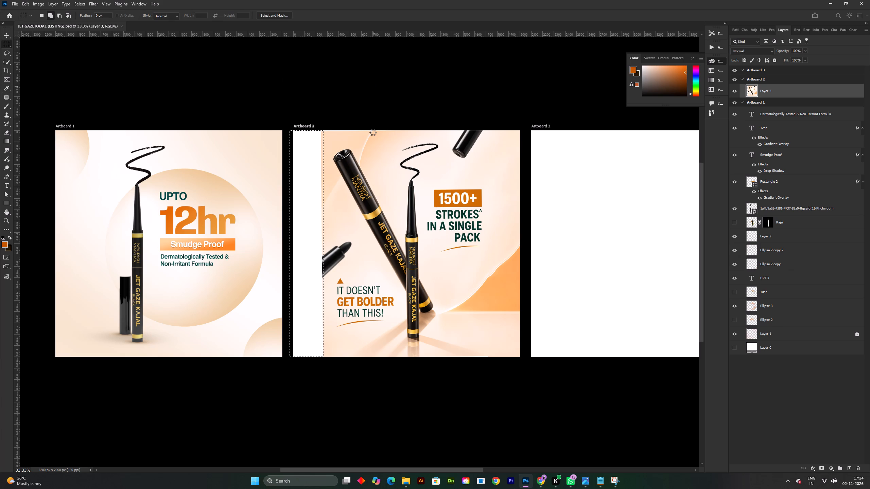
pyautogui.hotkey('ctrl', 'd')
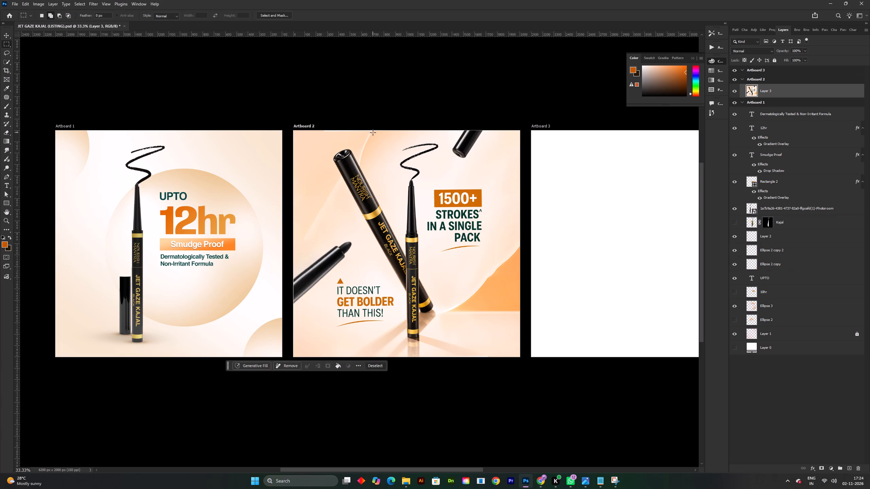
# Save the listing document with the extended Artboard 2 design.
pyautogui.press('v')
pyautogui.keyDown('shift'); pyautogui.scroll(1, 521, 221); pyautogui.keyUp('shift')
pyautogui.keyDown('shift'); pyautogui.scroll(-1, 516, 240); pyautogui.keyUp('shift')
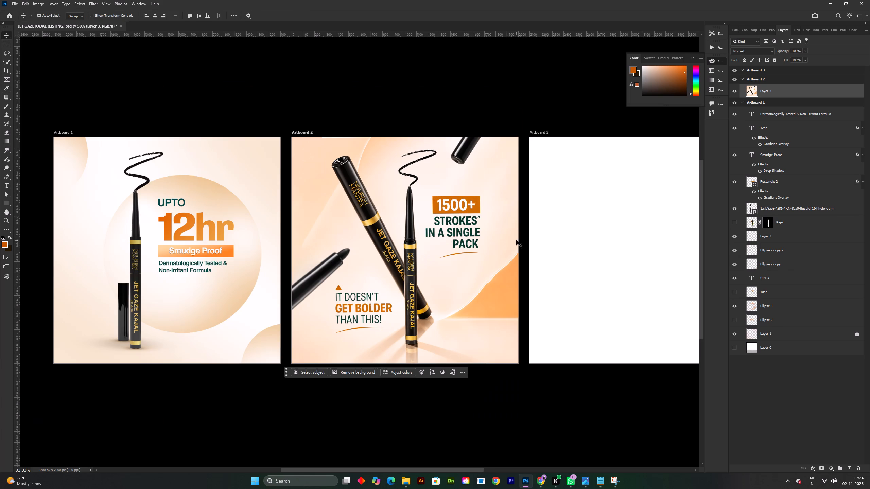
pyautogui.keyDown('shift'); pyautogui.scroll(-1, 496, 289); pyautogui.keyUp('shift')
pyautogui.press('space')
pyautogui.moveTo(476, 285); pyautogui.dragTo(457, 278)
pyautogui.keyDown('shift'); pyautogui.scroll(1, 457, 277); pyautogui.keyUp('shift')
pyautogui.press('space')
pyautogui.moveTo(450, 281); pyautogui.dragTo(431, 274)
pyautogui.hotkey('ctrl', 's')
# Shrink the kajal design slightly with Free Transform, keeping its bottom edge on Artboard 2's bottom edge.
pyautogui.keyDown('shift'); pyautogui.scroll(-1, 435, 275); pyautogui.keyUp('shift')
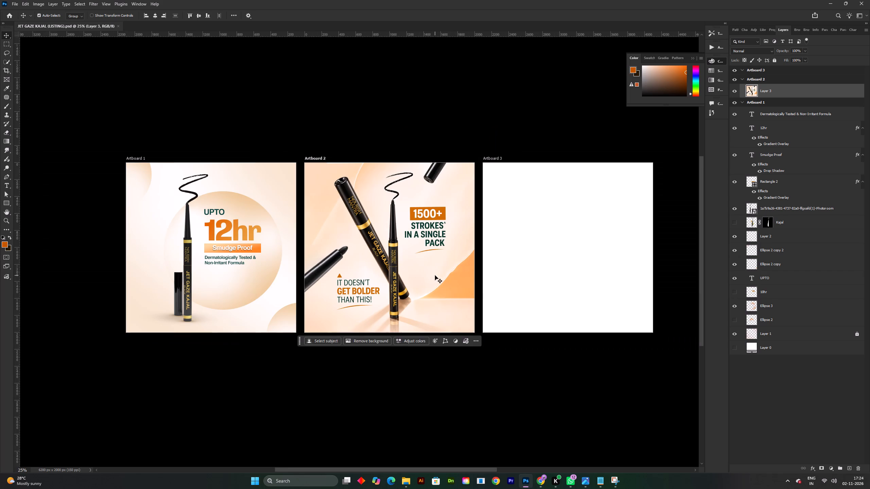
pyautogui.press('space')
pyautogui.moveTo(427, 276); pyautogui.dragTo(417, 276)
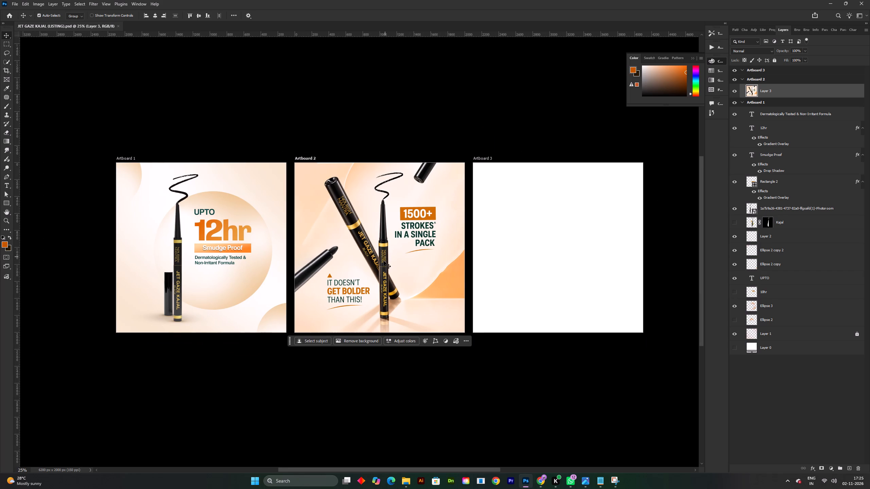
pyautogui.hotkey('ctrl', '0')
pyautogui.keyDown('shift'); pyautogui.scroll(1, 343, 292); pyautogui.keyUp('shift')
pyautogui.press('space')
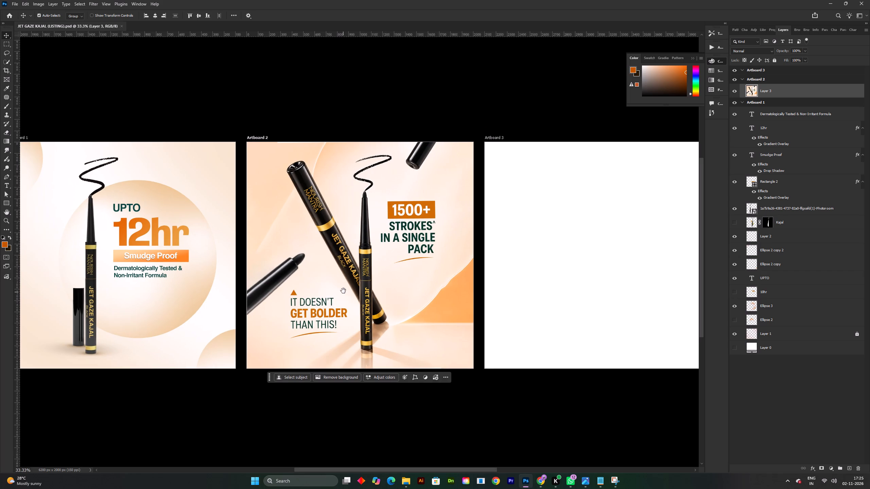
pyautogui.moveTo(373, 282); pyautogui.dragTo(382, 282)
pyautogui.keyDown('shift'); pyautogui.scroll(1, 389, 282); pyautogui.keyUp('shift')
pyautogui.press('space')
pyautogui.moveTo(394, 287); pyautogui.dragTo(407, 289)
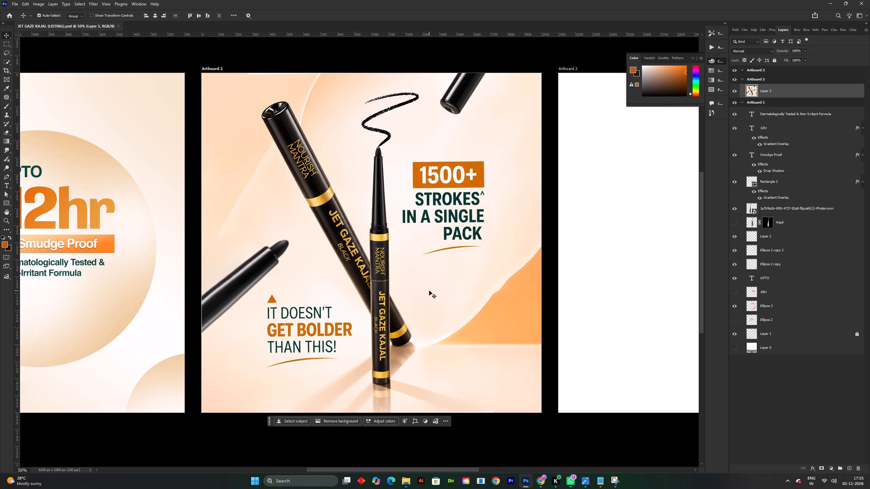
pyautogui.keyDown('shift'); pyautogui.scroll(-1, 429, 291); pyautogui.keyUp('shift')
pyautogui.hotkey('ctrl', 't')
pyautogui.click(390, 140)
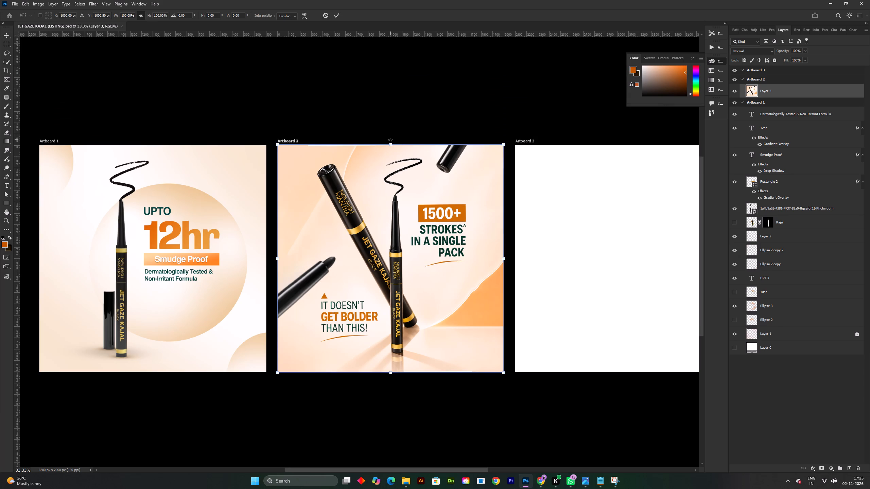
pyautogui.moveTo(390, 144); pyautogui.dragTo(390, 161)
pyautogui.moveTo(390, 163); pyautogui.dragTo(390, 173)
pyautogui.moveTo(390, 173); pyautogui.dragTo(390, 176)
pyautogui.doubleClick(390, 176)
# Move the shrunken kajal design up, away from Artboard 2's bottom edge, leaving blank space on all four sides.
pyautogui.click(394, 259)
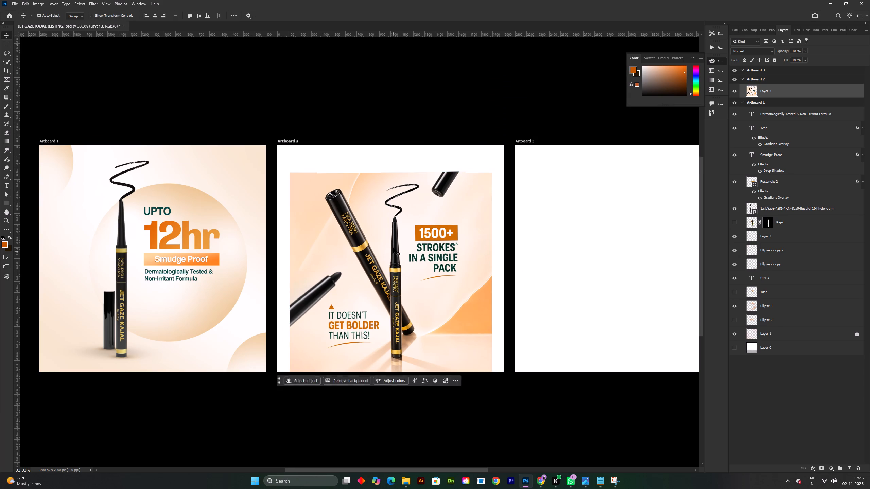
pyautogui.keyDown('shift'); pyautogui.moveTo(393, 248); pyautogui.dragTo(393, 244); pyautogui.keyUp('shift')
pyautogui.moveTo(390, 267); pyautogui.dragTo(390, 252)
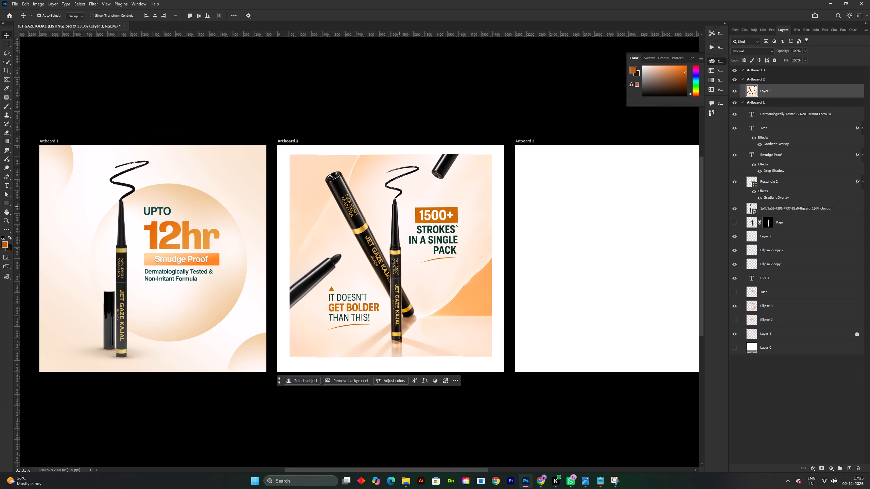
# Shrink the kajal design a little more from its top edge with Free Transform, leaving an even white margin around it.
pyautogui.hotkey('ctrl', 't')
pyautogui.moveTo(391, 151); pyautogui.dragTo(391, 158)
pyautogui.doubleClick(391, 158)
pyautogui.click(335, 14)
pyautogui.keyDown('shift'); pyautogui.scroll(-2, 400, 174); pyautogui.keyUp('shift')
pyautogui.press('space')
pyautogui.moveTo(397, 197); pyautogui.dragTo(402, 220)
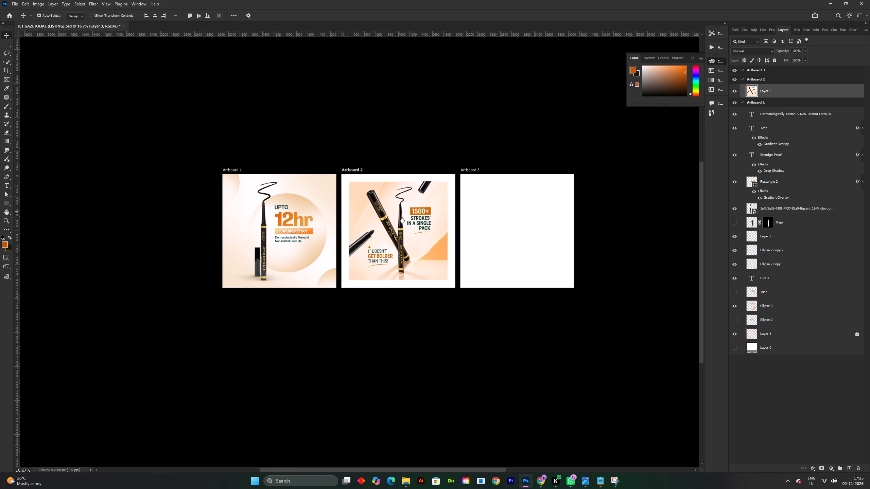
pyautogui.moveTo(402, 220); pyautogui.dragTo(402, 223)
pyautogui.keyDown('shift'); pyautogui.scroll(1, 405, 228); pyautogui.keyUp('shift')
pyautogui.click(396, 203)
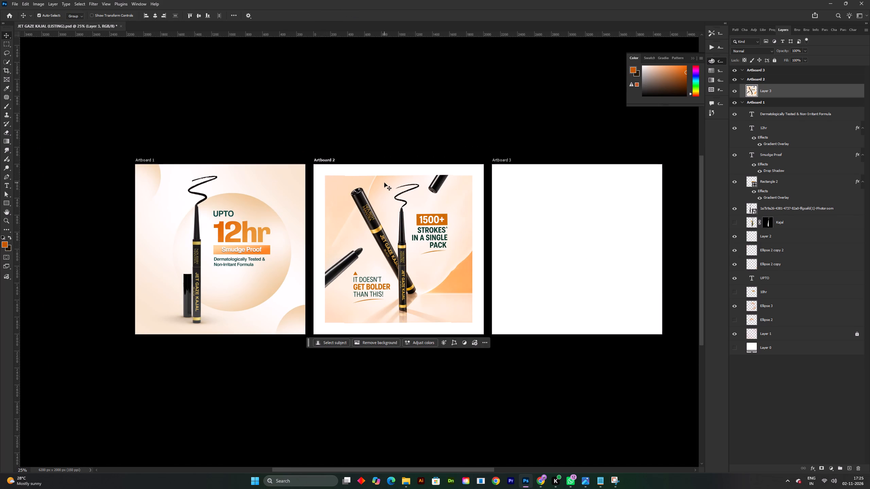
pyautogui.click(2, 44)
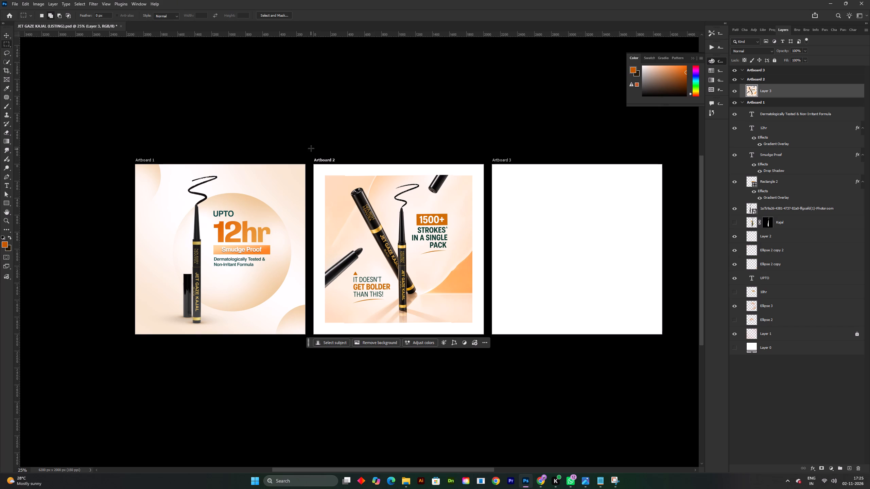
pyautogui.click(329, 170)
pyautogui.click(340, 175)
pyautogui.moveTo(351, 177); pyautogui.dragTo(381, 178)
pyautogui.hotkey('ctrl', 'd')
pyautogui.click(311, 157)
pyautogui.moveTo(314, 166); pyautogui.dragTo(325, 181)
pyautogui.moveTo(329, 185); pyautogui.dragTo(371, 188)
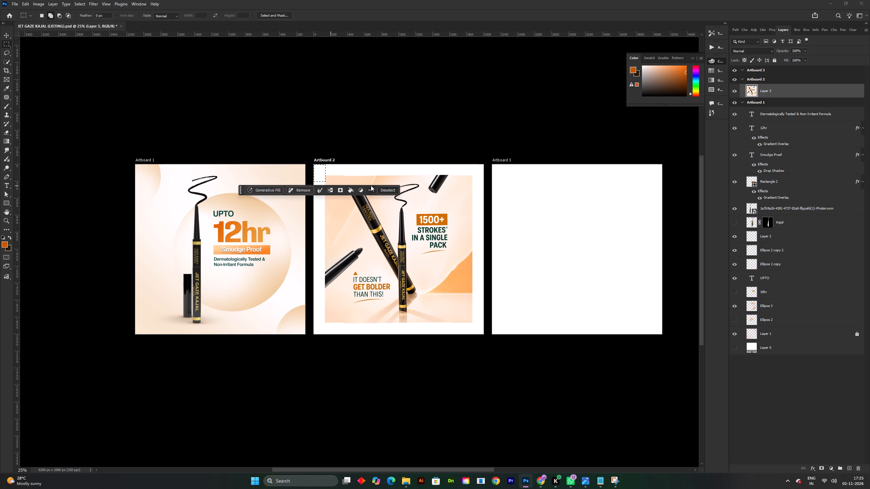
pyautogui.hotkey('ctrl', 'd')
# Select a 2000 px wide, about 160 px high strip along Artboard 2's top edge, fill it to extend the design, and deselect.
pyautogui.moveTo(312, 143); pyautogui.dragTo(333, 178)
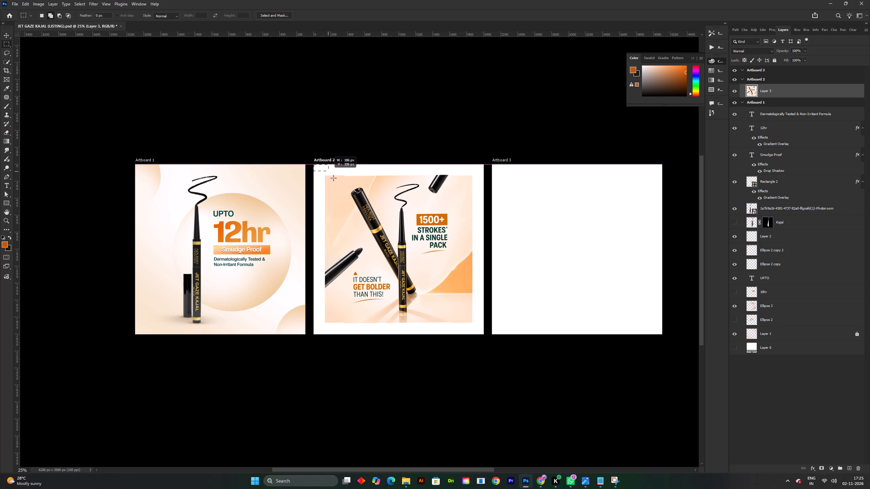
pyautogui.moveTo(333, 178); pyautogui.dragTo(486, 178)
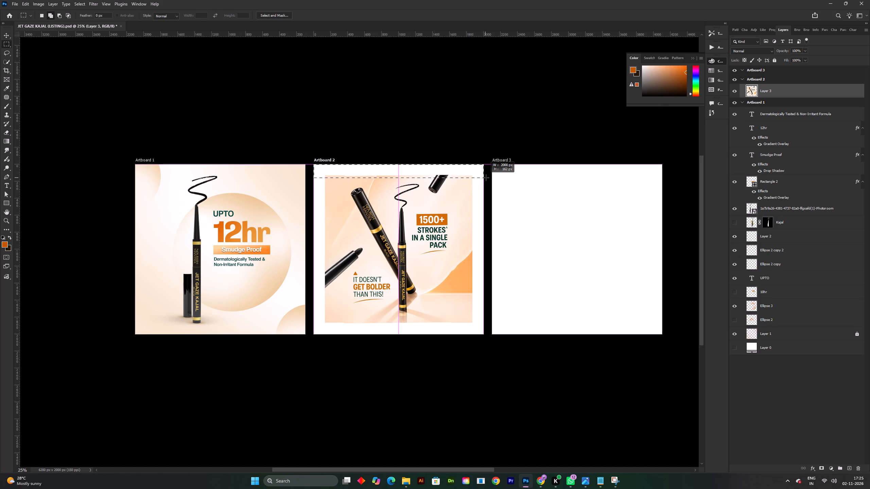
pyautogui.moveTo(486, 178); pyautogui.dragTo(483, 179)
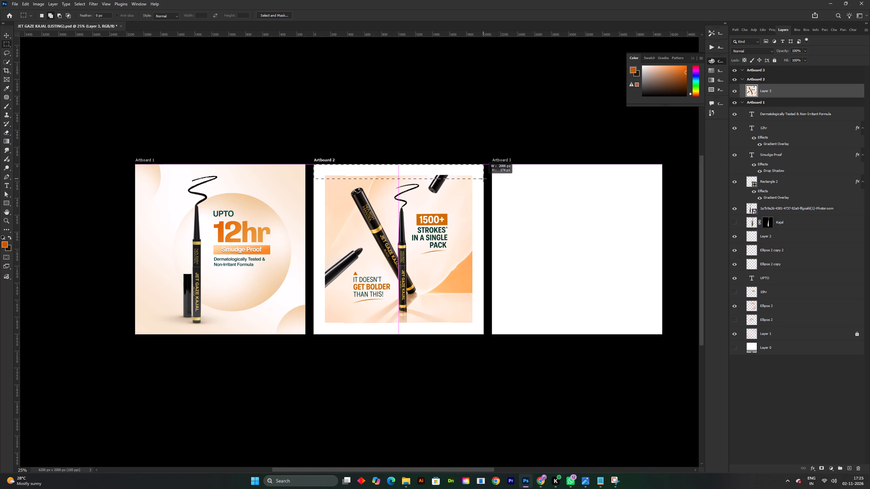
pyautogui.moveTo(483, 179); pyautogui.dragTo(481, 177)
pyautogui.rightClick(420, 177)
pyautogui.click(429, 261)
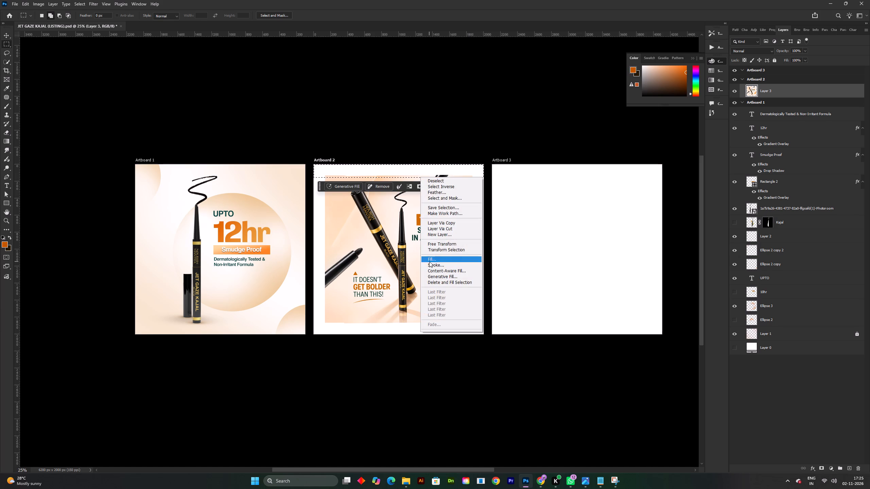
pyautogui.click(374, 89)
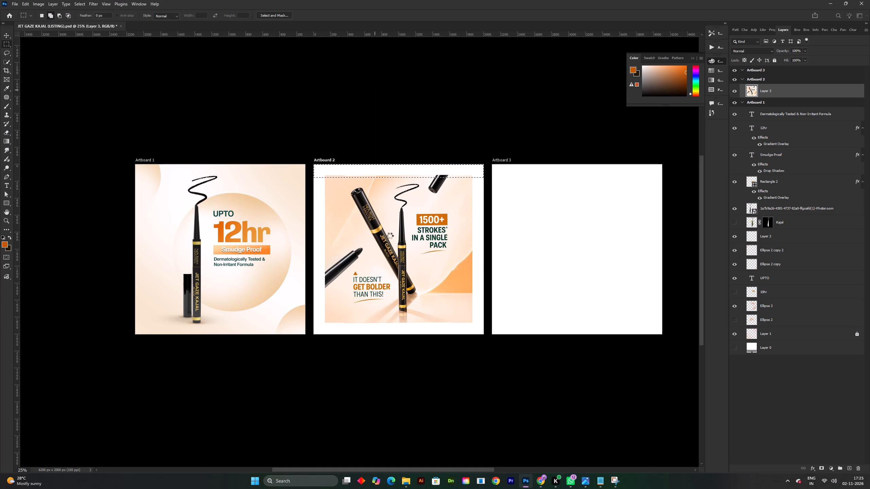
pyautogui.hotkey('ctrl', 'd')
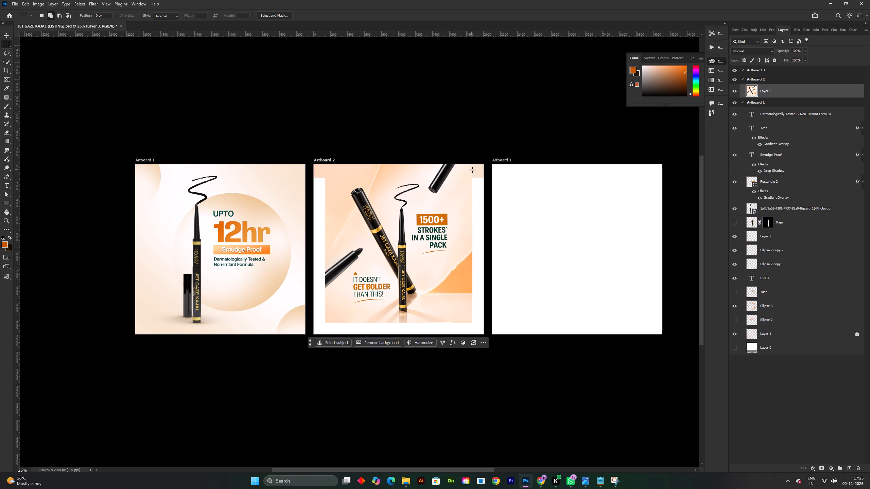
# Select the full-height strip about 150 px wide along Artboard 2's right edge, fill it with Content-Aware contents, and deselect.
pyautogui.moveTo(471, 164); pyautogui.dragTo(476, 184)
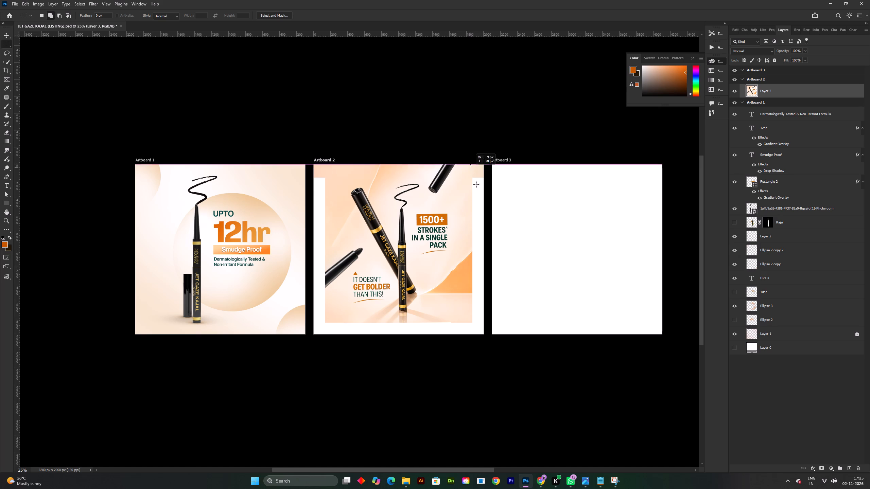
pyautogui.moveTo(476, 184); pyautogui.dragTo(484, 321)
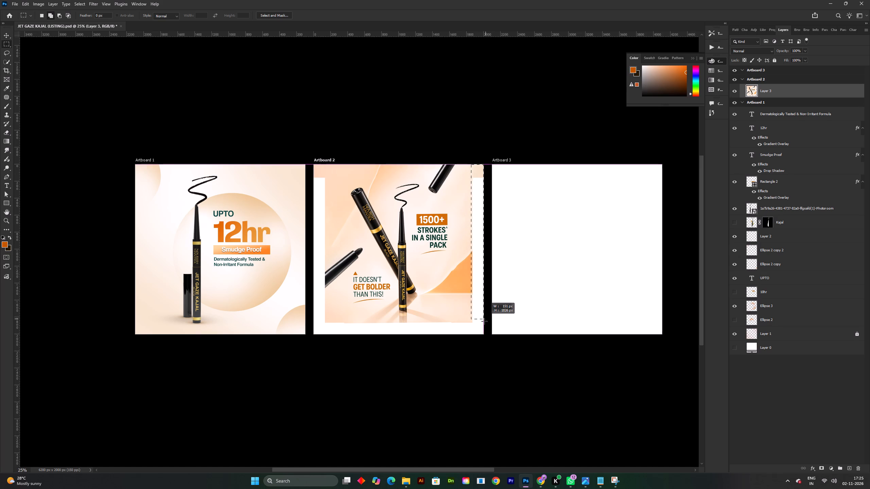
pyautogui.moveTo(484, 321); pyautogui.dragTo(482, 334)
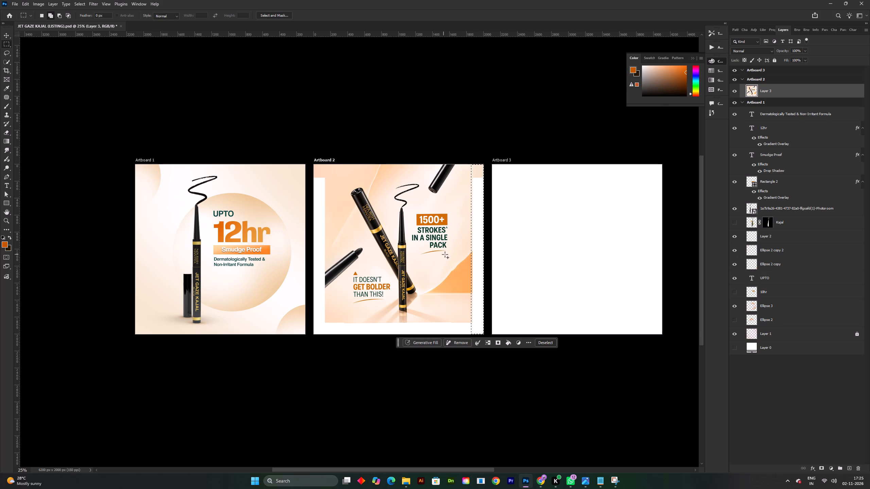
pyautogui.rightClick(466, 240)
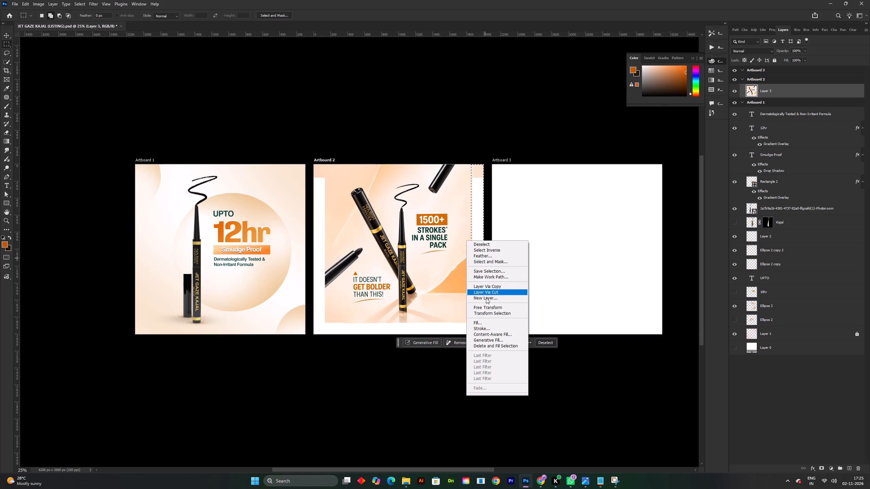
pyautogui.click(480, 324)
pyautogui.click(370, 95)
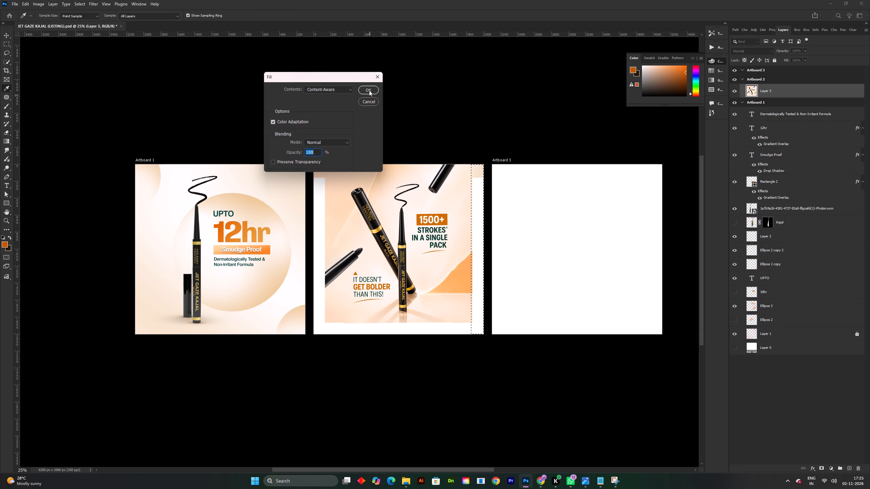
pyautogui.click(369, 90)
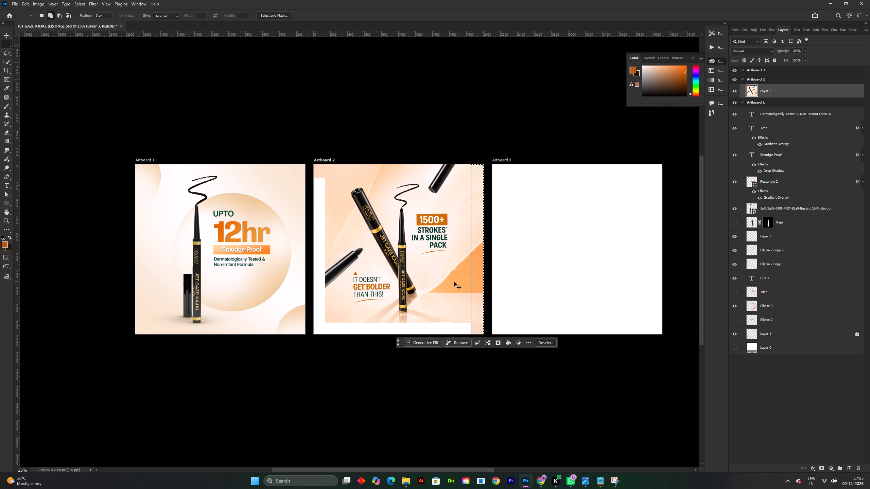
pyautogui.hotkey('ctrl', 'd')
# Select the full-height blank strip along Artboard 2's left edge, slightly overlapping the design, fill it with Content-Aware contents, and deselect.
pyautogui.moveTo(313, 162); pyautogui.dragTo(324, 333)
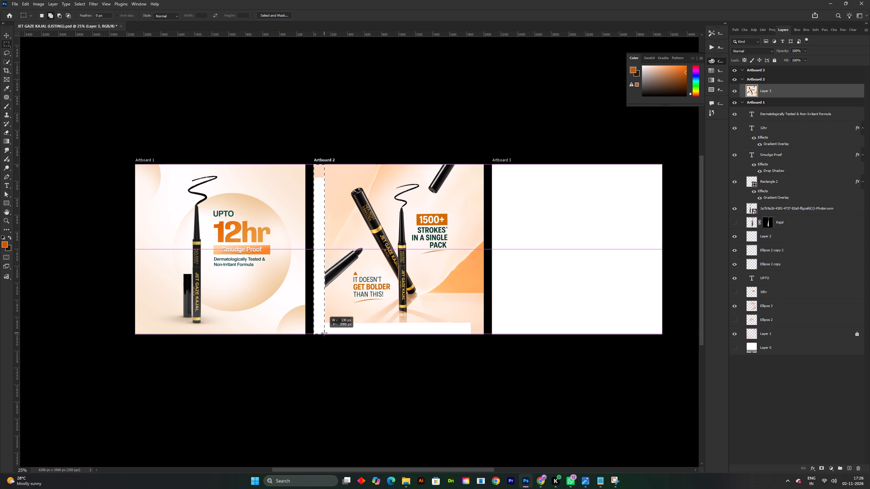
pyautogui.moveTo(324, 333); pyautogui.dragTo(326, 333)
pyautogui.rightClick(338, 254)
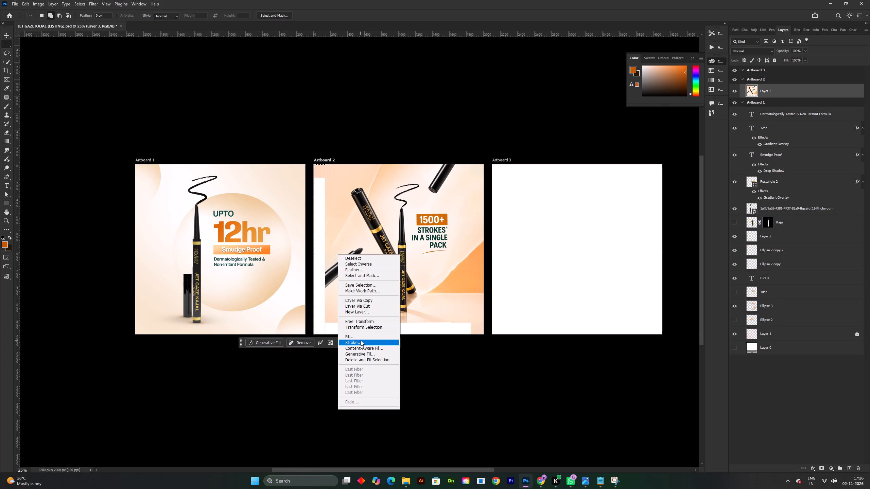
pyautogui.click(361, 340)
pyautogui.click(481, 145)
pyautogui.rightClick(355, 236)
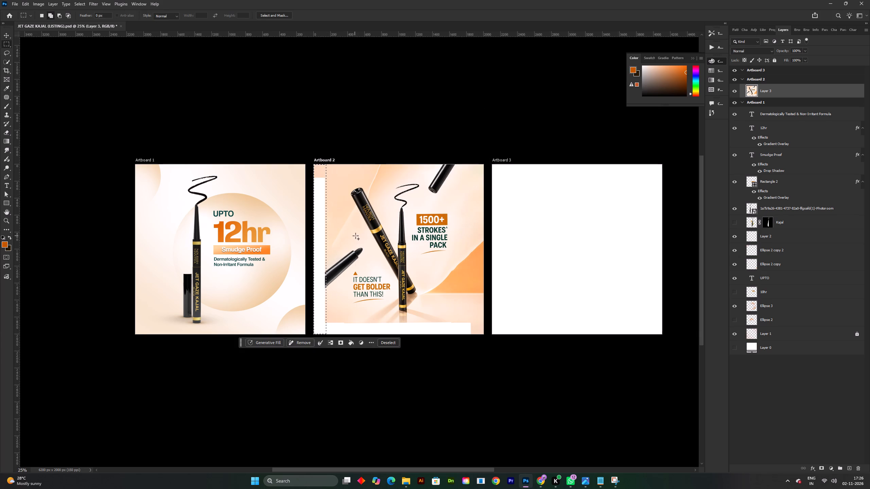
pyautogui.click(373, 315)
pyautogui.click(372, 318)
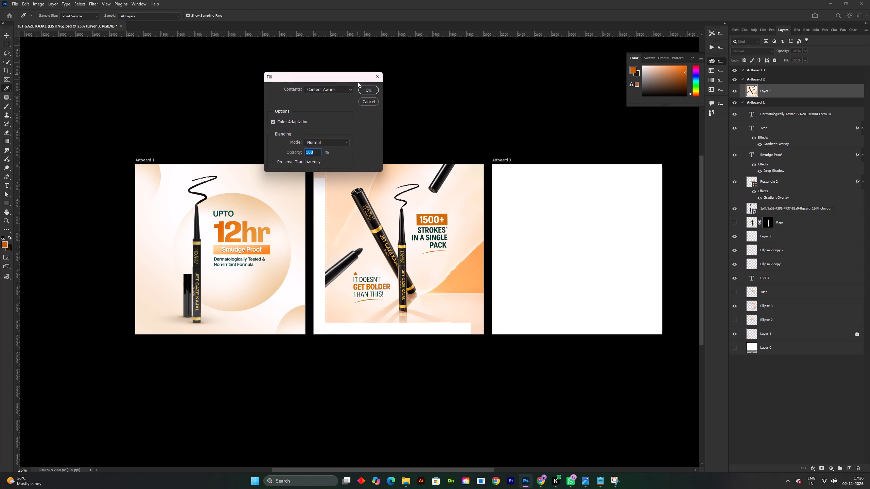
pyautogui.click(361, 88)
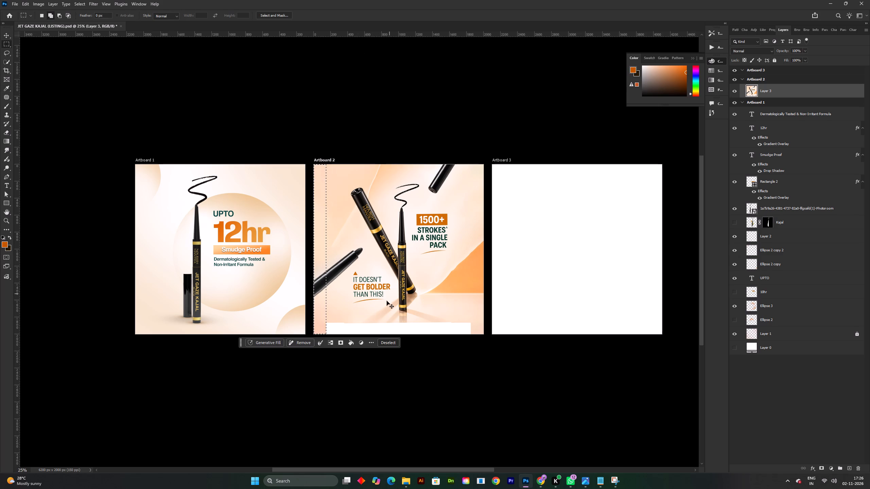
pyautogui.hotkey('ctrl', 'd')
# Select the remaining blank strip along Artboard 2's bottom edge, slightly overlapping the design, fill it with Content-Aware contents, and deselect.
pyautogui.moveTo(314, 323); pyautogui.dragTo(355, 332)
pyautogui.moveTo(381, 335); pyautogui.dragTo(415, 338)
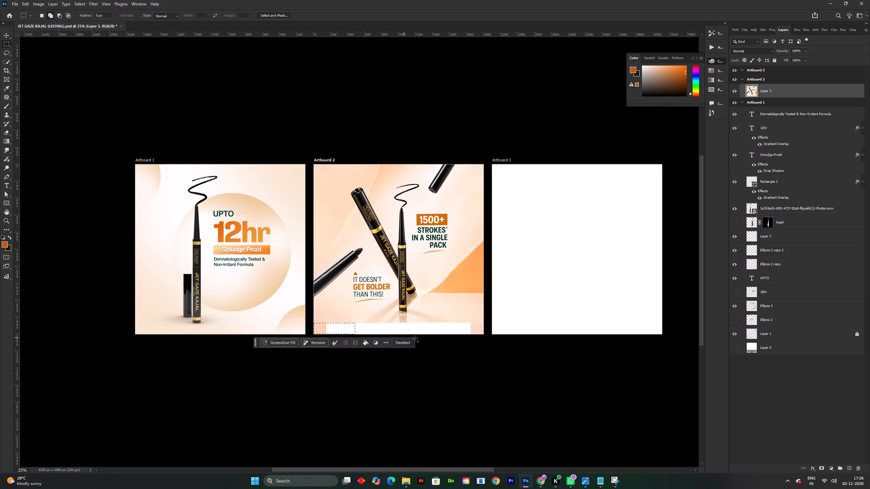
pyautogui.moveTo(415, 338); pyautogui.dragTo(451, 338)
pyautogui.hotkey('ctrl', 'd')
pyautogui.moveTo(316, 321); pyautogui.dragTo(328, 320)
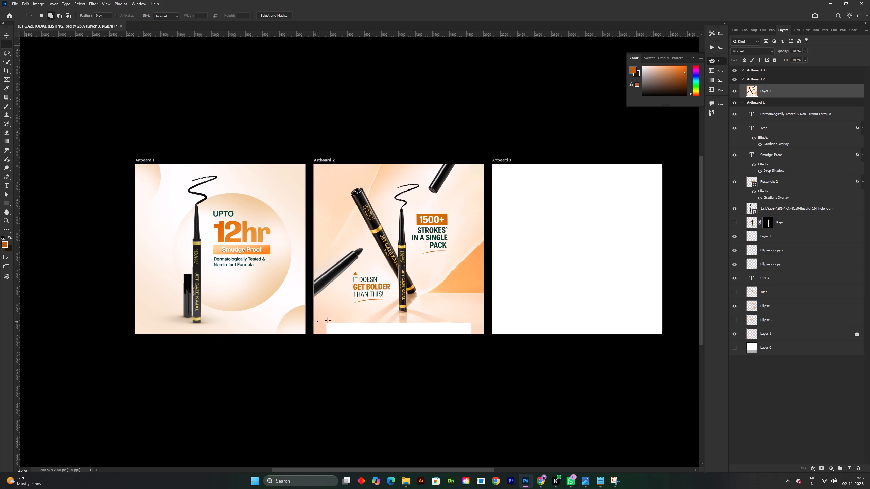
pyautogui.moveTo(328, 320); pyautogui.dragTo(476, 336)
pyautogui.rightClick(452, 310)
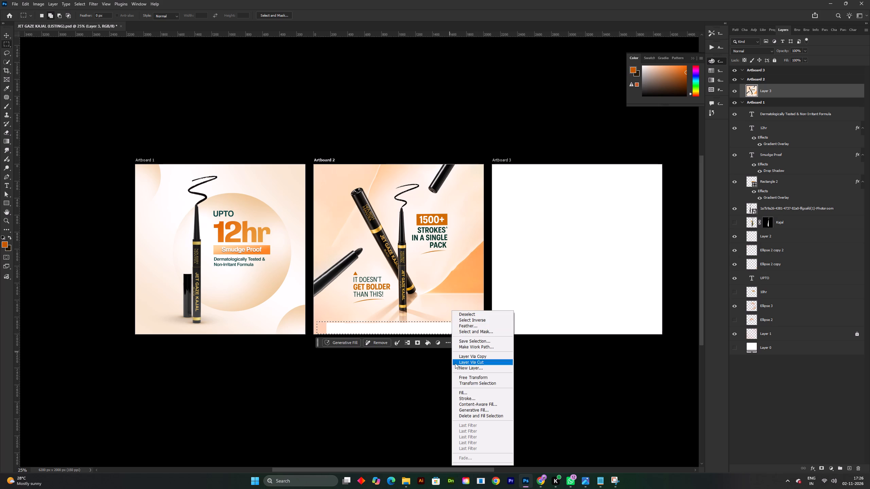
pyautogui.click(461, 390)
pyautogui.click(375, 89)
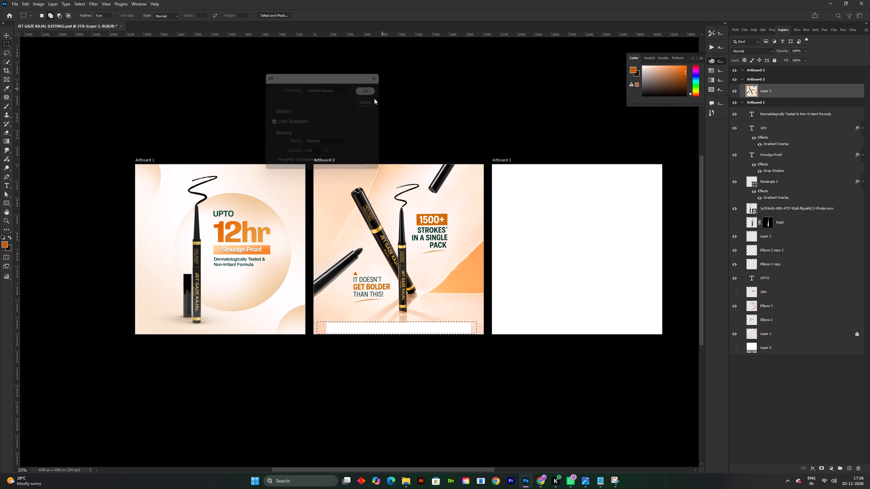
pyautogui.hotkey('ctrl', 'd')
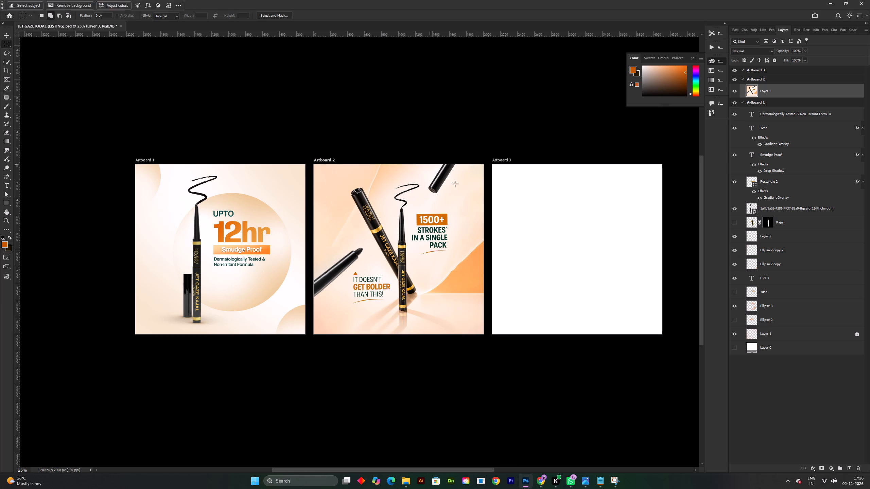
# Save the Jet Gaze Kajal listing document with Artboard 2's design extended to all edges.
pyautogui.press('v')
pyautogui.keyDown('shift'); pyautogui.scroll(-1, 534, 314); pyautogui.keyUp('shift')
pyautogui.press('space')
pyautogui.moveTo(501, 302); pyautogui.dragTo(461, 322)
pyautogui.keyDown('shift'); pyautogui.scroll(1, 454, 322); pyautogui.keyUp('shift')
pyautogui.press('space')
pyautogui.moveTo(442, 320); pyautogui.dragTo(446, 326)
pyautogui.keyDown('shift'); pyautogui.scroll(1, 443, 326); pyautogui.keyUp('shift')
pyautogui.press('space')
pyautogui.moveTo(442, 325); pyautogui.dragTo(438, 328)
pyautogui.hotkey('ctrl', 's')
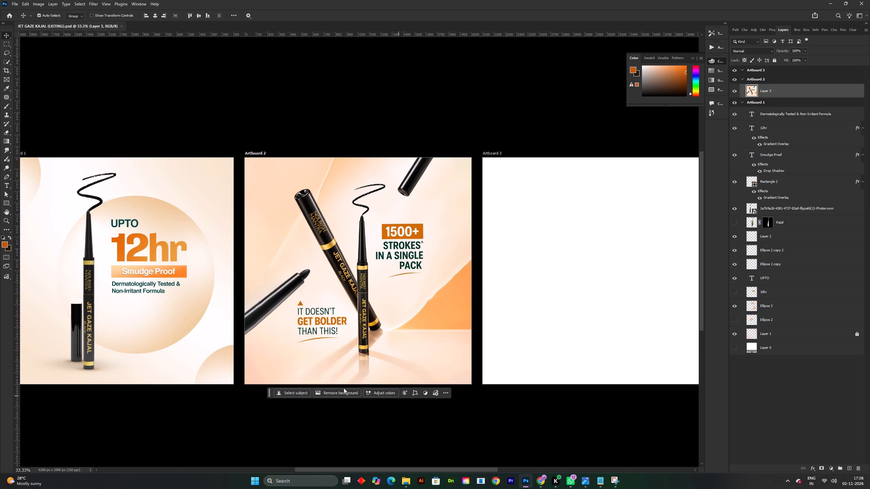
pyautogui.press('space')
pyautogui.moveTo(372, 368); pyautogui.dragTo(357, 361)
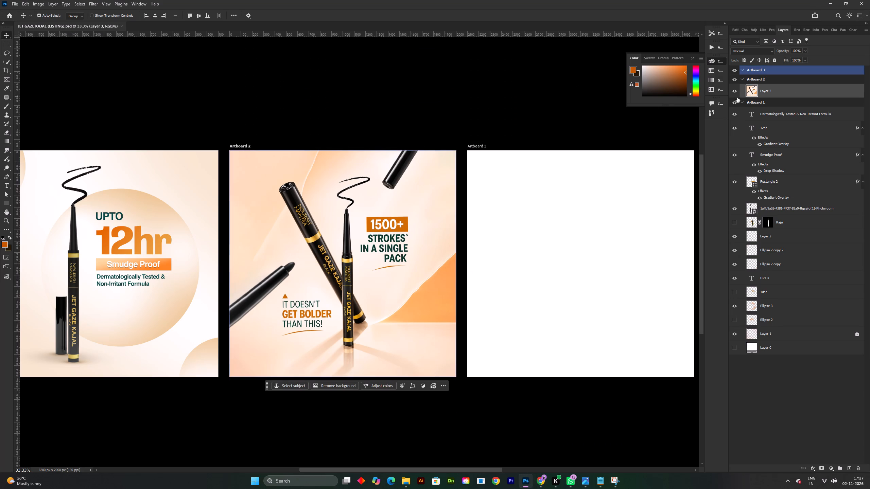
# Hide Layer 3, the "1500+ strokes" kajal design, on Artboard 2.
pyautogui.click(735, 93)
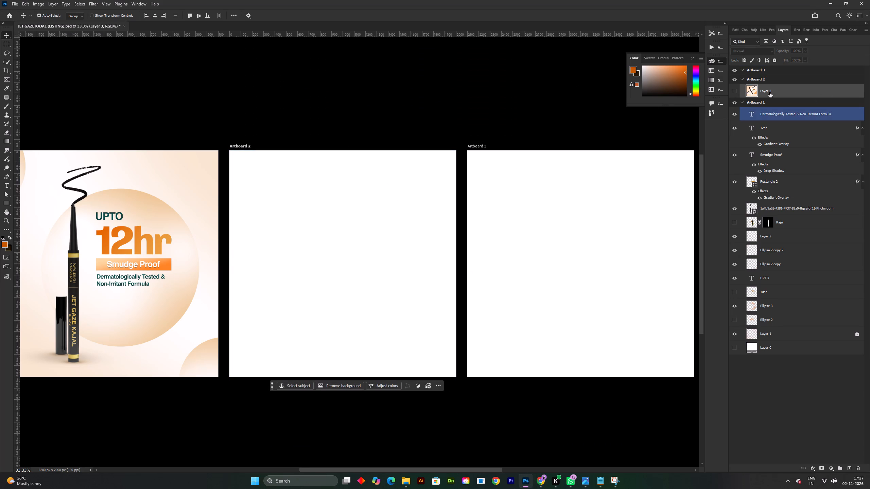
pyautogui.click(734, 91)
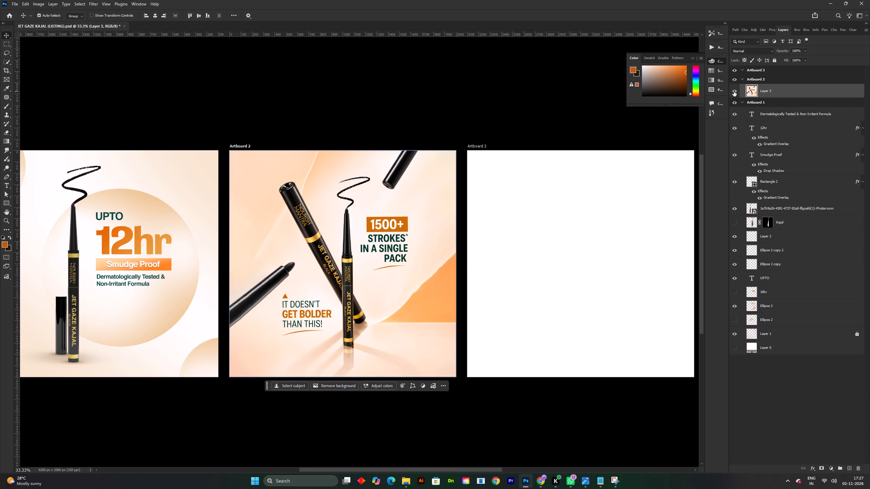
pyautogui.click(734, 91)
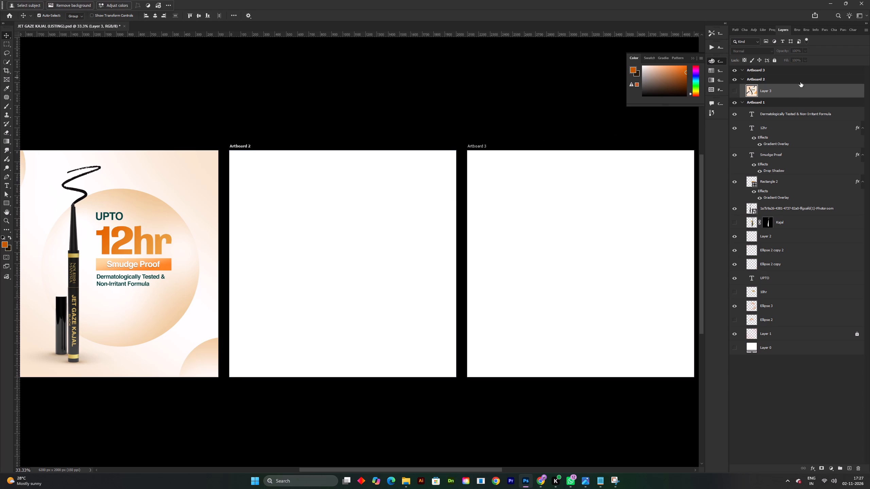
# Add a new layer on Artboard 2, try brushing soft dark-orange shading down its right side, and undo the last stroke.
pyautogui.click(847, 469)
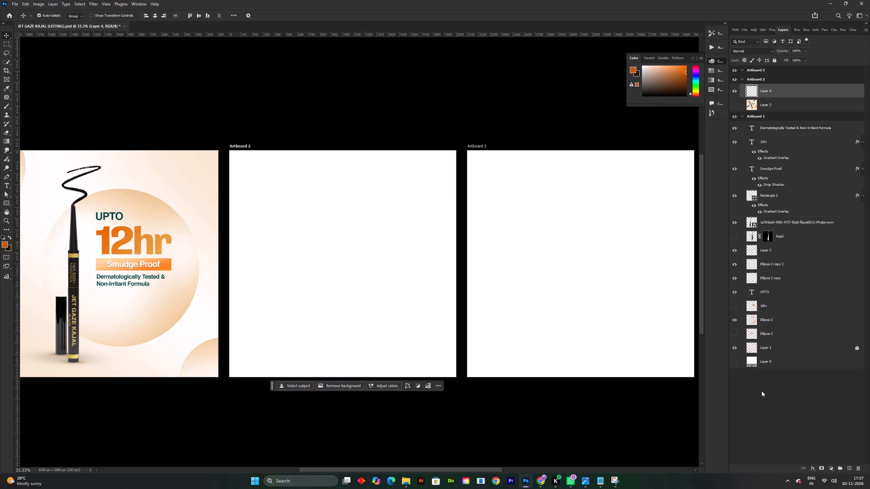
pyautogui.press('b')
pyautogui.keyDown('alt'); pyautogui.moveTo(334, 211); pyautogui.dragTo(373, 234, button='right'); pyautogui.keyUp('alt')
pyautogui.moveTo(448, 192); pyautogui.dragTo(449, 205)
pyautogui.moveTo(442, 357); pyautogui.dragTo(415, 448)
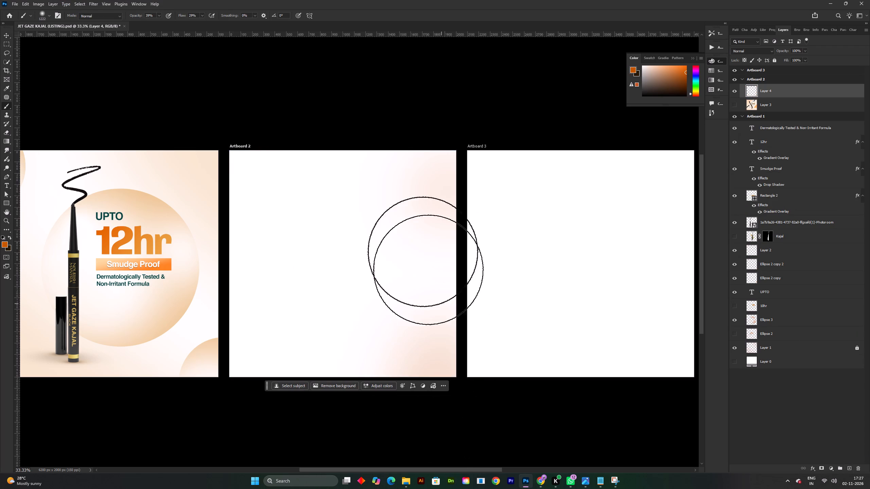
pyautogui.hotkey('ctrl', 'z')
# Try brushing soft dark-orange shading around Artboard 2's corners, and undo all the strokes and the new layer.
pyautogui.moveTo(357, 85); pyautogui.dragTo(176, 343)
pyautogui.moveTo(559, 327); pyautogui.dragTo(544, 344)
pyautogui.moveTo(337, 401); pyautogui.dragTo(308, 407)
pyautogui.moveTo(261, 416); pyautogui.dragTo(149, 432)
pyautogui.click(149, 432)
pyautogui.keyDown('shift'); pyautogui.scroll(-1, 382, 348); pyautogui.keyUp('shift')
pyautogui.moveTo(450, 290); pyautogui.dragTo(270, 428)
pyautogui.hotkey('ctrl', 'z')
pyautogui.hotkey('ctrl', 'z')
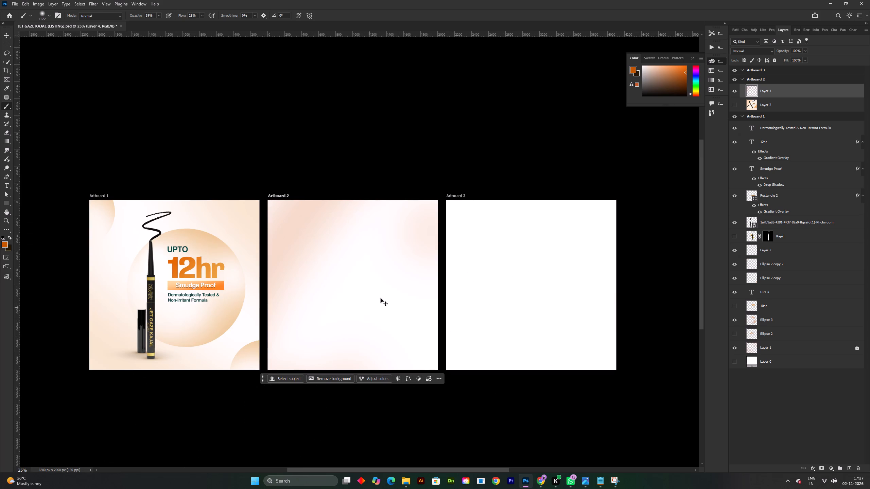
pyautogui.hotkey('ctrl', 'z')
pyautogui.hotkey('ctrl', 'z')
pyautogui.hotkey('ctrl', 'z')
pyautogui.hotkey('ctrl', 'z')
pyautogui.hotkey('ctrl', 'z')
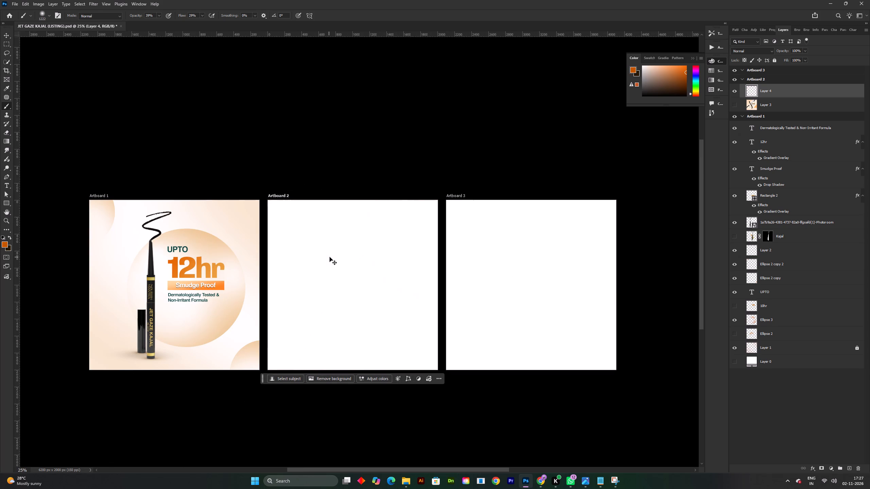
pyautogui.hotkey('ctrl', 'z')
# Set the foreground color to the light orange #eba140, based on the hue of Artboard 1's circle.
pyautogui.press('i')
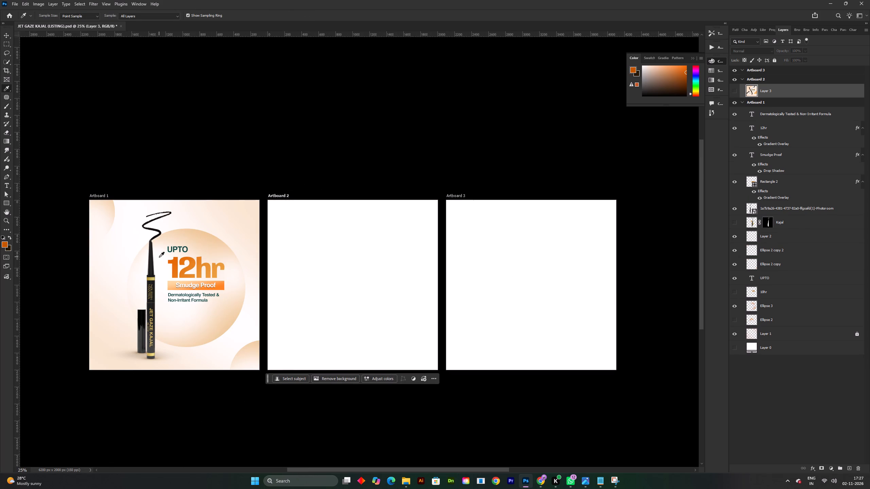
pyautogui.doubleClick(3, 244)
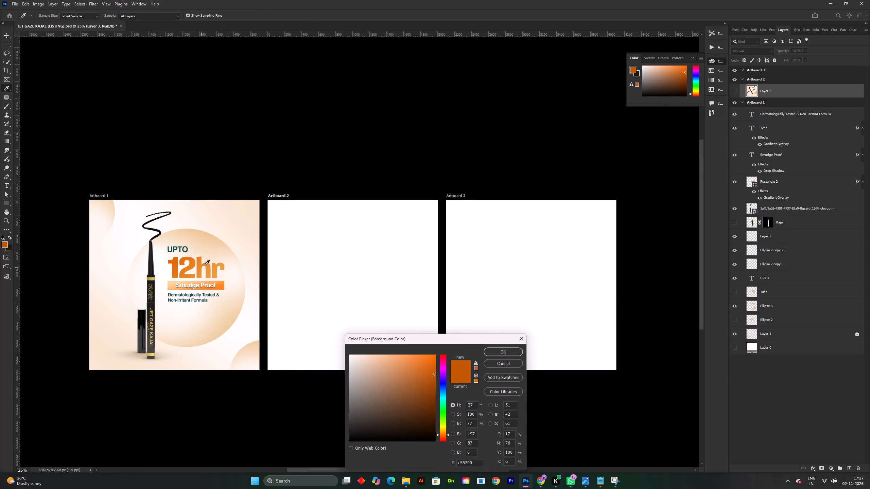
pyautogui.click(205, 235)
pyautogui.click(412, 361)
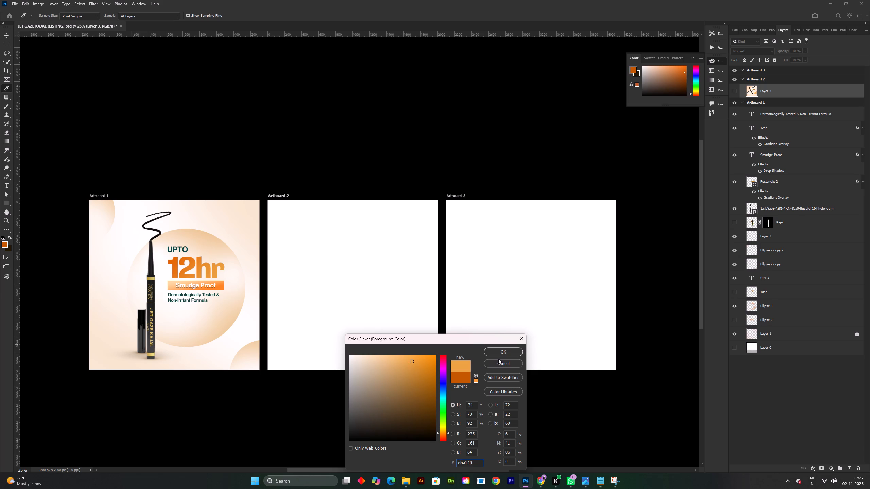
pyautogui.click(497, 350)
# Create a new empty layer above the hidden kajal design on Artboard 2 for brush painting.
pyautogui.press('b')
pyautogui.click(356, 237)
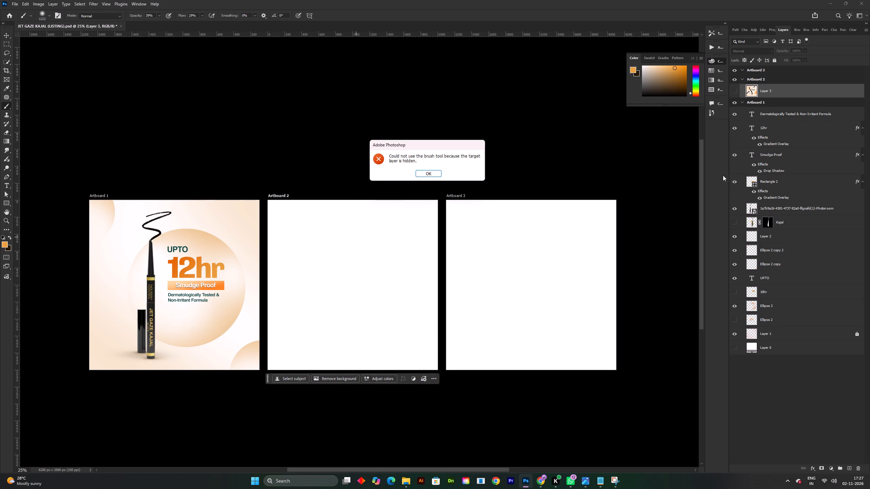
pyautogui.click(432, 173)
pyautogui.click(849, 467)
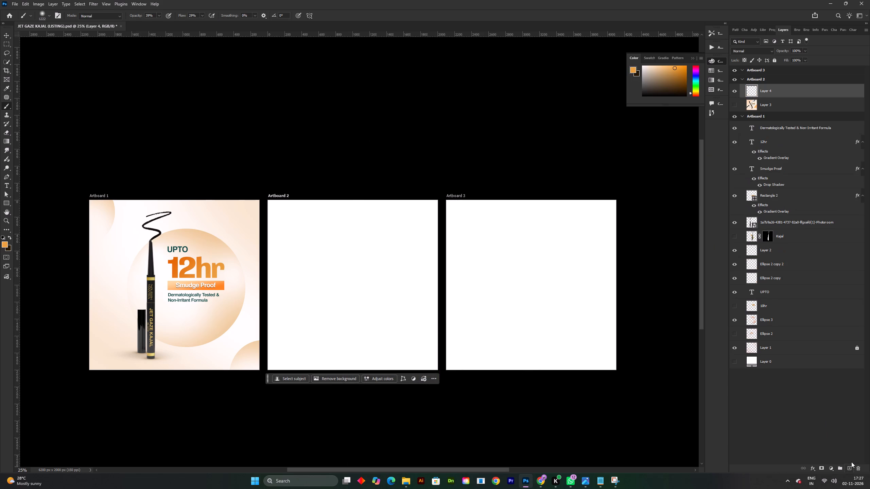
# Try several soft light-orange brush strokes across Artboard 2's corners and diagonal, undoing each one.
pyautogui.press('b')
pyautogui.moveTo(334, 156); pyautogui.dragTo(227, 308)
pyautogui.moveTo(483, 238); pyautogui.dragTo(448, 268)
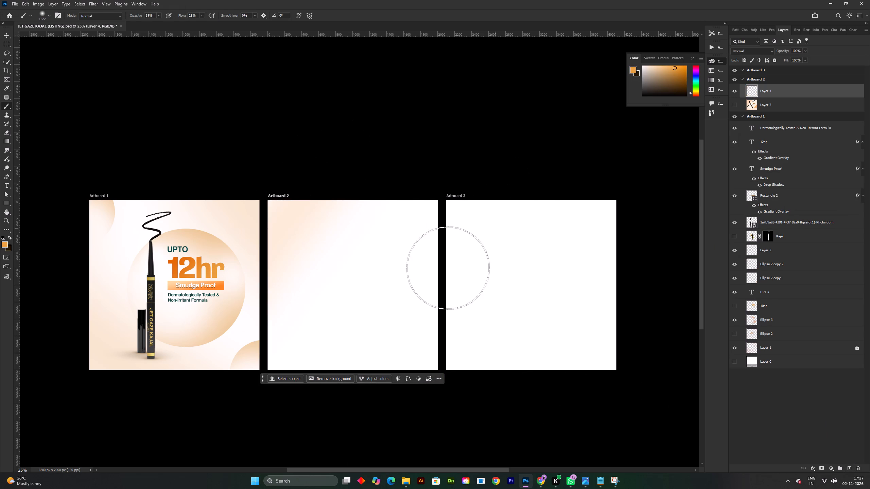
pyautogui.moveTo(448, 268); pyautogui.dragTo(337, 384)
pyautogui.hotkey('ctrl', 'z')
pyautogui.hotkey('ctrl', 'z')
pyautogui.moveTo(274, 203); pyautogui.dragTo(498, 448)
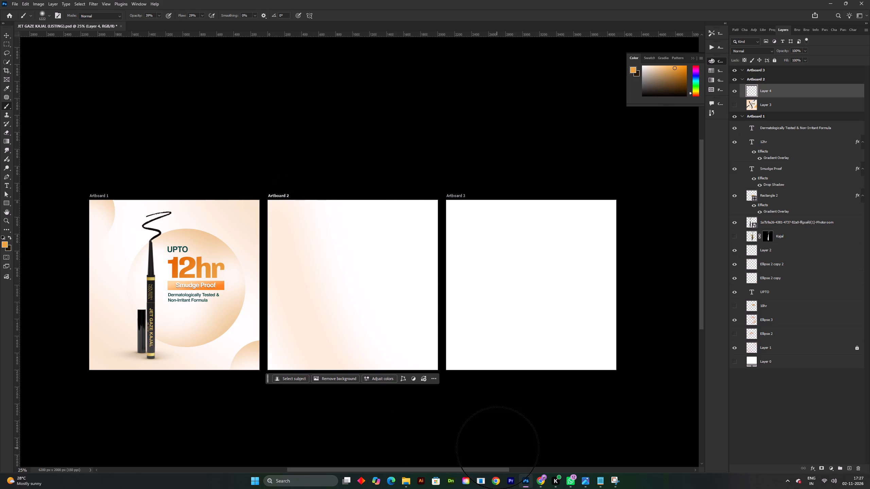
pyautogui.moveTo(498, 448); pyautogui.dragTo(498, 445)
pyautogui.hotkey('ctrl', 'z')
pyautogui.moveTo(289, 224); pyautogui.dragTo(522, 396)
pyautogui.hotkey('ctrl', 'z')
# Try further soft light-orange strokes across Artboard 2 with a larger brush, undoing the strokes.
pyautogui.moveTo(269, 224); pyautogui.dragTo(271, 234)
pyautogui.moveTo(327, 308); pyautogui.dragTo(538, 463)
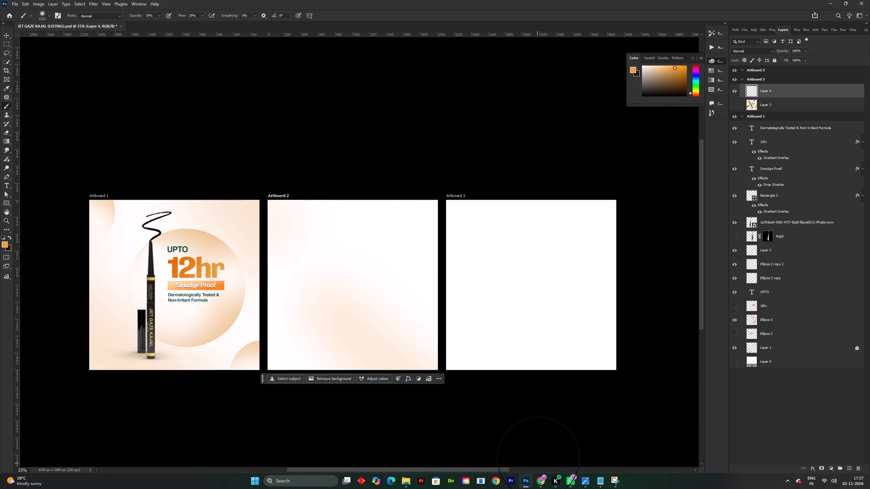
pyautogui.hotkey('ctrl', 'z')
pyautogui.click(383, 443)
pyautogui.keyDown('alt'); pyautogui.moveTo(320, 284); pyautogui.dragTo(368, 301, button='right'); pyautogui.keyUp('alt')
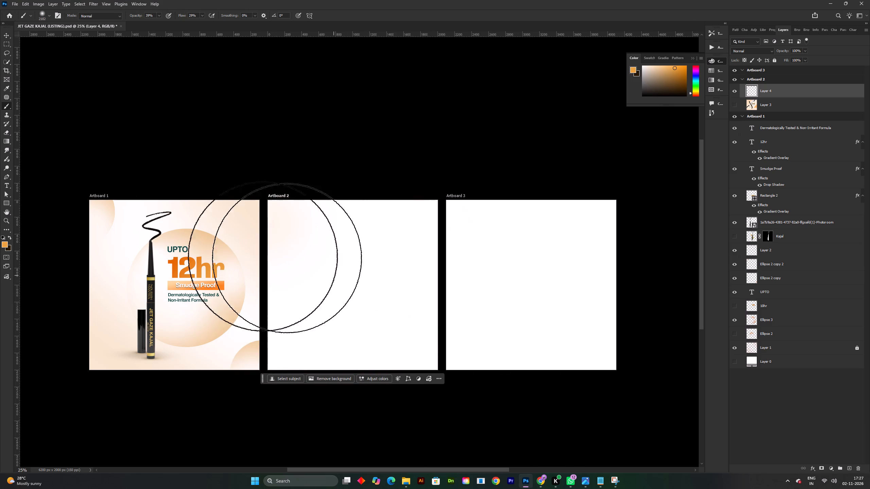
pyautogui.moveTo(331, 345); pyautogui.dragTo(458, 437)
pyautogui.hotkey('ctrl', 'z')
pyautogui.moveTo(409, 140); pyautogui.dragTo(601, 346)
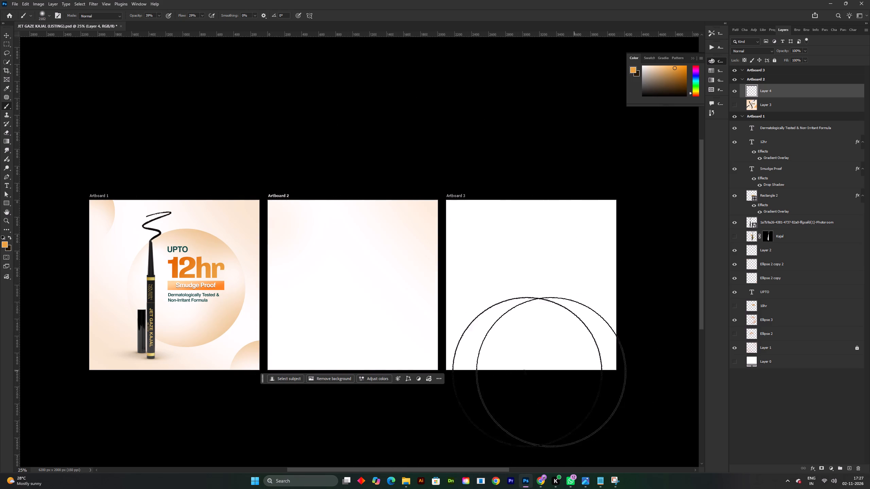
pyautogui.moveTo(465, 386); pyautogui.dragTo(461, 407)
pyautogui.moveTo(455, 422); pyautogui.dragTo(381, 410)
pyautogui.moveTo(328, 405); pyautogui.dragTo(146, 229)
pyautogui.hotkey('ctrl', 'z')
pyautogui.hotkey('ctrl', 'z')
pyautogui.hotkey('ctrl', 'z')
# Brush soft light-orange shading around all edges of Artboard 2, raising the brush opacity to 62%, and save the document.
pyautogui.moveTo(394, 205); pyautogui.dragTo(421, 172)
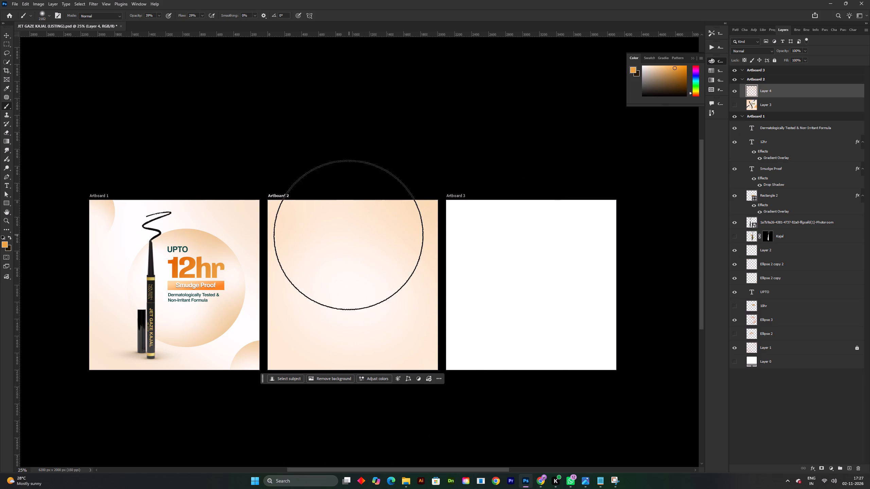
pyautogui.moveTo(135, 14); pyautogui.dragTo(135, 14)
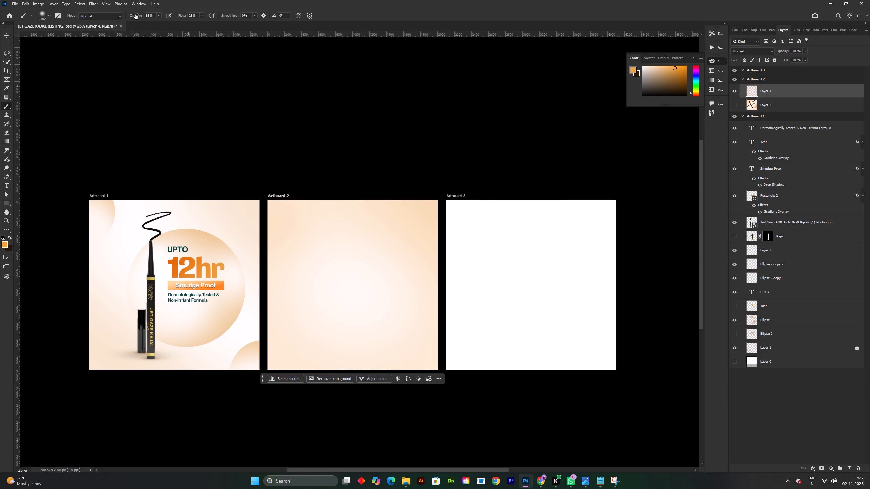
pyautogui.moveTo(135, 14); pyautogui.dragTo(143, 16)
pyautogui.moveTo(393, 137); pyautogui.dragTo(396, 136)
pyautogui.moveTo(459, 191); pyautogui.dragTo(402, 420)
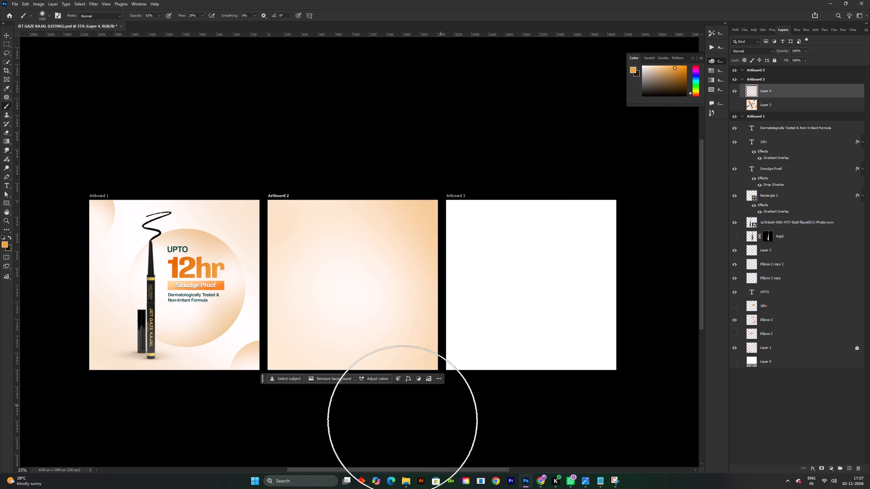
pyautogui.moveTo(402, 420); pyautogui.dragTo(391, 164)
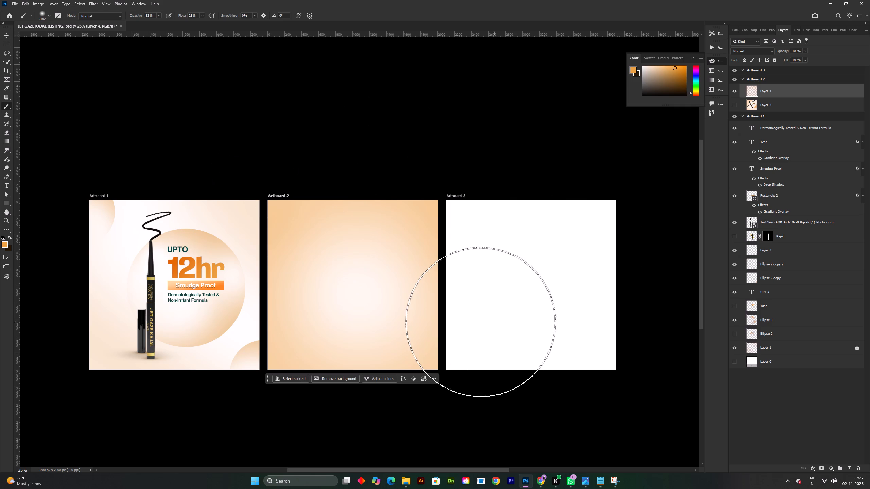
pyautogui.press('v')
pyautogui.hotkey('ctrl', 's')
pyautogui.keyDown('shift'); pyautogui.scroll(1, 372, 299); pyautogui.keyUp('shift')
pyautogui.press('space')
pyautogui.moveTo(407, 299); pyautogui.dragTo(451, 293)
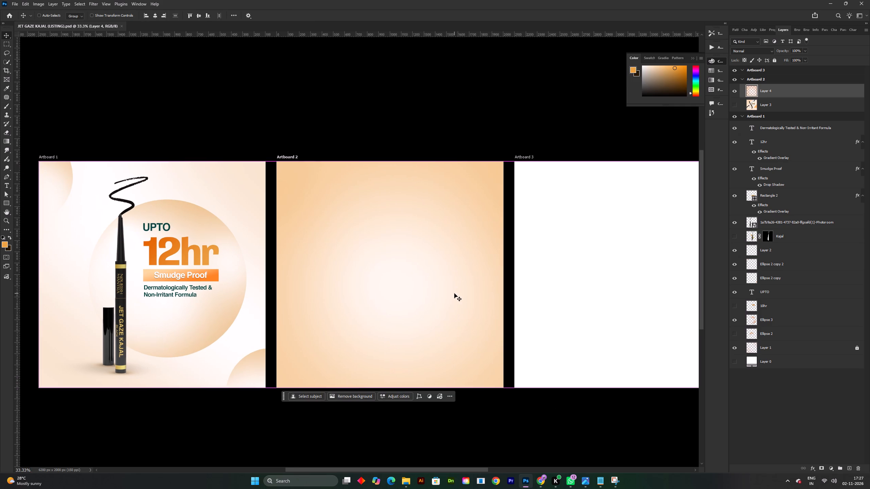
pyautogui.hotkey('ctrl', 's')
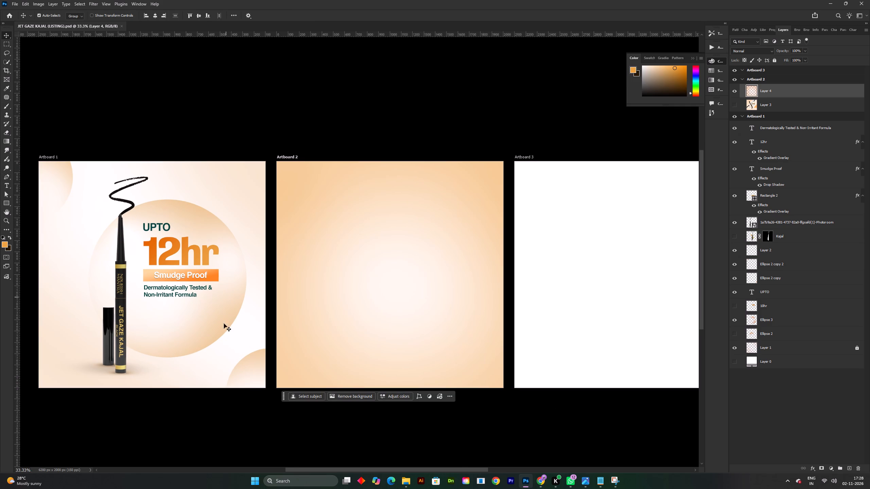
# Duplicate the small gradient circle from Artboard 1's lower-right corner onto the lower part of Artboard 2.
pyautogui.keyDown('alt'); pyautogui.moveTo(260, 357); pyautogui.dragTo(424, 339); pyautogui.keyUp('alt')
pyautogui.keyDown('alt'); pyautogui.moveTo(477, 344); pyautogui.dragTo(459, 353); pyautogui.keyUp('alt')
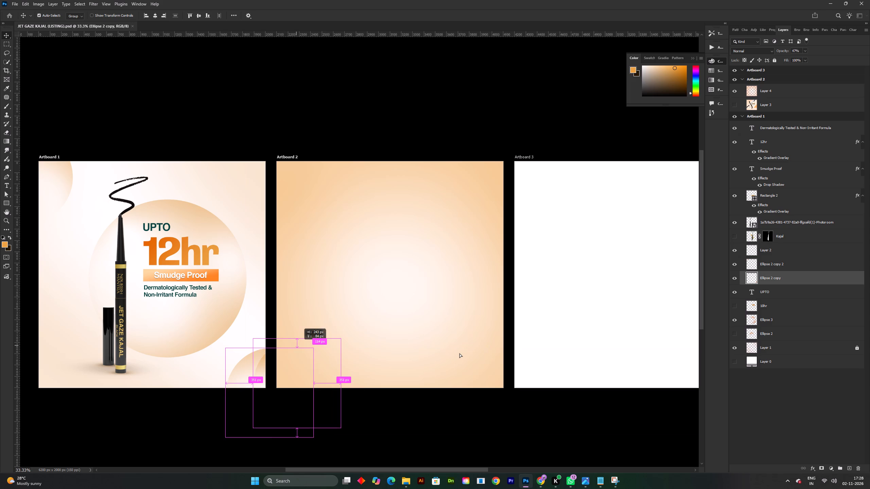
pyautogui.keyDown('alt'); pyautogui.moveTo(459, 353); pyautogui.dragTo(458, 354); pyautogui.keyUp('alt')
pyautogui.doubleClick(429, 363)
pyautogui.click(410, 339)
pyautogui.moveTo(456, 404); pyautogui.dragTo(480, 421)
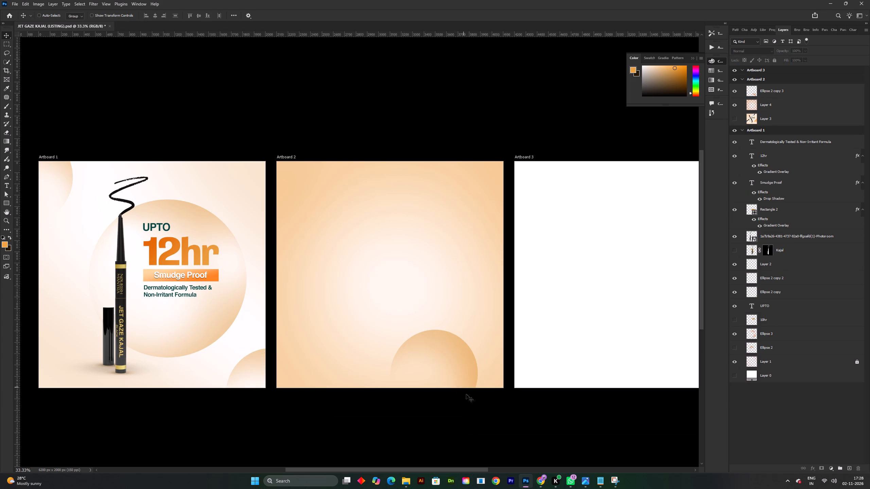
# Move the copied circle into Artboard 2's lower-left corner so that only its upper-right quarter overlaps the artboard.
pyautogui.hotkey('ctrl', 't')
pyautogui.click(790, 106)
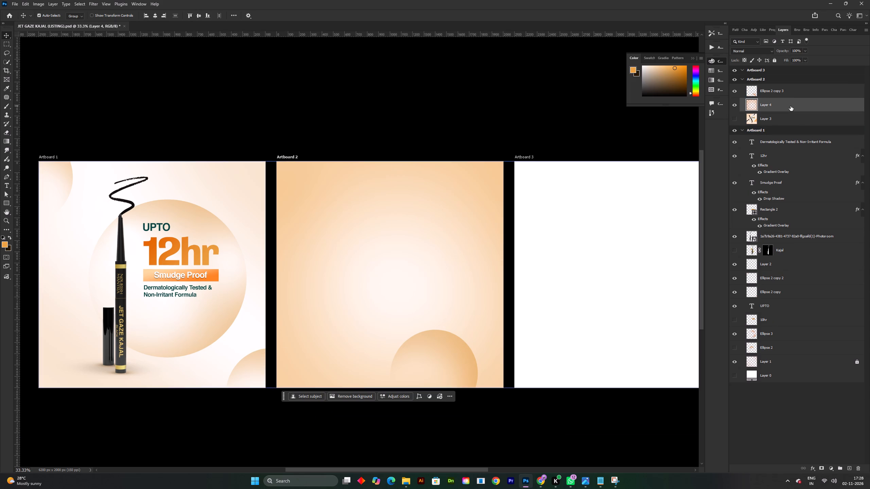
pyautogui.click(779, 91)
pyautogui.hotkey('ctrl', 't')
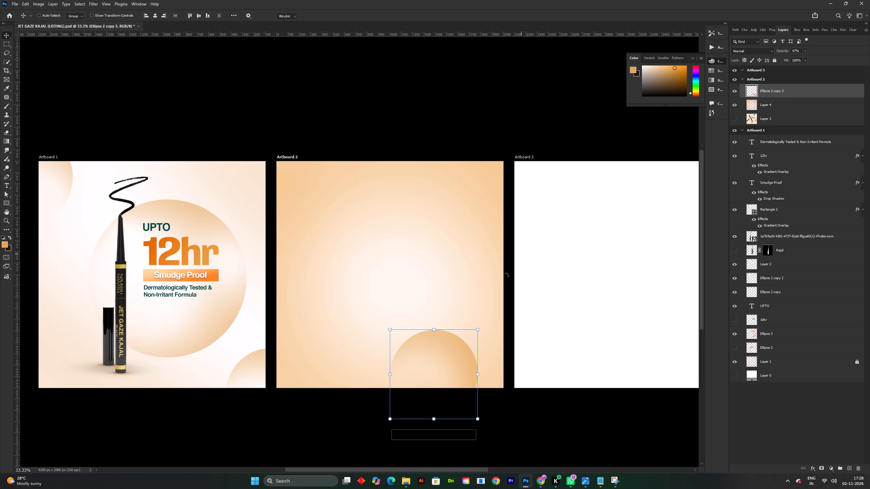
pyautogui.moveTo(454, 344); pyautogui.dragTo(452, 350)
pyautogui.moveTo(451, 353); pyautogui.dragTo(450, 357)
pyautogui.moveTo(450, 357); pyautogui.dragTo(313, 351)
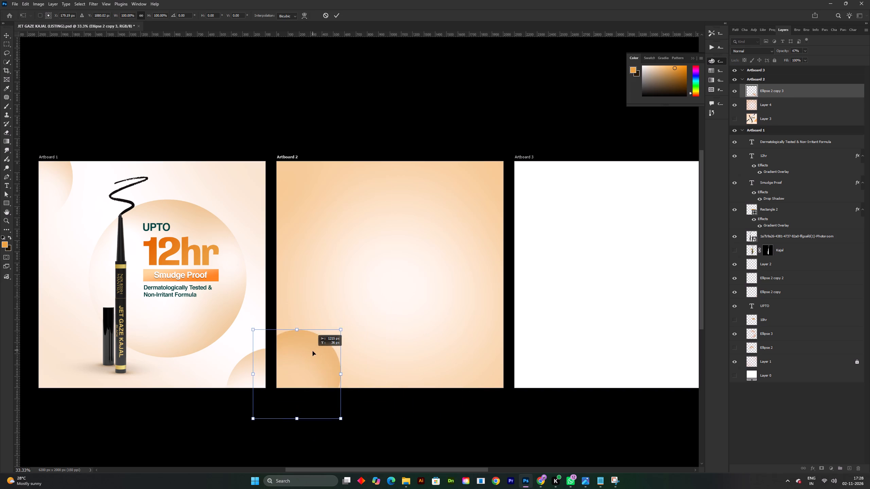
pyautogui.moveTo(313, 351); pyautogui.dragTo(290, 364)
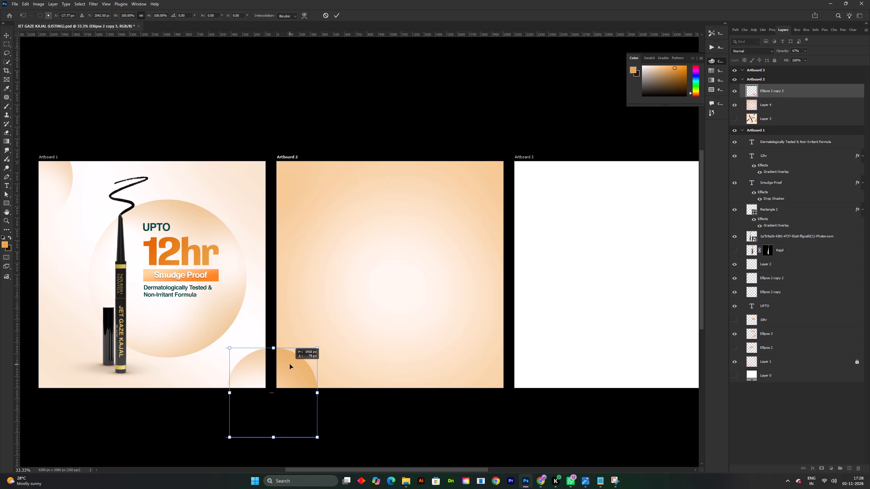
pyautogui.moveTo(290, 364); pyautogui.dragTo(290, 364)
pyautogui.click(341, 14)
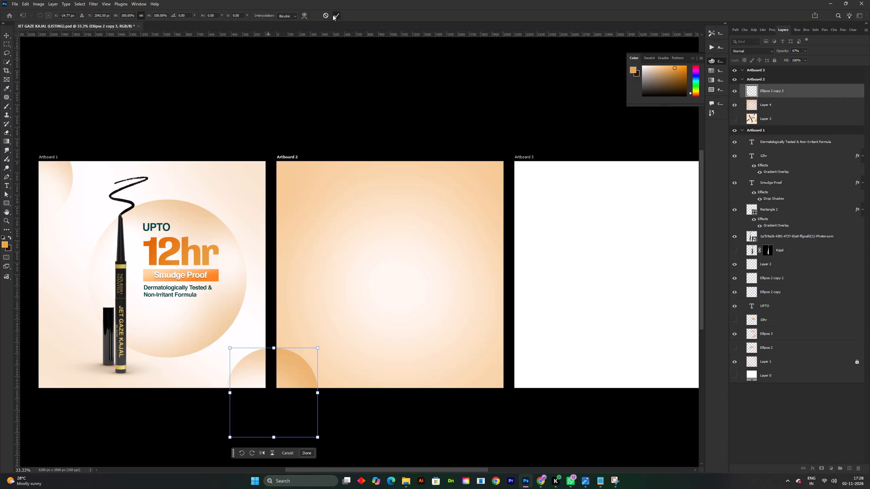
pyautogui.click(333, 15)
# Raise the opacity of Artboard 2's lower-left corner circle to nearly full.
pyautogui.click(783, 52)
pyautogui.moveTo(786, 52); pyautogui.dragTo(803, 55)
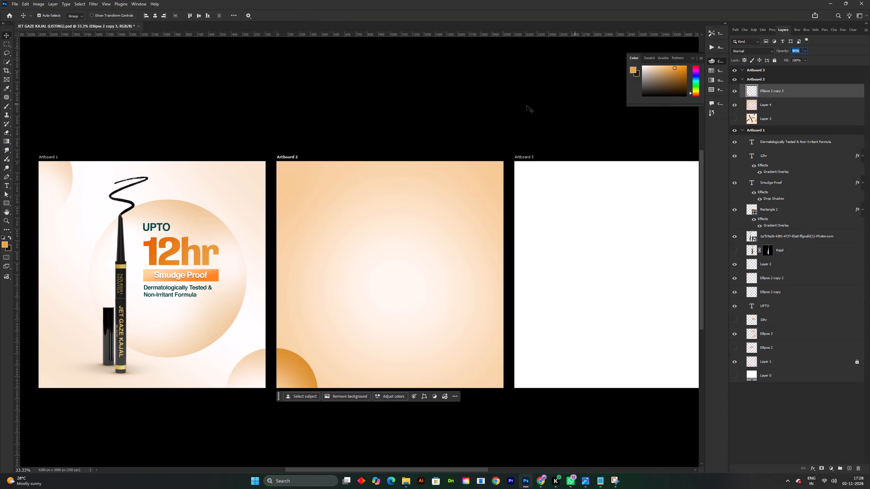
pyautogui.click(458, 84)
# Duplicate the corner circle to Artboard 2's upper-right edge, rotate the copy -165°, and position it partly outside the artboard.
pyautogui.keyDown('alt'); pyautogui.moveTo(296, 360); pyautogui.dragTo(475, 169); pyautogui.keyUp('alt')
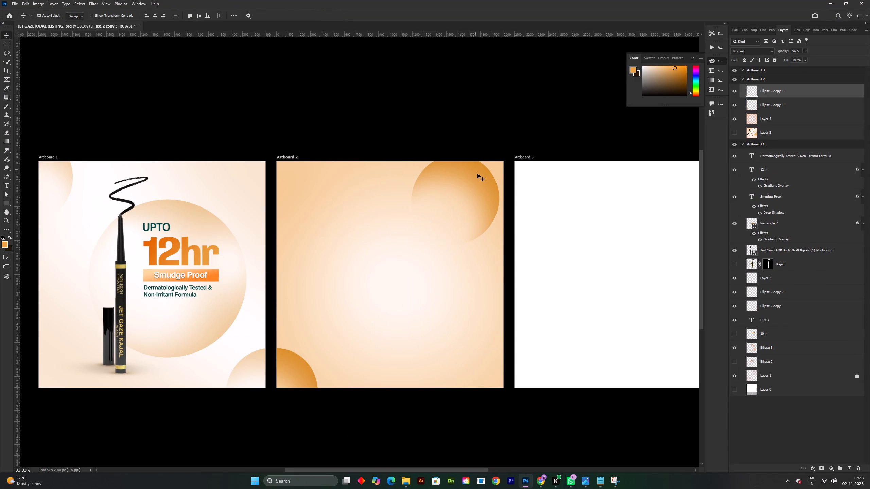
pyautogui.hotkey('ctrl', 't')
pyautogui.keyDown('shift'); pyautogui.moveTo(505, 136); pyautogui.dragTo(398, 248); pyautogui.keyUp('shift')
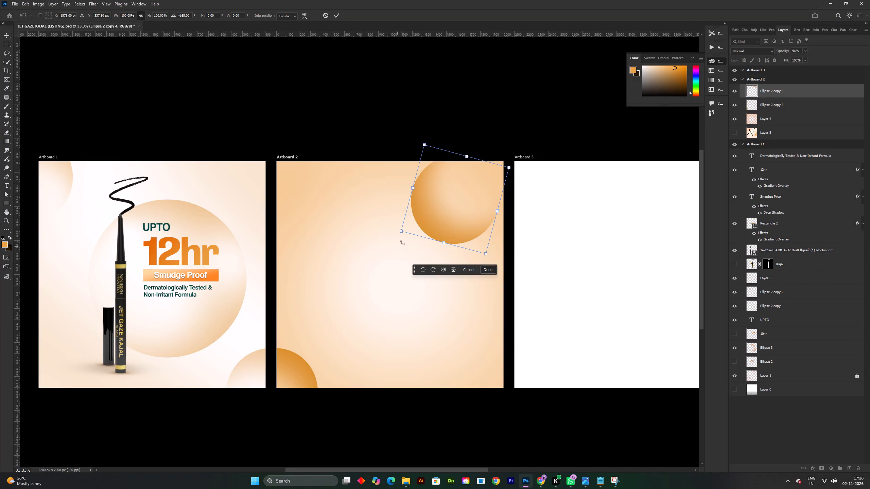
pyautogui.moveTo(439, 227); pyautogui.dragTo(466, 207)
pyautogui.click(484, 198)
pyautogui.moveTo(485, 197); pyautogui.dragTo(490, 187)
pyautogui.moveTo(490, 187); pyautogui.dragTo(534, 208)
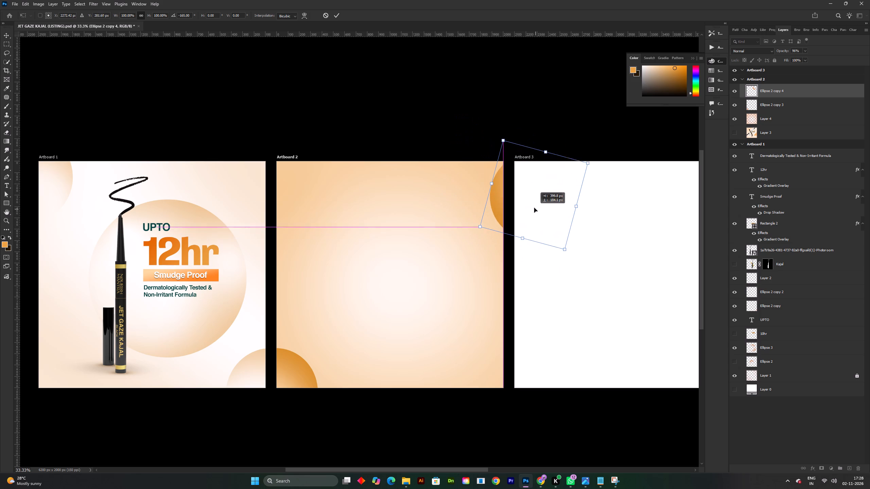
pyautogui.moveTo(534, 208); pyautogui.dragTo(538, 201)
pyautogui.click(340, 14)
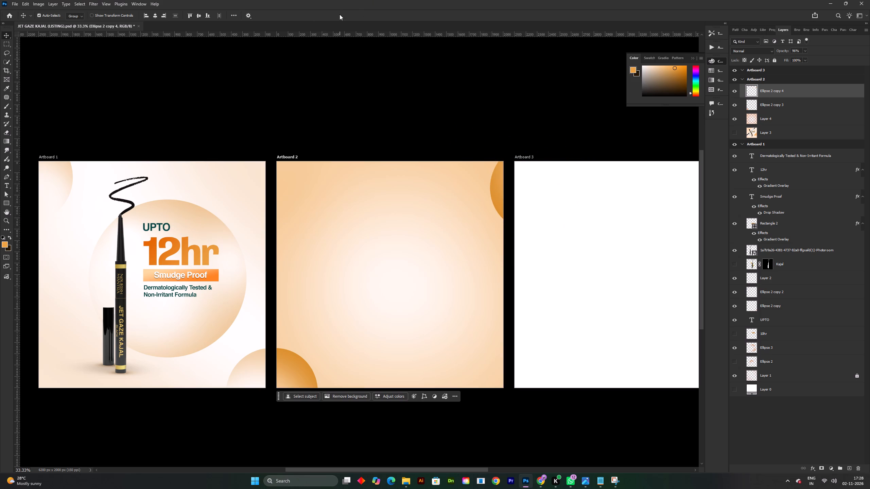
pyautogui.moveTo(499, 199); pyautogui.dragTo(488, 198)
pyautogui.keyDown('shift'); pyautogui.click(488, 198); pyautogui.keyUp('shift')
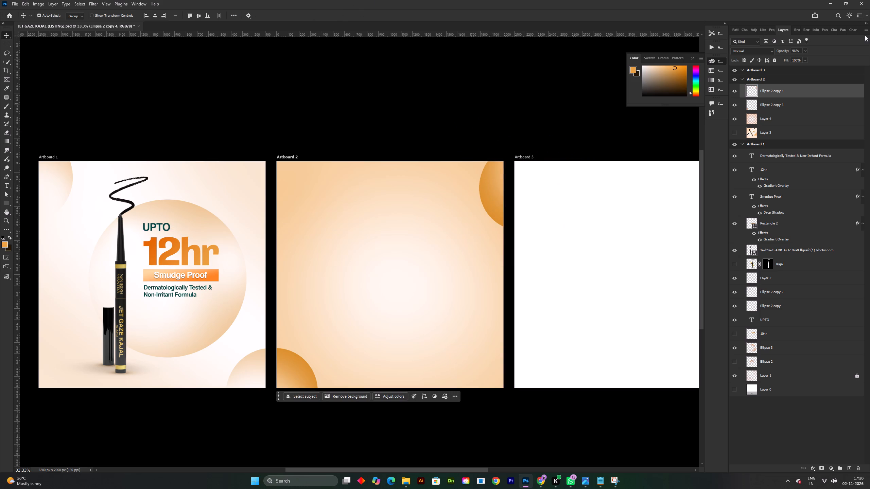
# Lower the opacity of Artboard 2's upper-right circle to about 58% and save the document.
pyautogui.click(778, 50)
pyautogui.click(774, 50)
pyautogui.click(784, 49)
pyautogui.moveTo(782, 49); pyautogui.dragTo(771, 49)
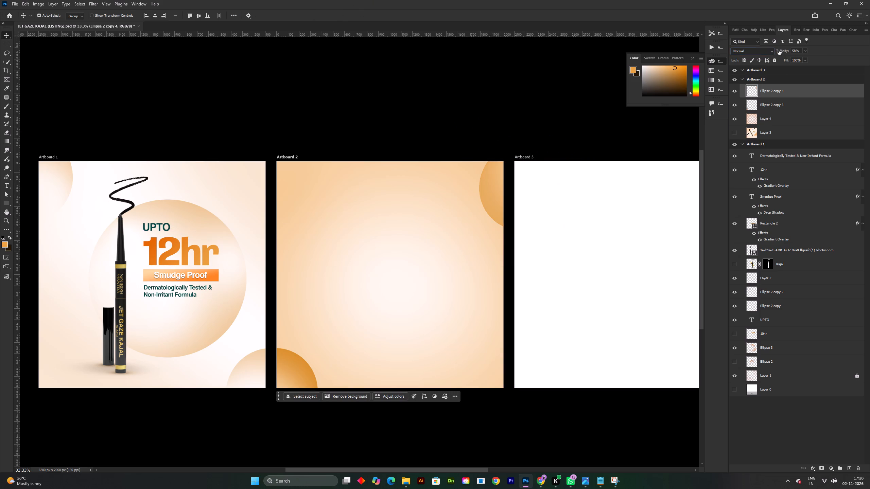
pyautogui.click(779, 50)
pyautogui.hotkey('ctrl', 's')
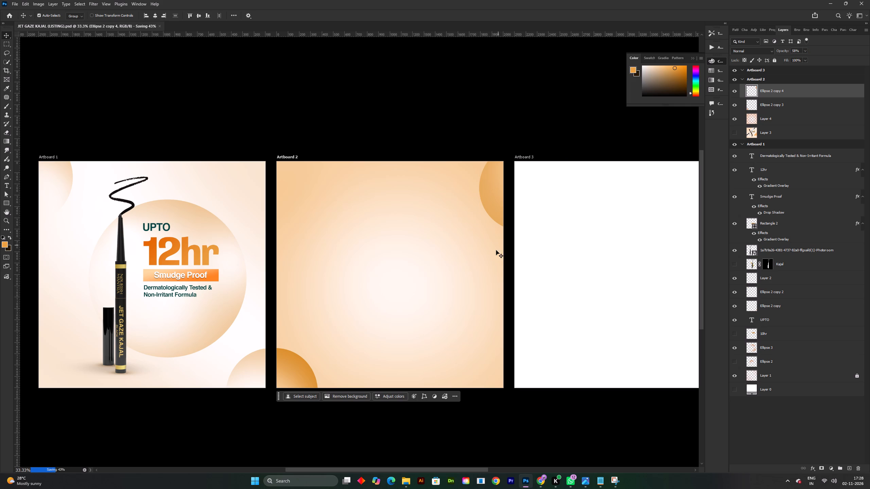
pyautogui.press('v')
pyautogui.press('space')
pyautogui.moveTo(406, 293); pyautogui.dragTo(400, 276)
pyautogui.hotkey('ctrl', 's')
# Switch to the ChatGPT conversation in Chrome, check the progress of the kajal image edit, and return to Photoshop.
pyautogui.click(544, 484)
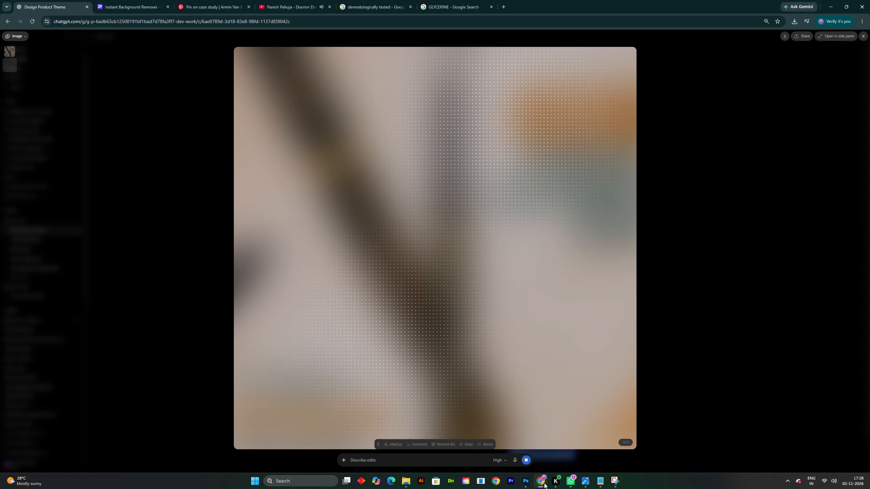
pyautogui.click(860, 37)
pyautogui.scroll(-3, 609, 264)
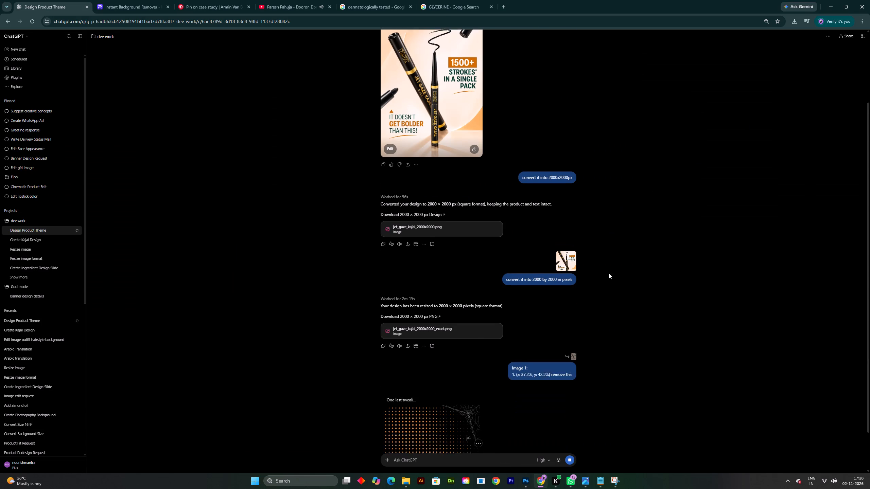
pyautogui.scroll(-6, 609, 273)
pyautogui.click(524, 487)
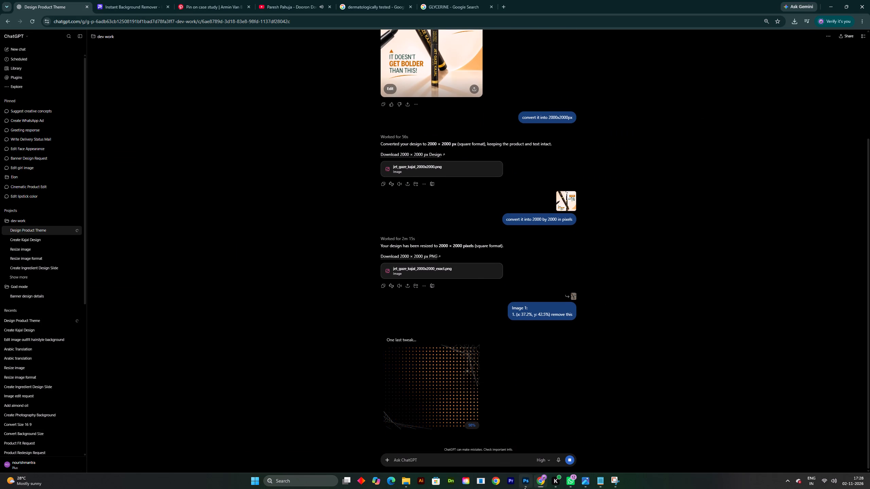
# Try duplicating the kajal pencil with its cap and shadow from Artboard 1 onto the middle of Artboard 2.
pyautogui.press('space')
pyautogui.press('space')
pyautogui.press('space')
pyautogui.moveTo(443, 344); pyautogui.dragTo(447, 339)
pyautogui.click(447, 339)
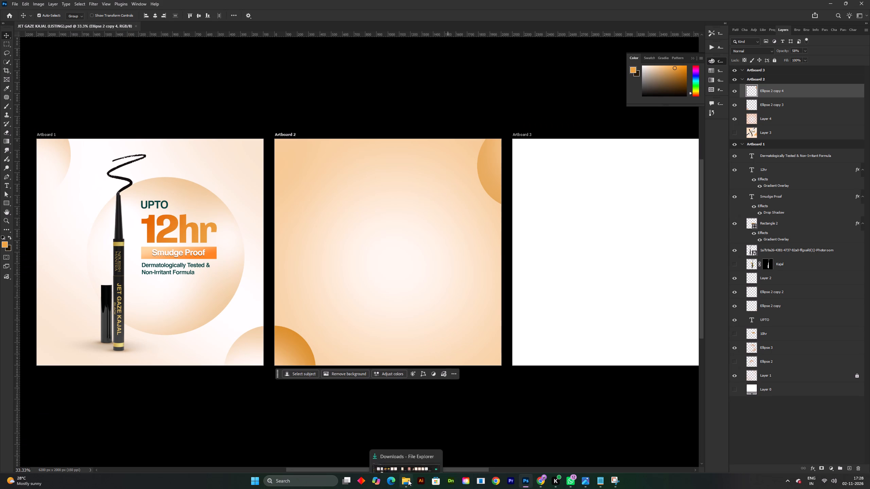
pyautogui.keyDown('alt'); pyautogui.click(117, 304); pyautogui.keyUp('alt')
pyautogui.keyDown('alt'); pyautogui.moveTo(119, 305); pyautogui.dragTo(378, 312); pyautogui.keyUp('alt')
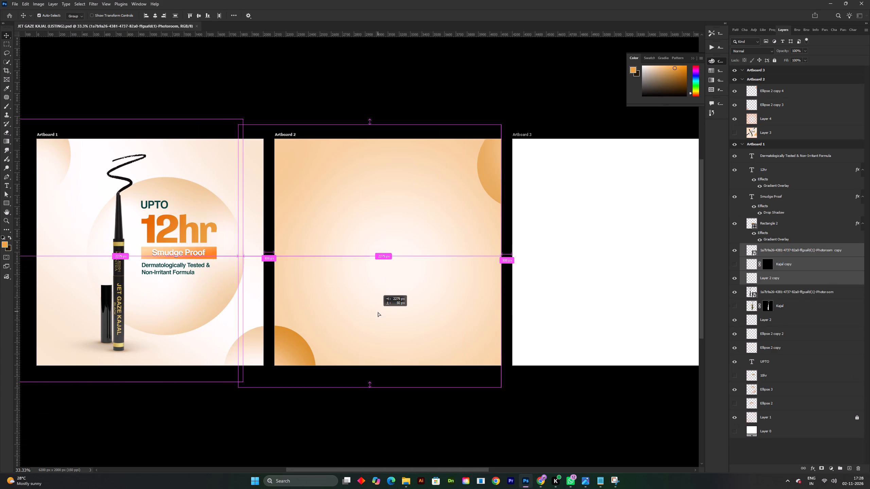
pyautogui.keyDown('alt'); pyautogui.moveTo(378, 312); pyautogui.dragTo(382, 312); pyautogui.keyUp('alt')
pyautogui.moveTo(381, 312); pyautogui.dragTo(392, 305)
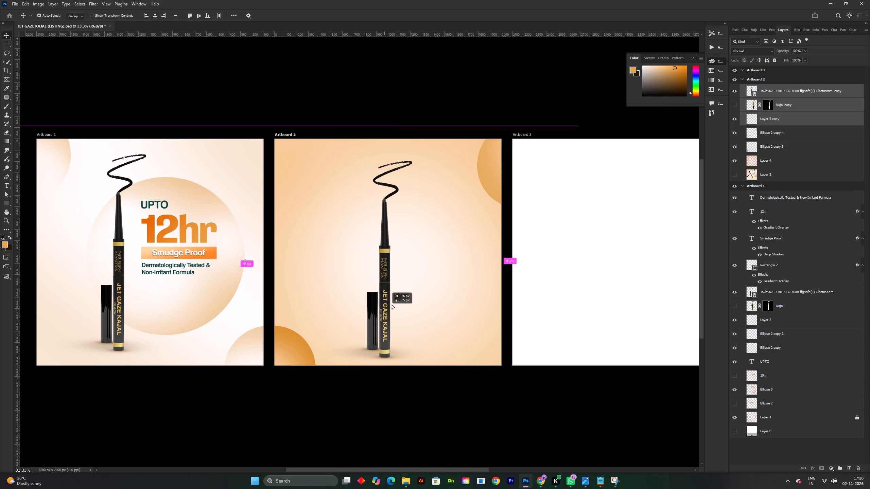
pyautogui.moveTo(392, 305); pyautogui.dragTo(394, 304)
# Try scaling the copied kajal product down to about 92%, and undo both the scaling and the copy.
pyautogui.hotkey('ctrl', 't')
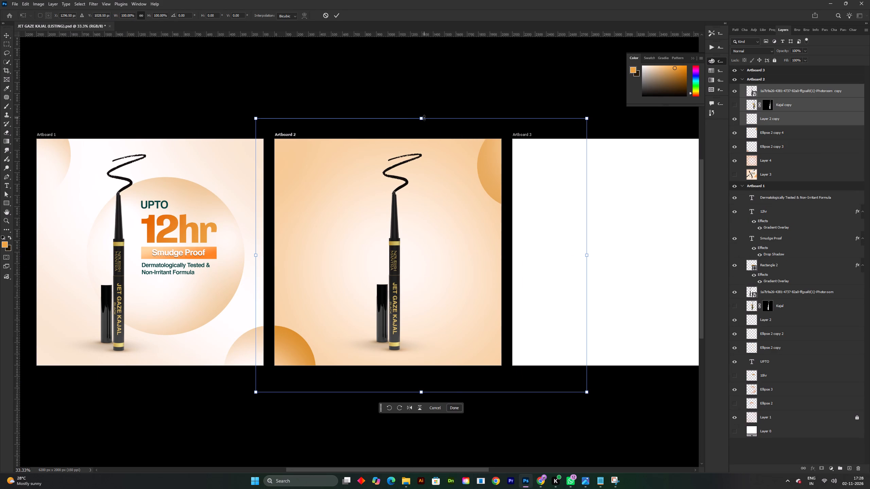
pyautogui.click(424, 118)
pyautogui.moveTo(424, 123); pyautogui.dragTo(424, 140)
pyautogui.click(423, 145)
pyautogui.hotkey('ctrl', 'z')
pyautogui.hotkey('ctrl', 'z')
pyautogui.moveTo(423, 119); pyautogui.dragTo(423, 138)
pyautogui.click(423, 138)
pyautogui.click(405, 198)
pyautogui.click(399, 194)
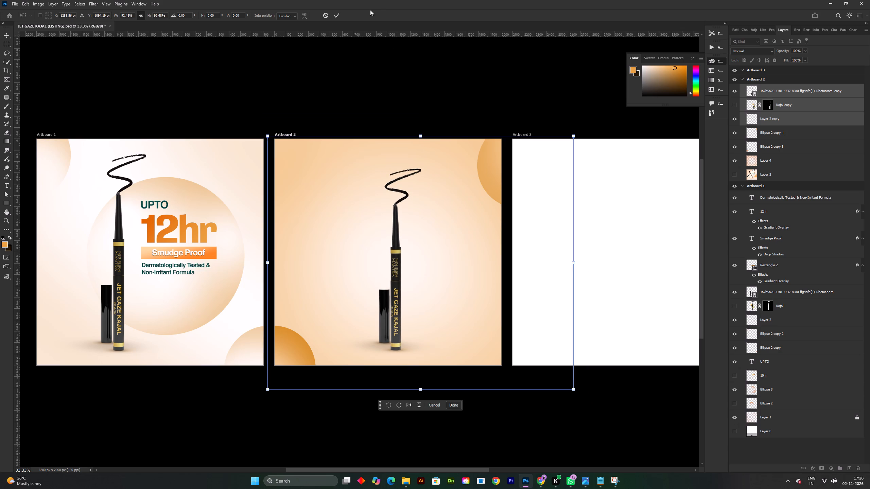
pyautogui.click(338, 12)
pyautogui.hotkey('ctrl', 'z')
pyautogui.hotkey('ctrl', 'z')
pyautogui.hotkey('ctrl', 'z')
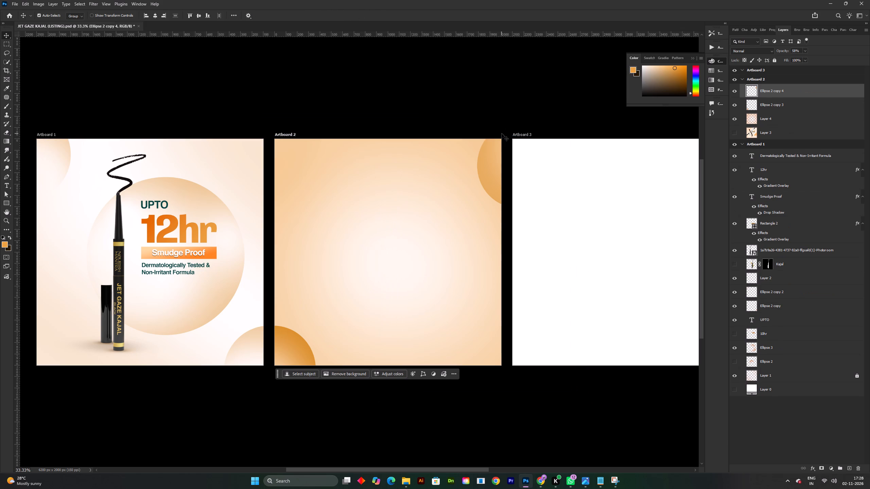
# Save the listing document.
pyautogui.hotkey('ctrl', 's')
# Switch to the ChatGPT conversation in Chrome and choose Image 1, the single-pencil version, as the better kajal edit.
pyautogui.click(543, 479)
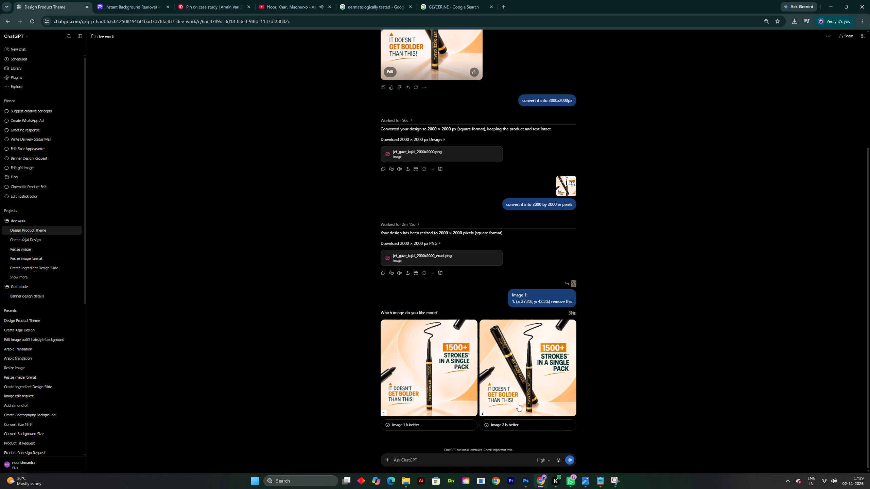
pyautogui.scroll(-1, 518, 404)
pyautogui.scroll(-2, 725, 368)
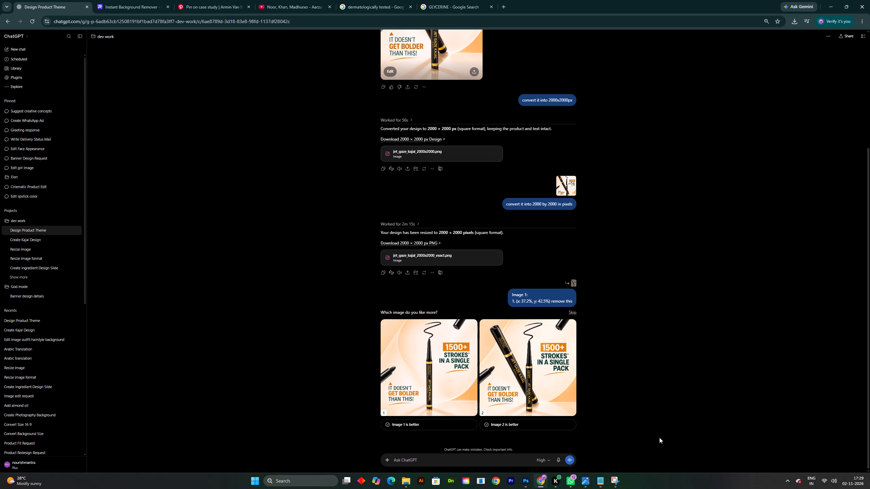
pyautogui.click(441, 426)
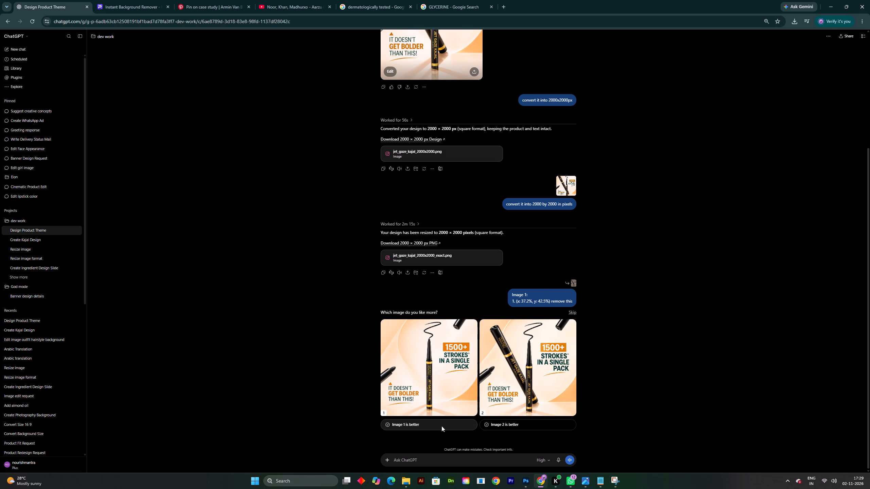
# Copy the chosen single-pencil kajal image and save it as a PNG in Downloads.
pyautogui.rightClick(448, 379)
pyautogui.click(485, 404)
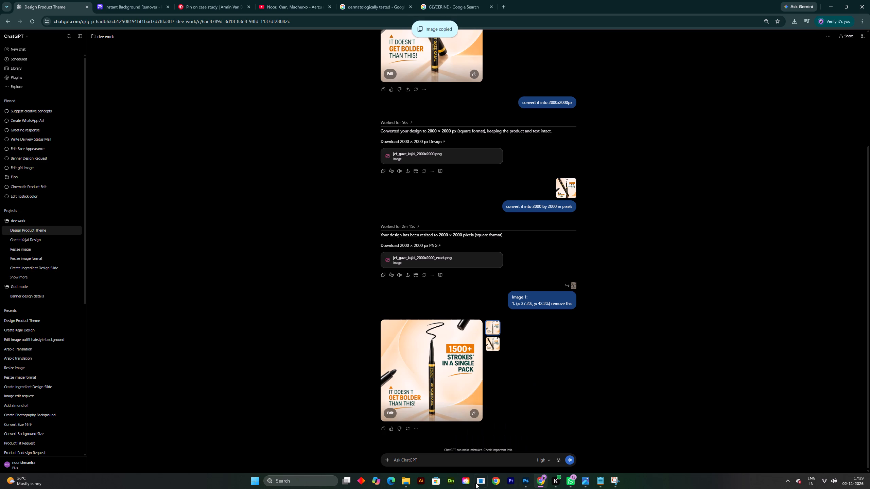
pyautogui.rightClick(411, 367)
pyautogui.click(455, 386)
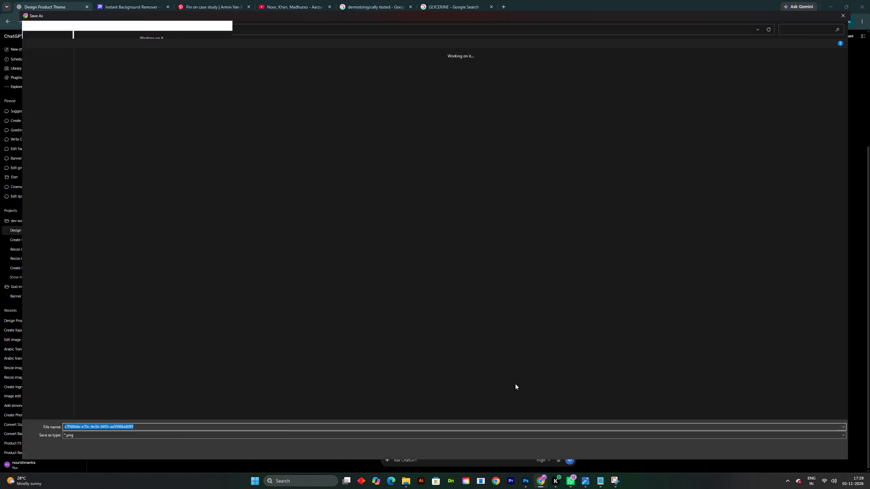
pyautogui.click(822, 461)
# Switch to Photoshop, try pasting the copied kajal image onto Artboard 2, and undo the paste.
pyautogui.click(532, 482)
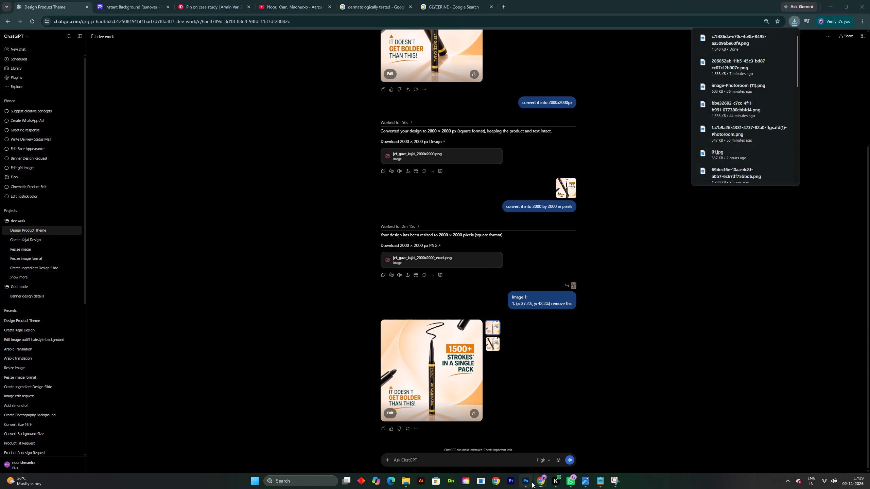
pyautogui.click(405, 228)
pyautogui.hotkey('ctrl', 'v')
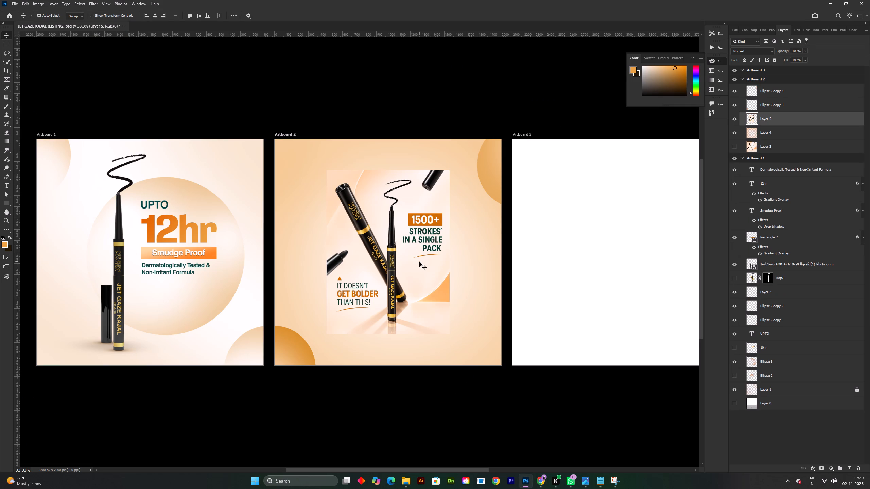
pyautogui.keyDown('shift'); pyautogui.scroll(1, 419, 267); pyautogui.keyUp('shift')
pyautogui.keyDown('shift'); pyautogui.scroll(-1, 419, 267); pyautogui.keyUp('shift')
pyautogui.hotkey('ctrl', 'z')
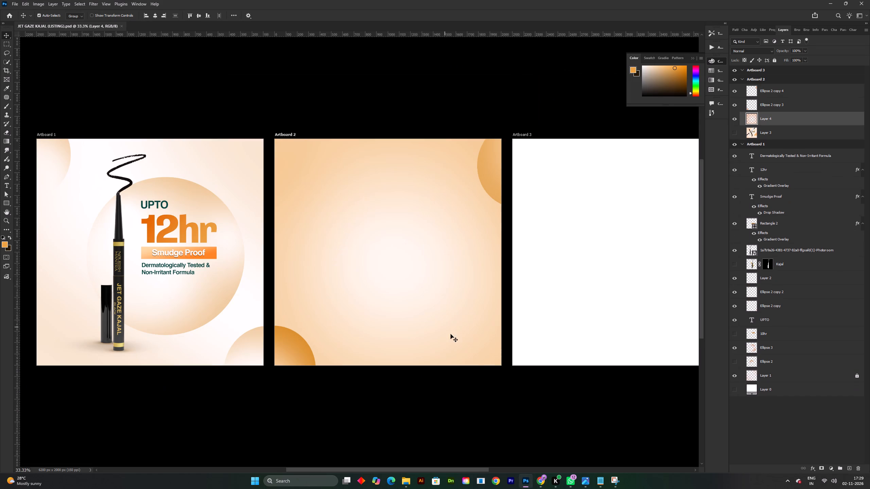
# Place the newly saved single-pencil kajal image from the Downloads folder onto Artboard 2, covering the whole artboard.
pyautogui.click(411, 483)
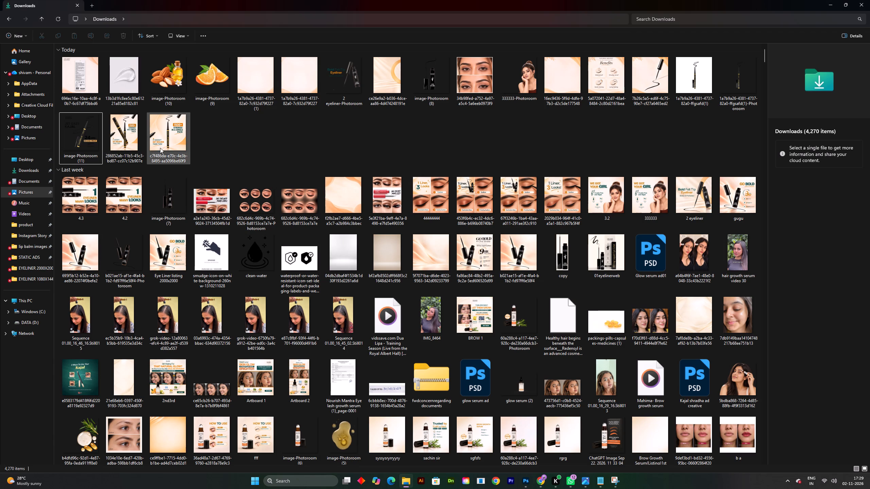
pyautogui.moveTo(166, 123); pyautogui.dragTo(169, 124)
pyautogui.moveTo(188, 133); pyautogui.dragTo(346, 241)
pyautogui.hotkey('alt', 'Tab')
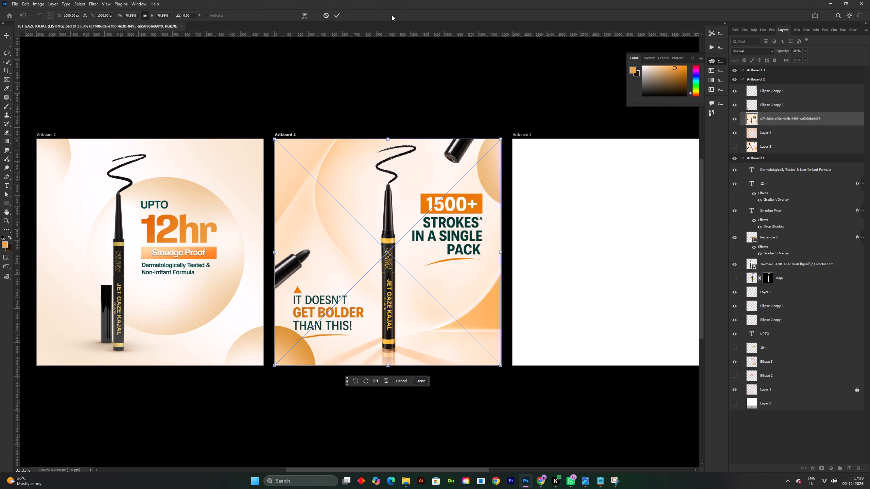
pyautogui.click(336, 14)
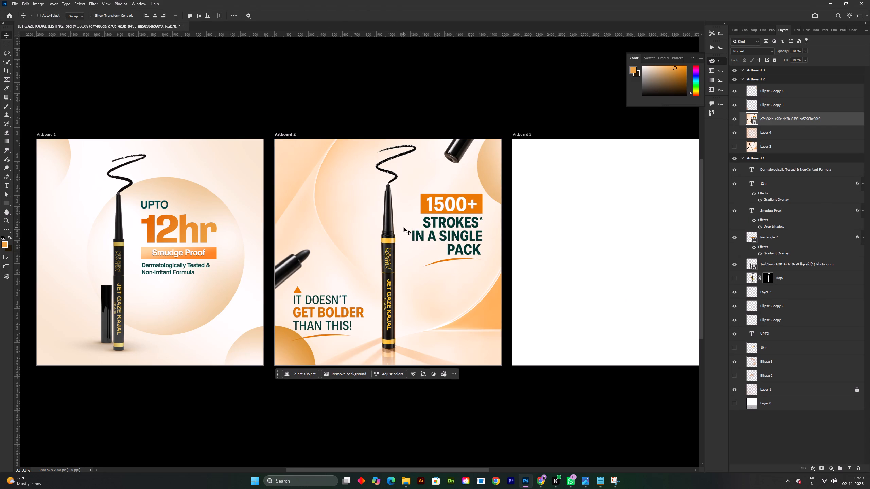
# Bring the placed kajal image to the front of Artboard 2, above the corner circles, and inspect it.
pyautogui.hotkey('ctrl', 'shift', ']')
pyautogui.keyDown('shift'); pyautogui.scroll(-1, 417, 302); pyautogui.keyUp('shift')
pyautogui.press('space')
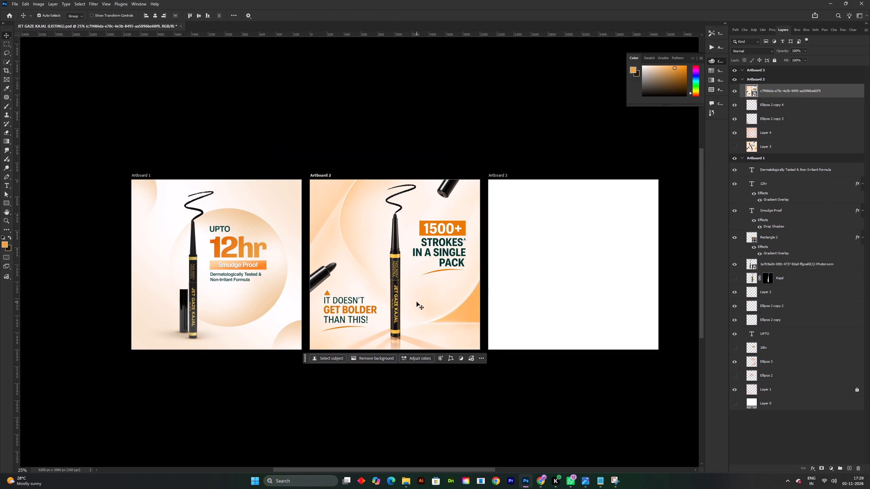
pyautogui.keyDown('shift'); pyautogui.scroll(2, 417, 302); pyautogui.keyUp('shift')
pyautogui.press('space')
pyautogui.moveTo(427, 287); pyautogui.dragTo(437, 322)
pyautogui.keyDown('shift'); pyautogui.scroll(-1, 437, 322); pyautogui.keyUp('shift')
pyautogui.keyDown('shift'); pyautogui.scroll(1, 437, 322); pyautogui.keyUp('shift')
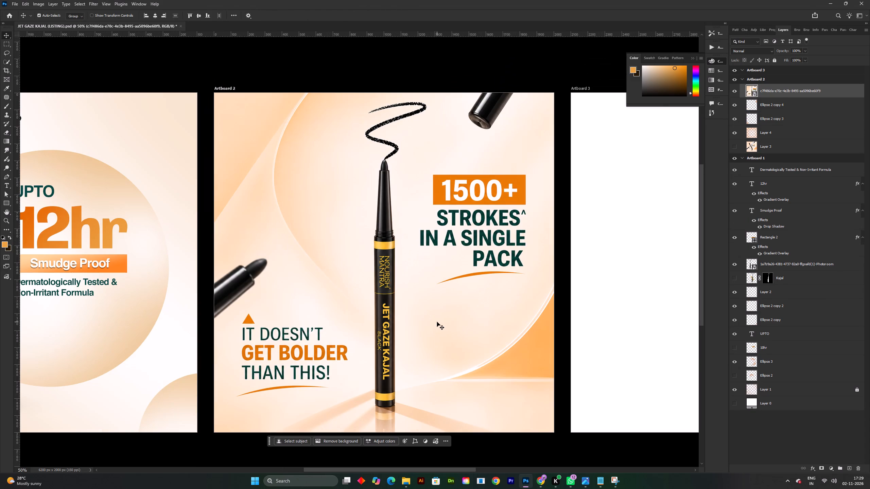
pyautogui.keyDown('shift'); pyautogui.scroll(-2, 366, 338); pyautogui.keyUp('shift')
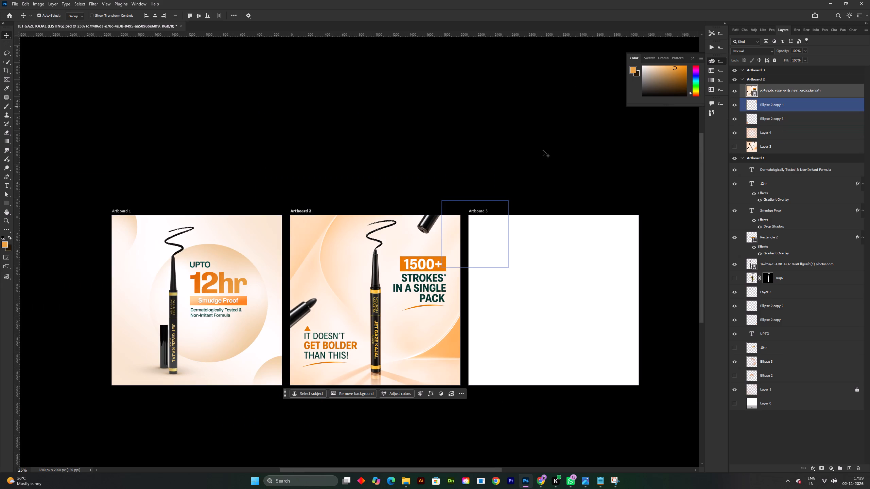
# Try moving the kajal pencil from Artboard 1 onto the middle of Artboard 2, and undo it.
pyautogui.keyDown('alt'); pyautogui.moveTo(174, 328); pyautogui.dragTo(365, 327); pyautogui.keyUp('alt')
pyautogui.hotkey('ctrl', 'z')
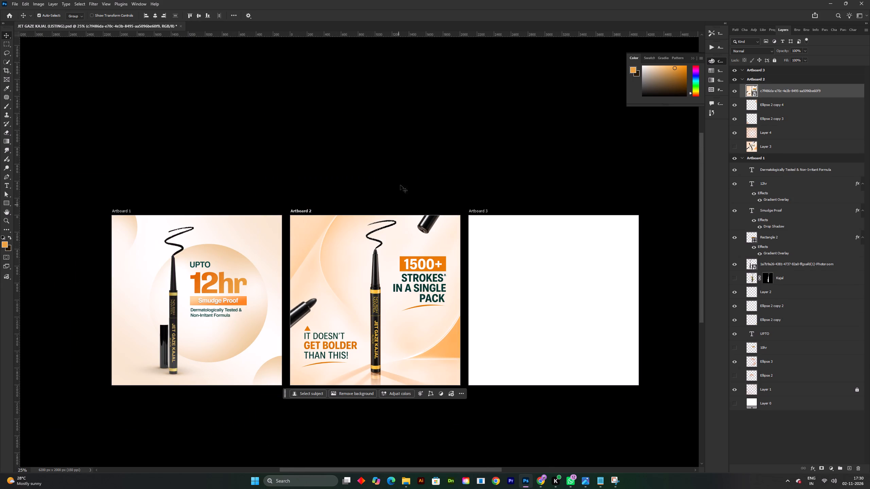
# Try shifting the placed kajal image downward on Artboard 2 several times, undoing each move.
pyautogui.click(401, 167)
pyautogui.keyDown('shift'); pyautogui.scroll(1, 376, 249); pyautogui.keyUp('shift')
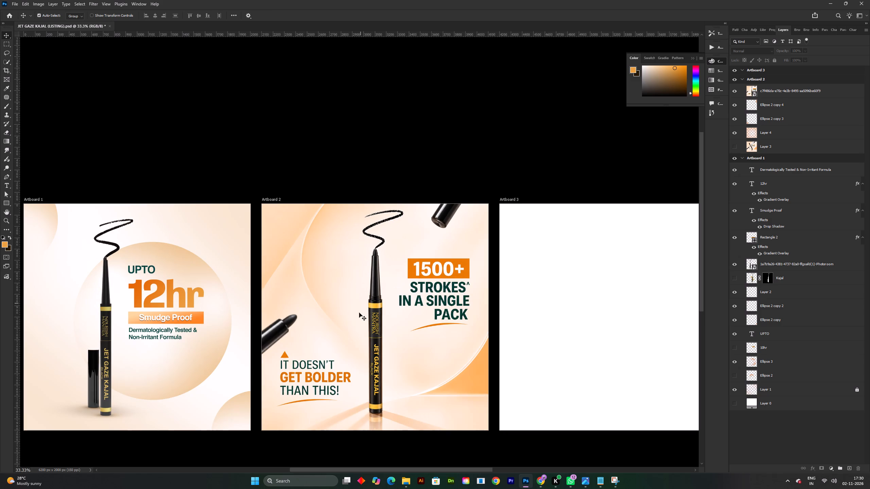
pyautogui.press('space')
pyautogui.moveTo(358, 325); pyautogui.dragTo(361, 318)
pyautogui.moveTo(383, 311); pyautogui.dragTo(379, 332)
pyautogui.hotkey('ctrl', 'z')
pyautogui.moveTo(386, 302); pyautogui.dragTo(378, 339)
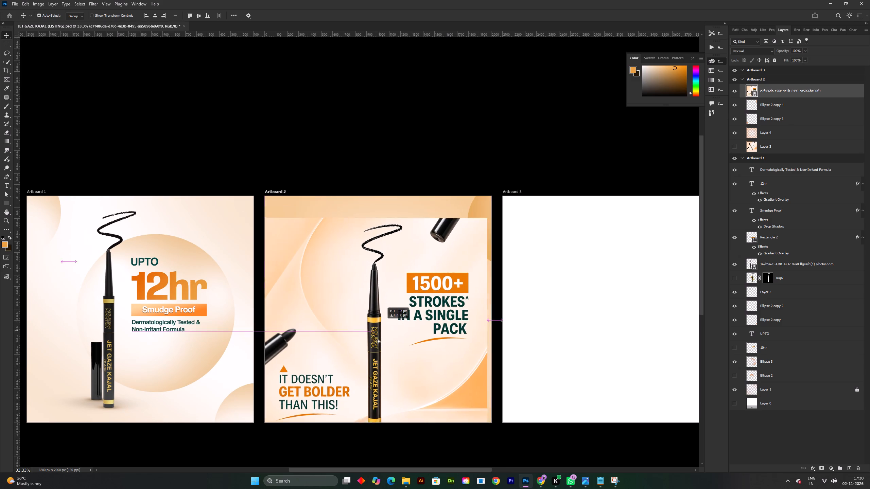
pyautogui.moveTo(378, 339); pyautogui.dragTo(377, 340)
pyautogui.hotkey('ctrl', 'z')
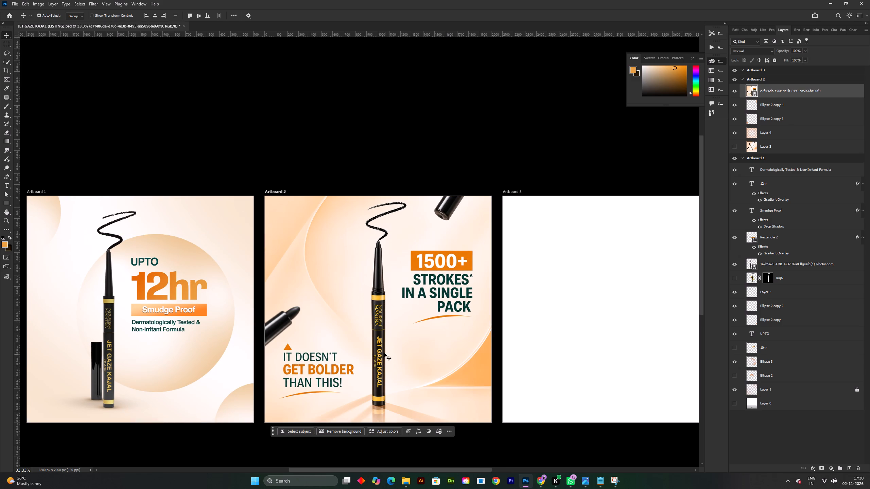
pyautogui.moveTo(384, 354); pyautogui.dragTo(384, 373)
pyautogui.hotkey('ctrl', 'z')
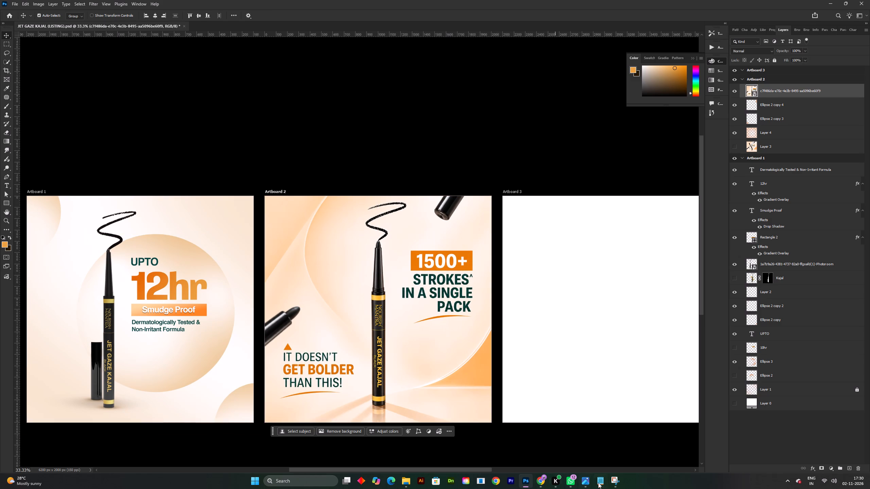
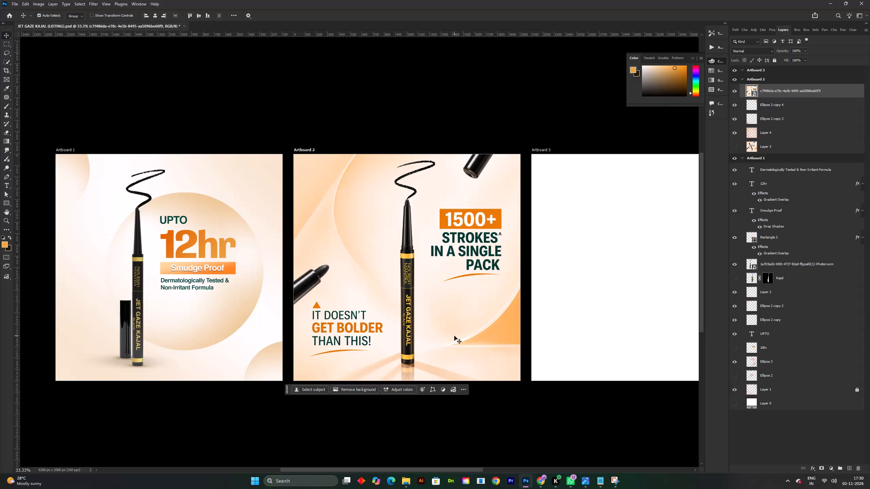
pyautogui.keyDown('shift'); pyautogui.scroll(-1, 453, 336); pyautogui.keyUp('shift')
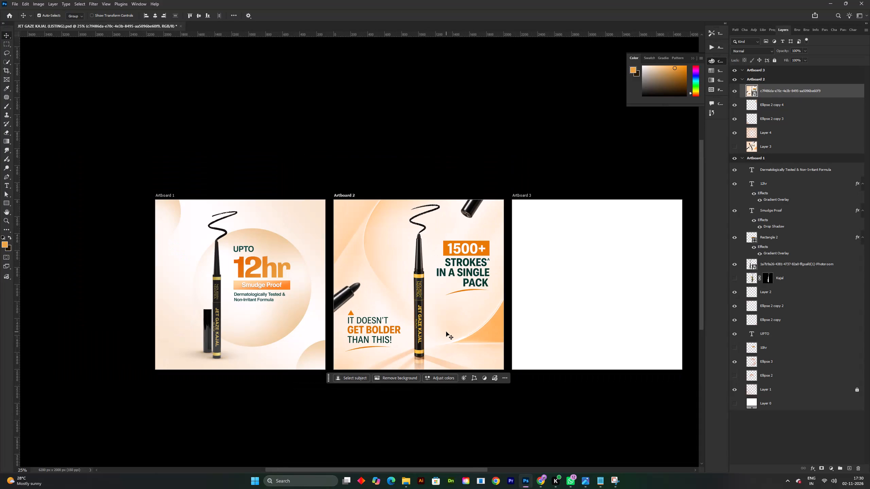